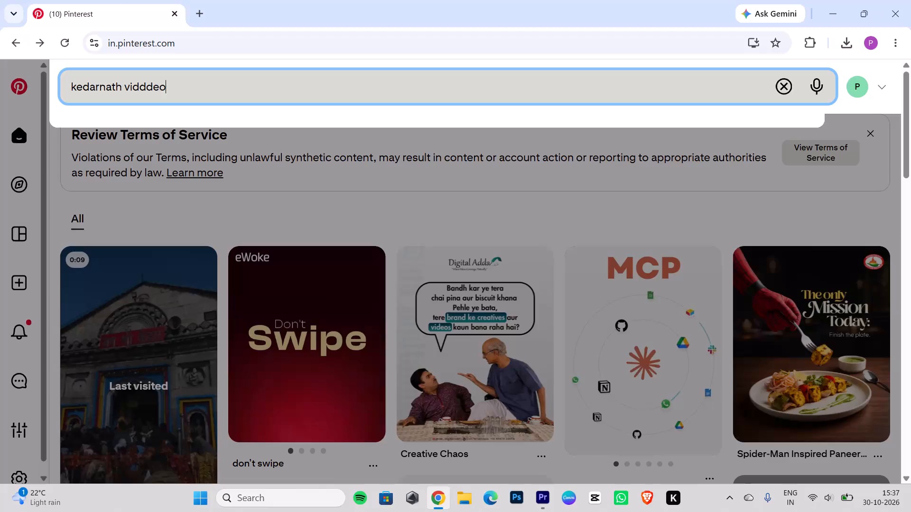
Correct the misspelled Pinterest search query so that it reads "kedarnath video clips".
key(BackSpace)
key(BackSpace)
key(BackSpace)
key(BackSpace)
key(r)
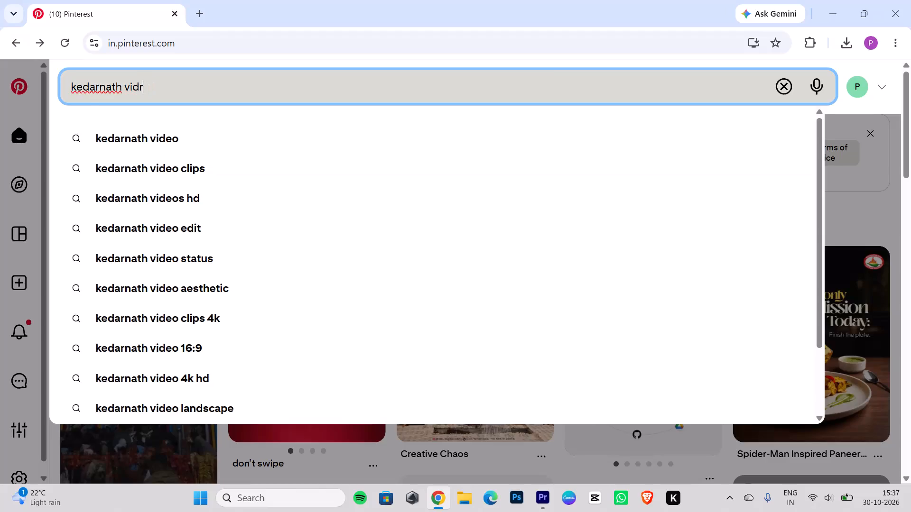
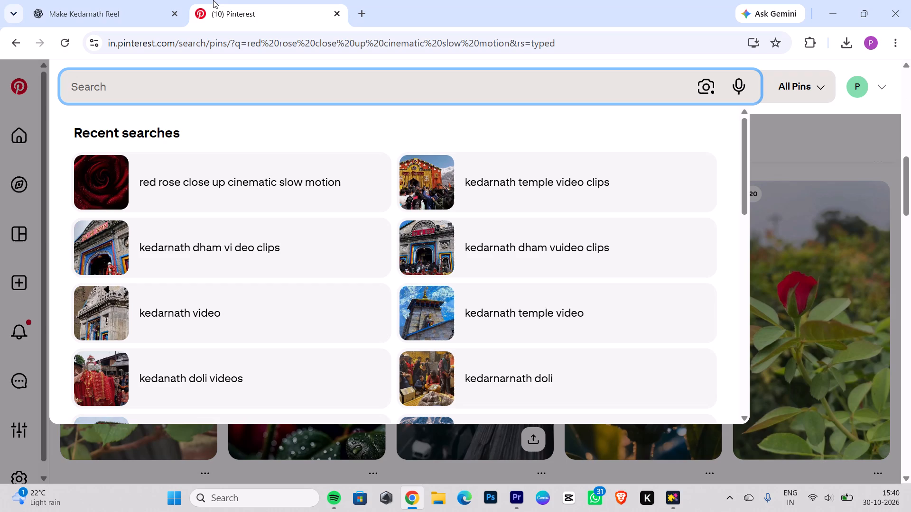
click(280, 78)
text(kedanath related clips video)
key(space)
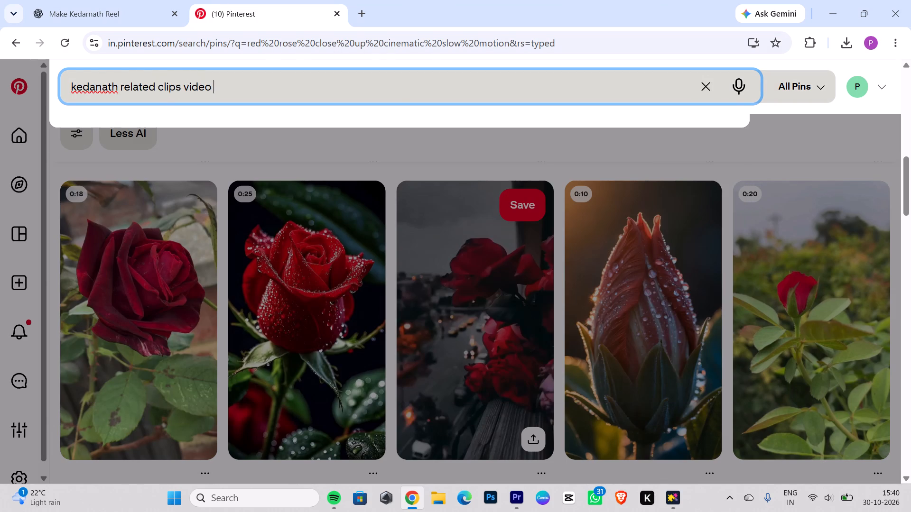
key(Return)
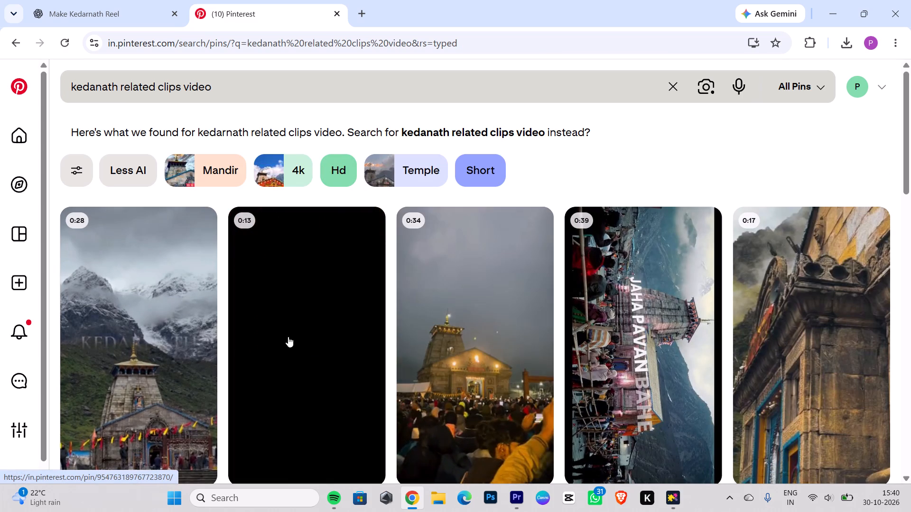
Browse the Kedarnath video pins in the search results for clips suitable for the reel.
scroll(308, 333, down, 5)
scroll(351, 340, down, 4)
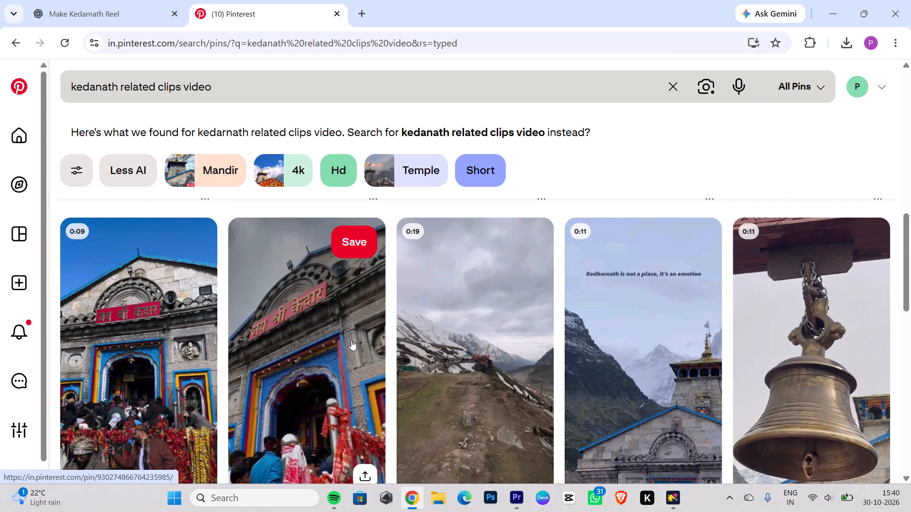
scroll(351, 340, down, 2)
scroll(440, 352, down, 2)
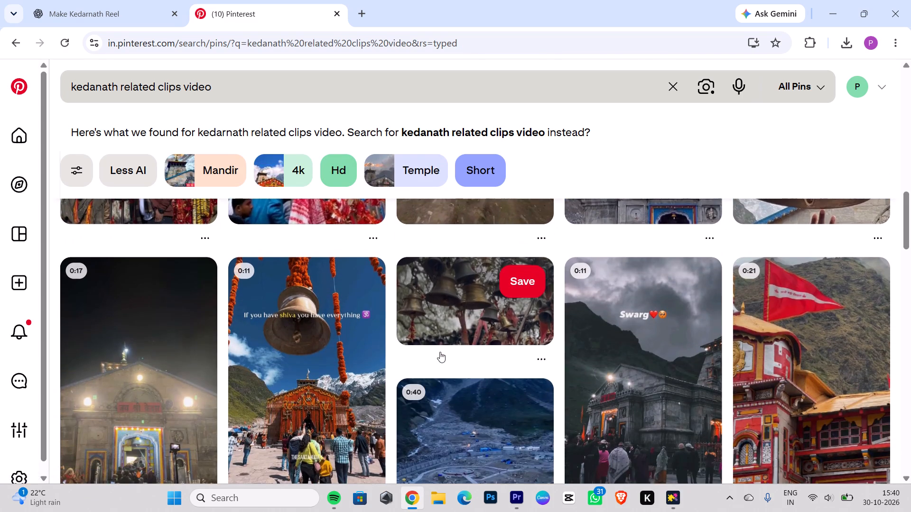
scroll(440, 352, down, 1)
scroll(521, 360, down, 1)
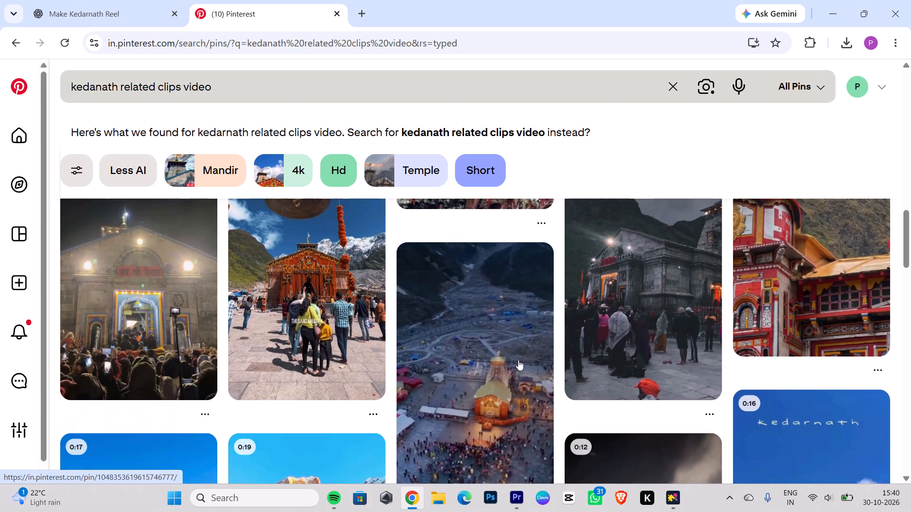
scroll(518, 360, down, 7)
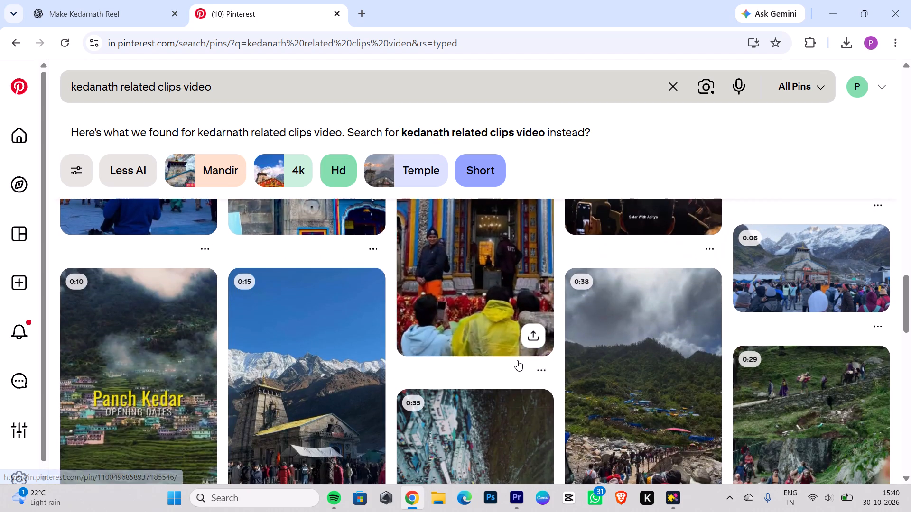
scroll(517, 360, down, 3)
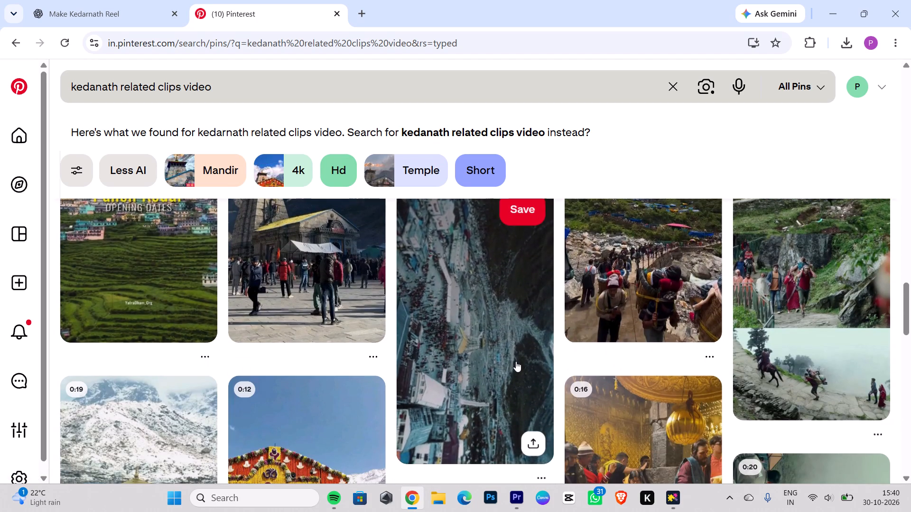
scroll(627, 329, down, 4)
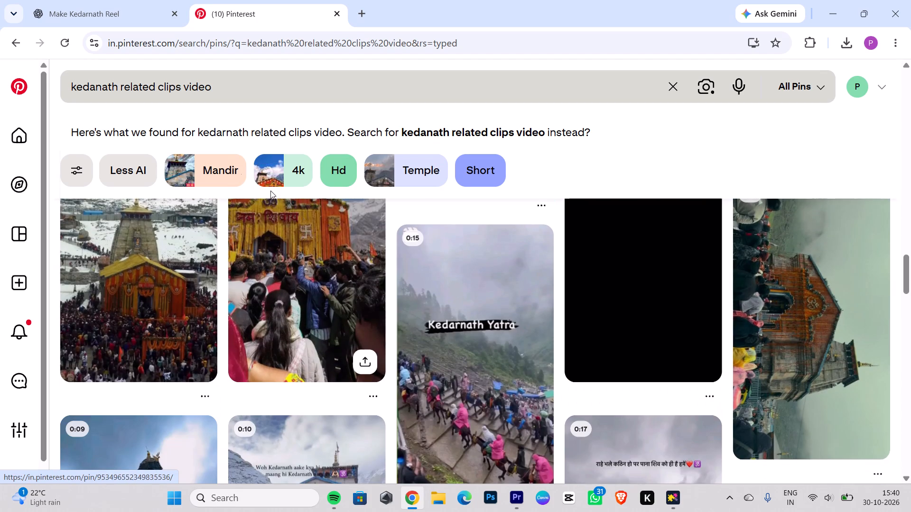
scroll(618, 264, down, 3)
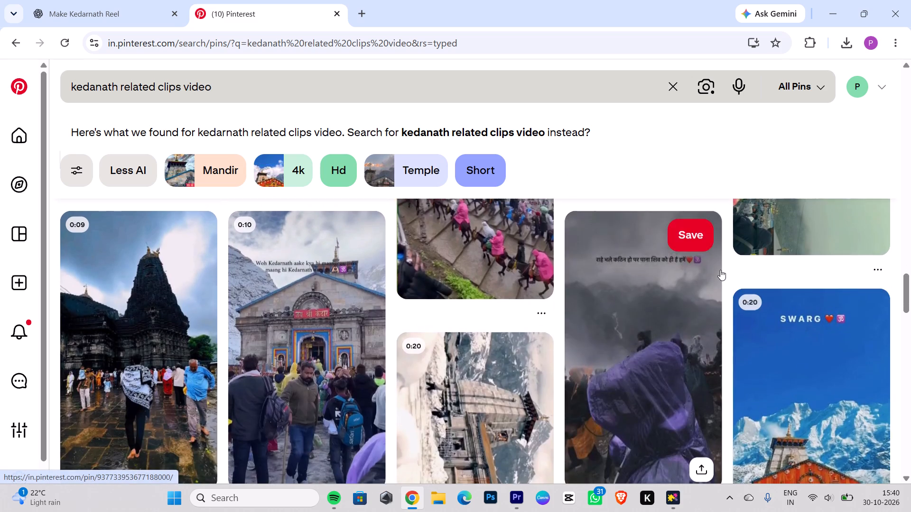
scroll(720, 270, down, 5)
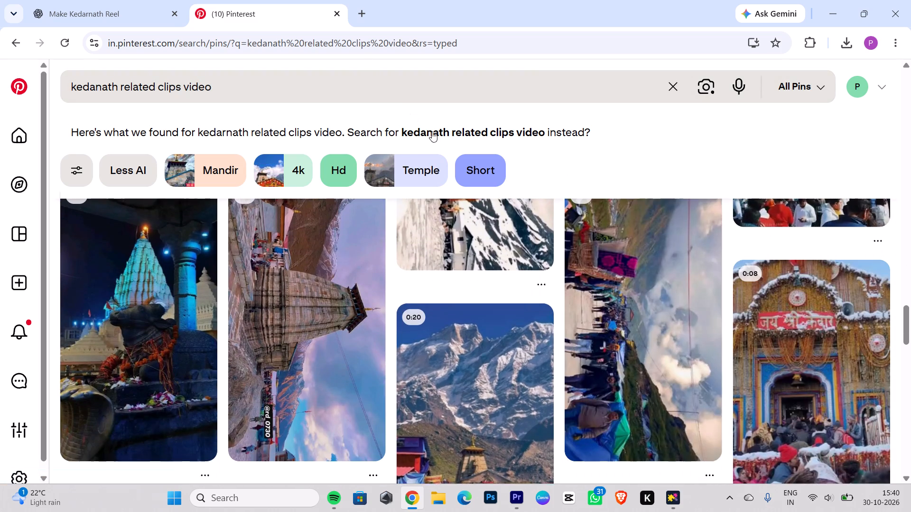
Switch to the results for the exact spelling "kedanath related clips video" and open the first pin, showing a garlanded shrine before mountains.
click(437, 137)
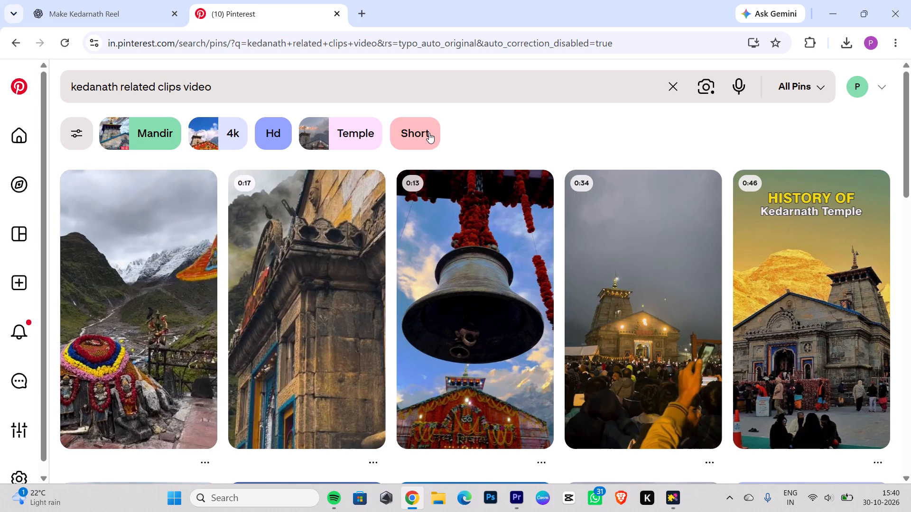
click(118, 337)
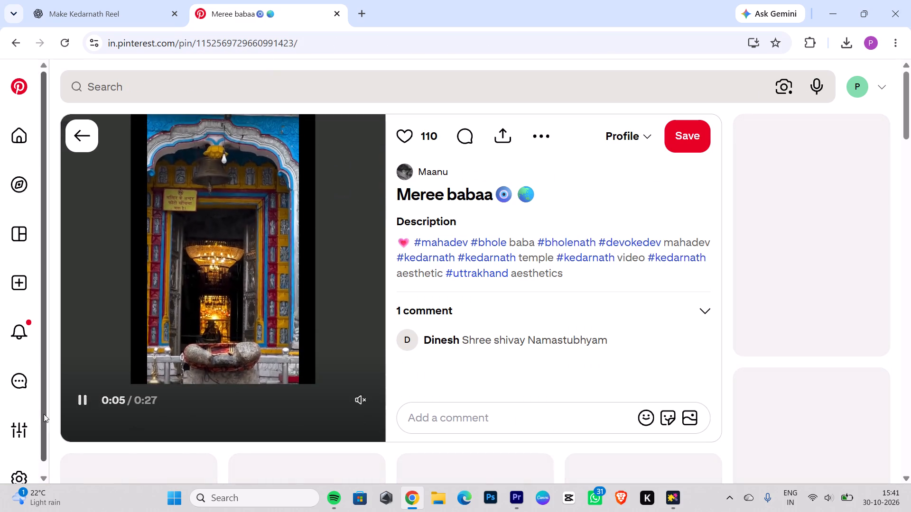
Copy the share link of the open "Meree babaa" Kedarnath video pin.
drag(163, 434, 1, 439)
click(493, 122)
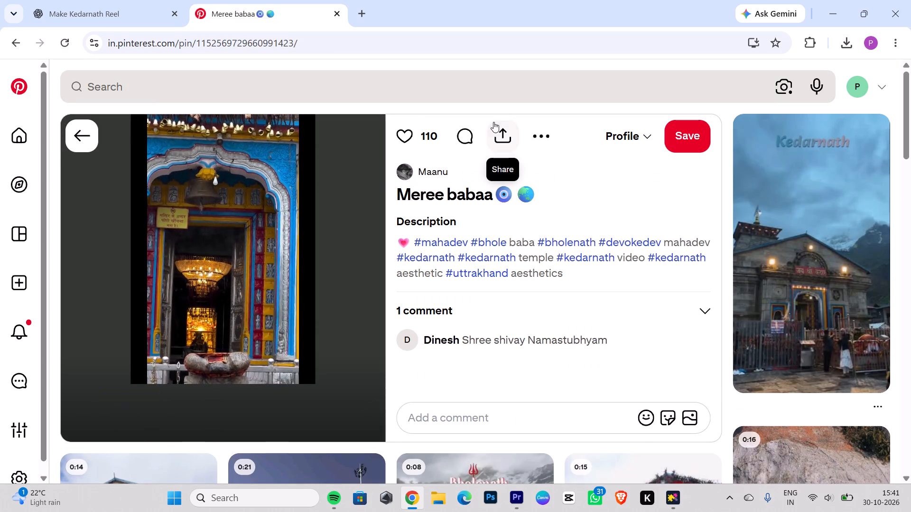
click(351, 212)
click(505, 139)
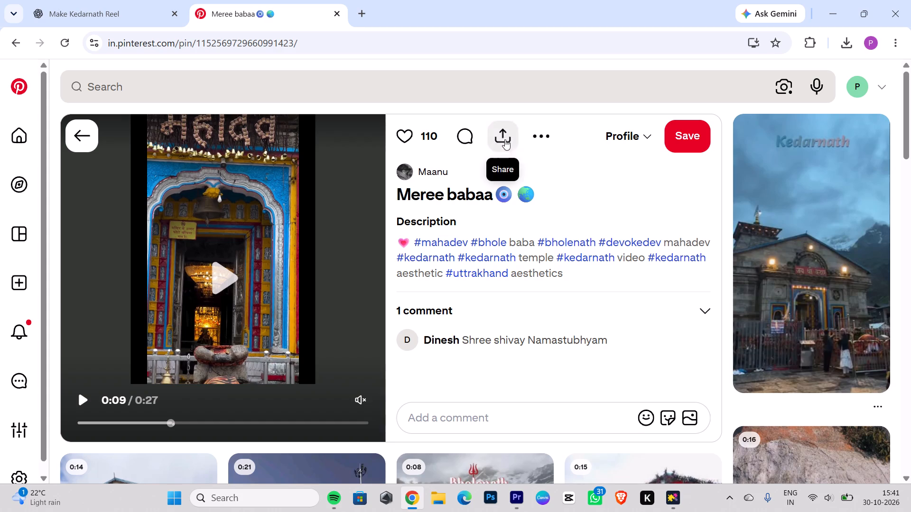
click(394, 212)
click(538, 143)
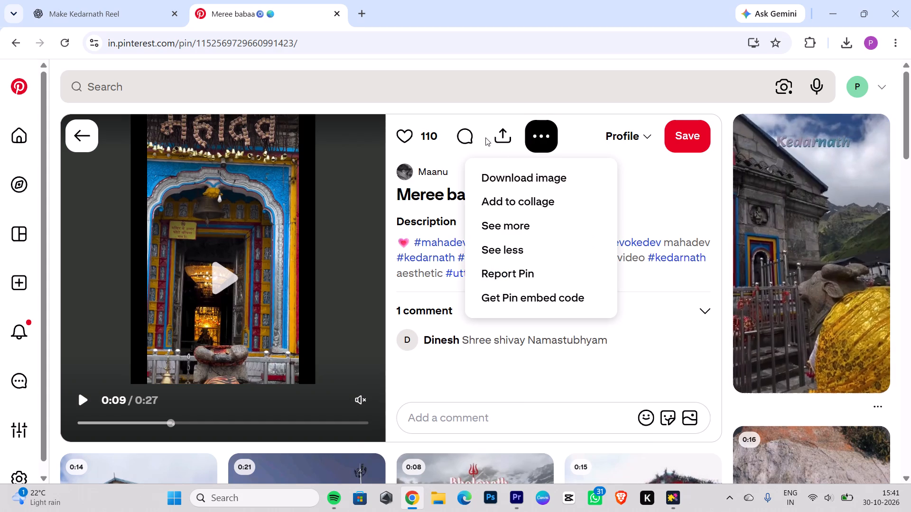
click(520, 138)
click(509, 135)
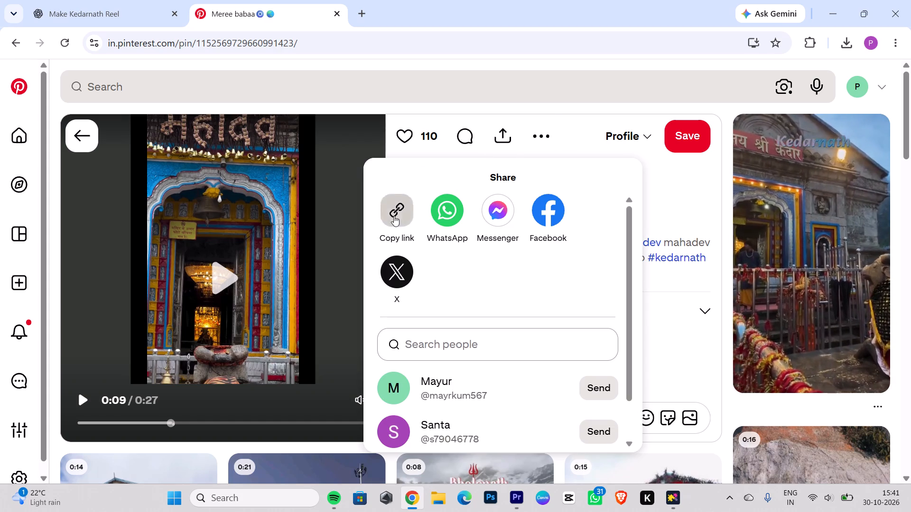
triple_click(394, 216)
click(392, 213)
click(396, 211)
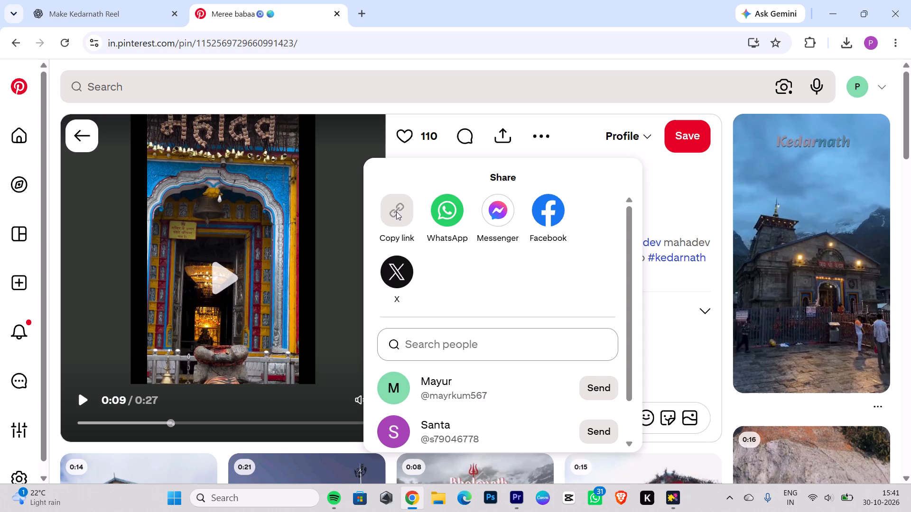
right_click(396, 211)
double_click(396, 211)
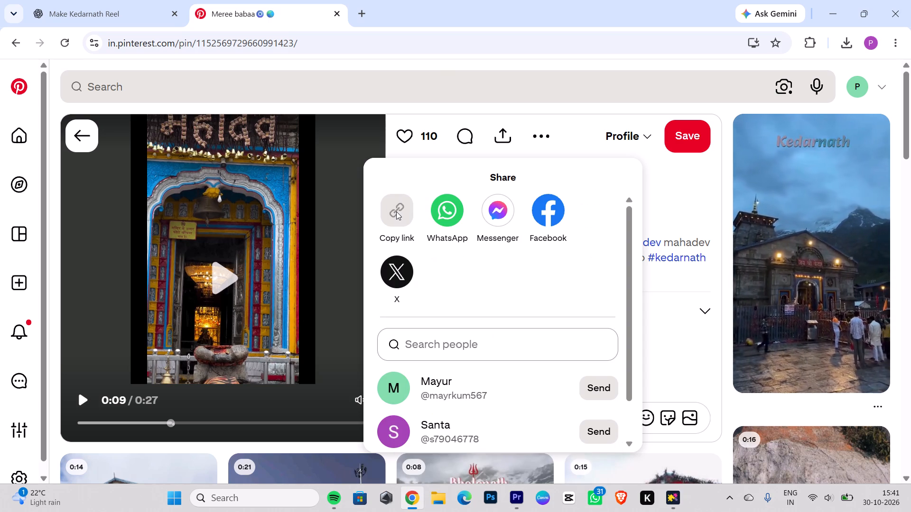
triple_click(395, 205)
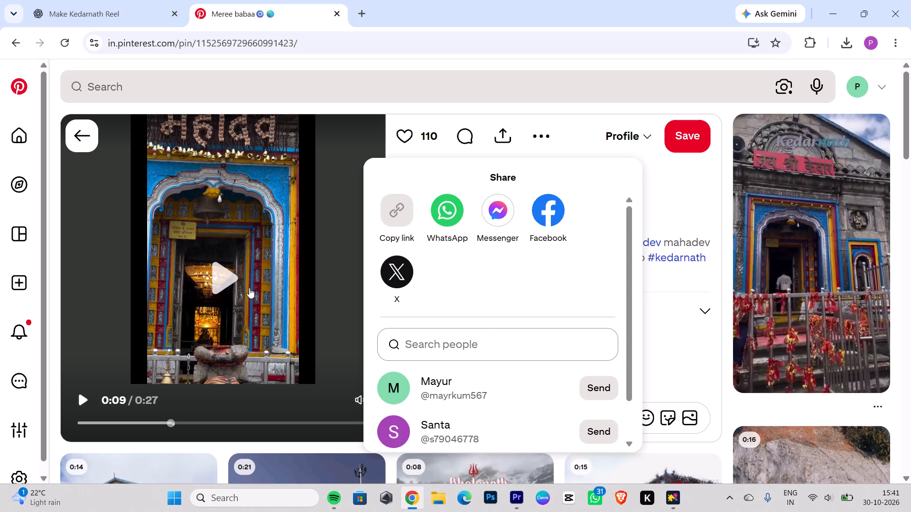
Resume the pin's video and rewind it to the beginning to view its opening shot.
click(235, 280)
drag(189, 414, 1, 411)
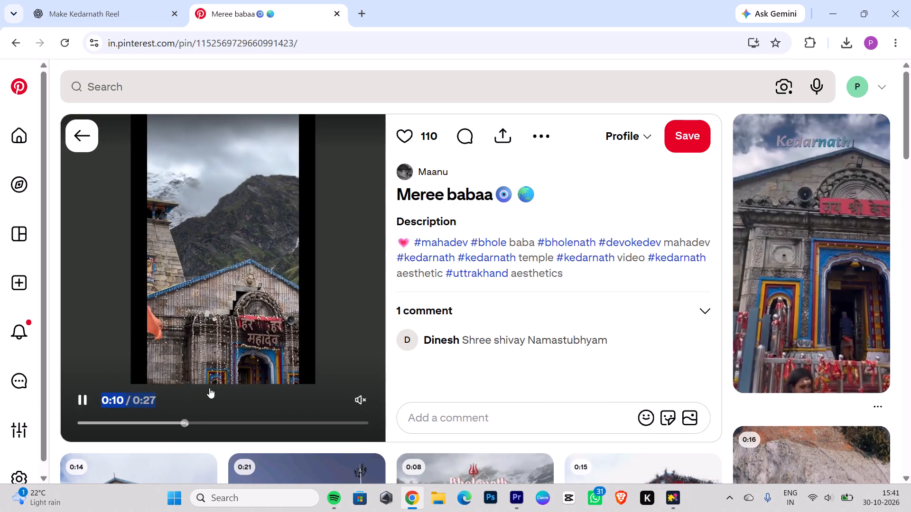
drag(185, 419, 77, 421)
click(86, 424)
drag(86, 424, 62, 419)
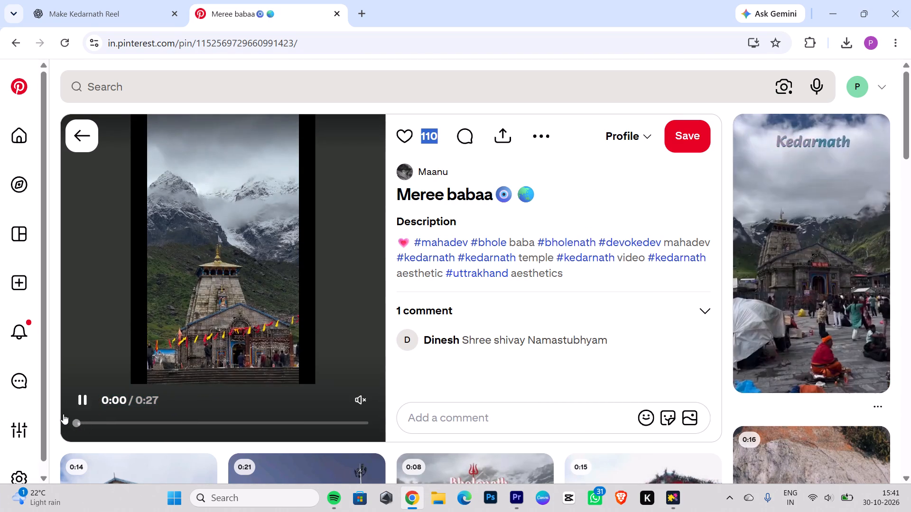
Copy the link of the "Meree babaa" pin again from its share options.
click(496, 124)
double_click(397, 201)
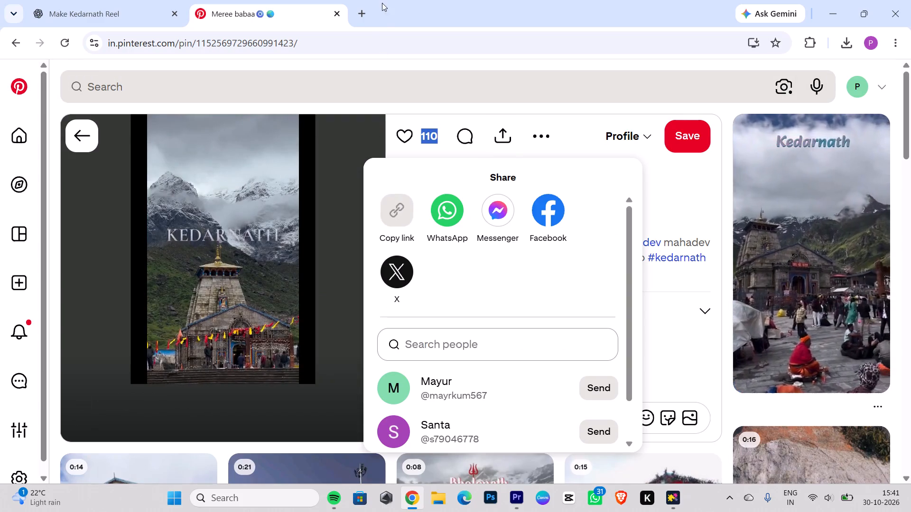
Open a new browser tab and switch Google to the second listed account.
click(353, 15)
click(888, 67)
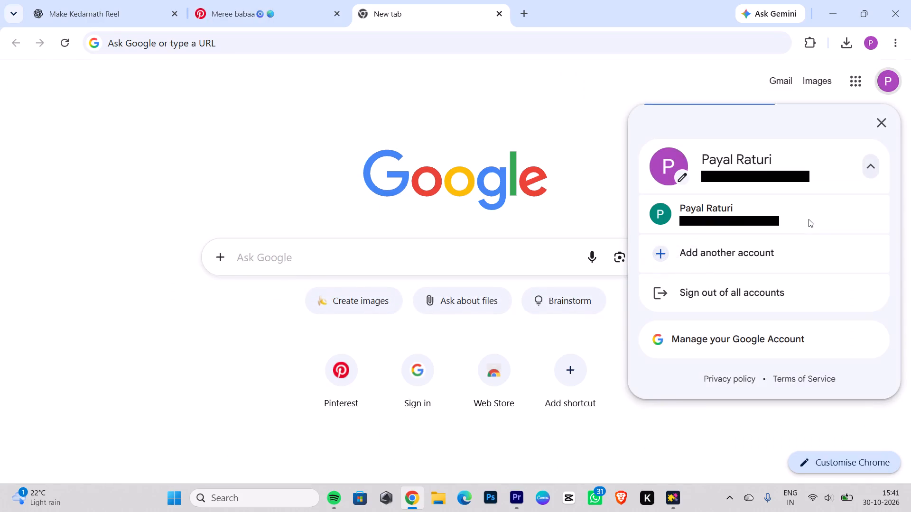
click(808, 216)
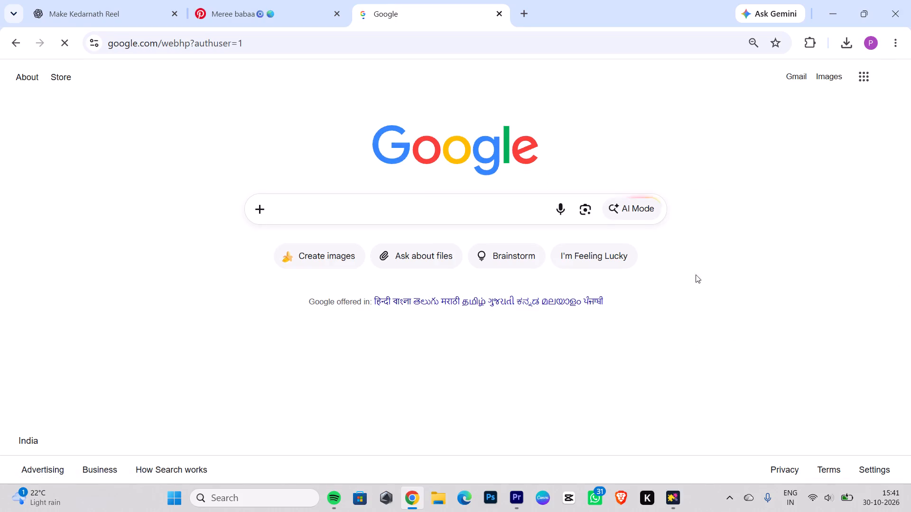
Find Pinterest through a Google search in the new tab and open its main site.
key(p)
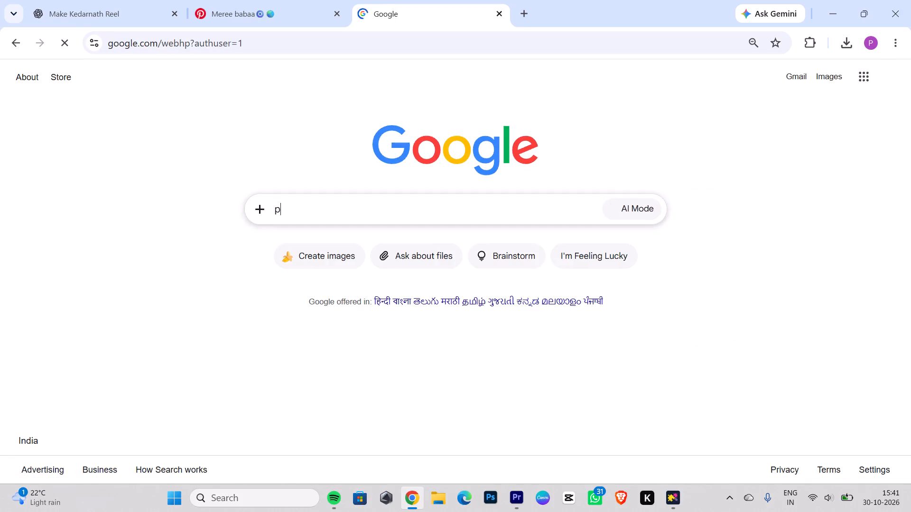
key(i)
click(450, 239)
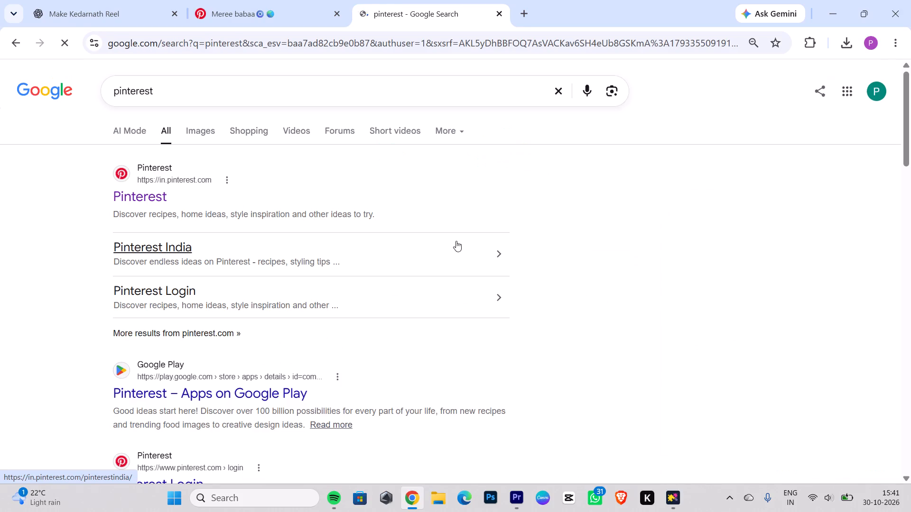
click(154, 201)
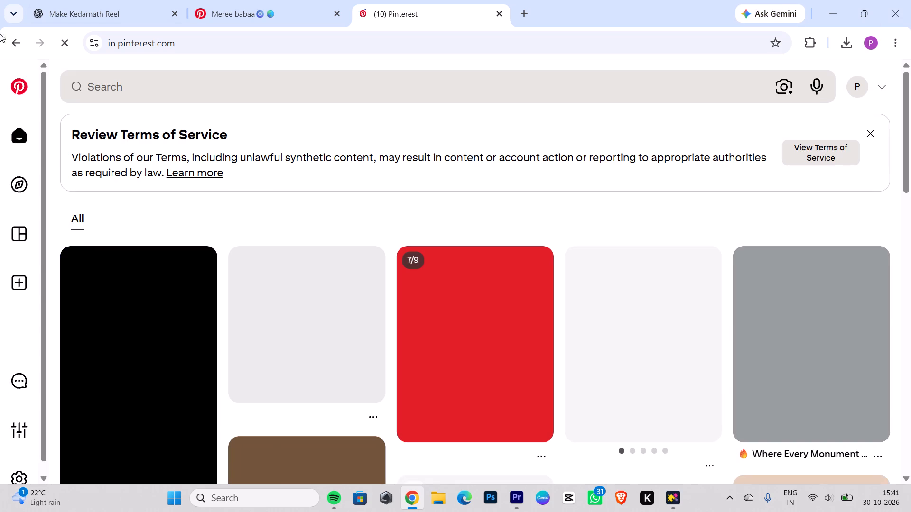
Search Pinterest for "kedarnath temple video" using the suggestion offered for "kedar".
click(232, 90)
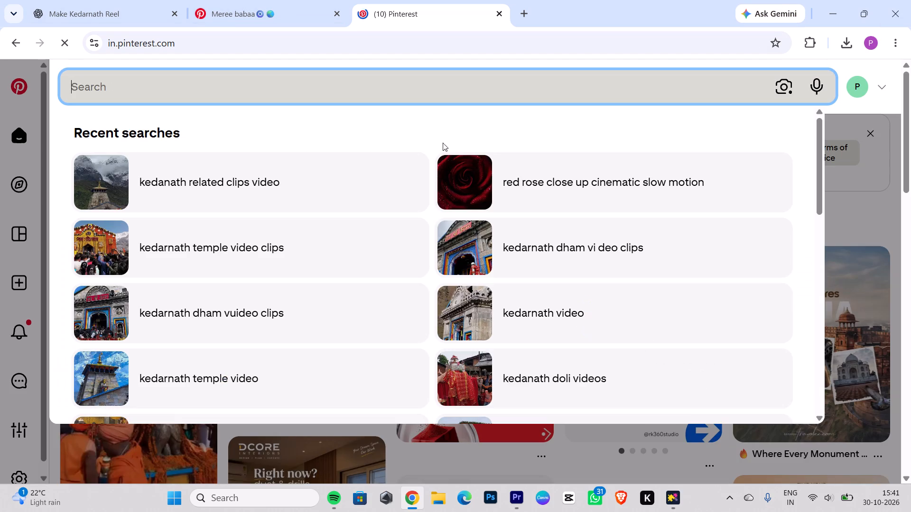
text(kedarm)
key(BackSpace)
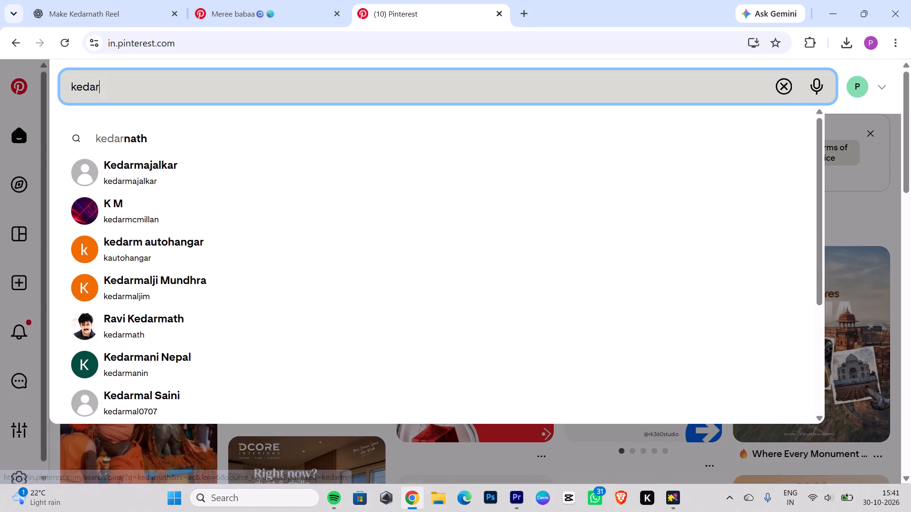
click(277, 143)
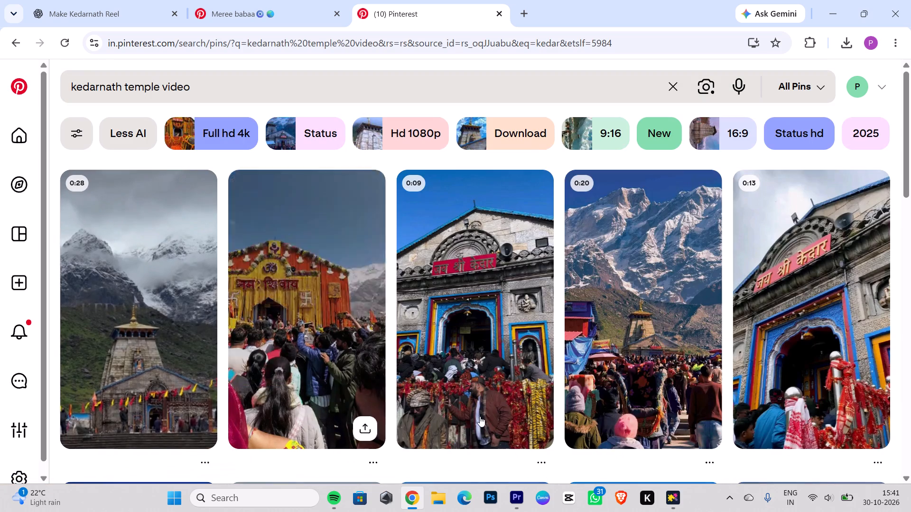
Browse the "kedarnath temple video" results for clips suitable for the Kedarnath reel.
scroll(700, 343, down, 6)
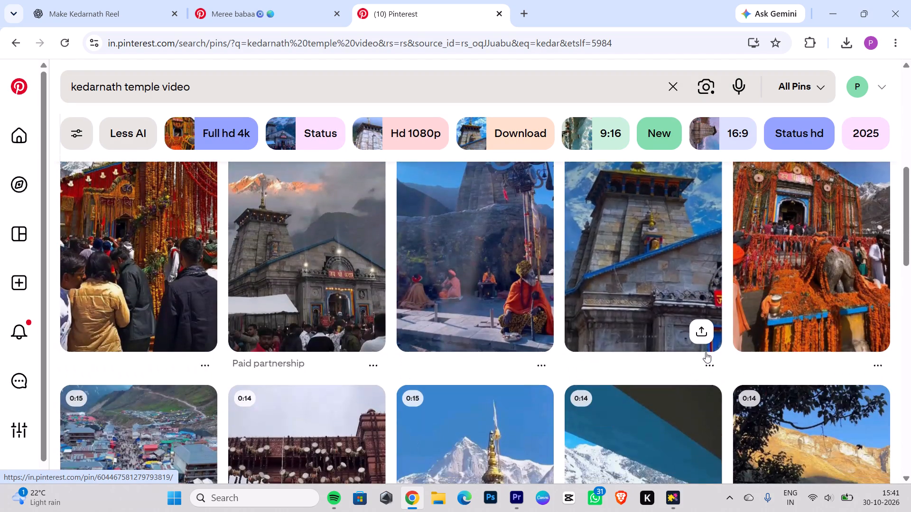
scroll(707, 353, down, 5)
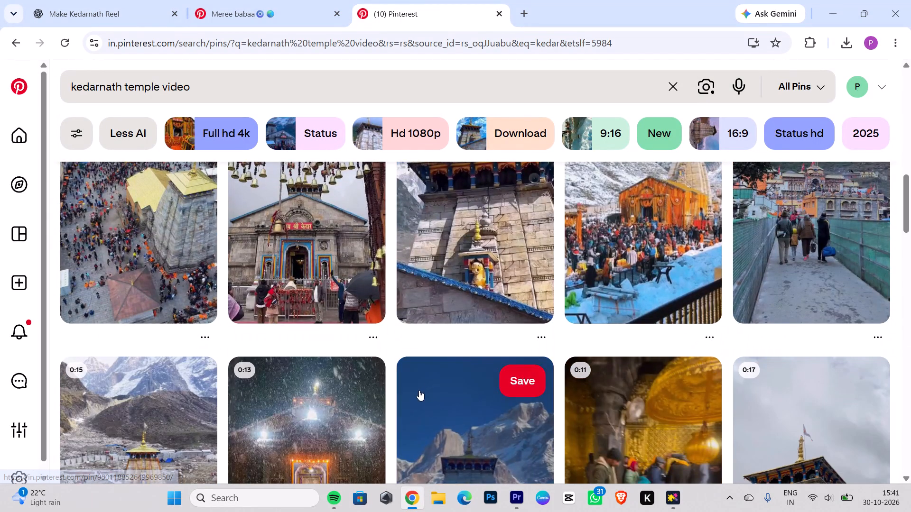
scroll(419, 390, up, 2)
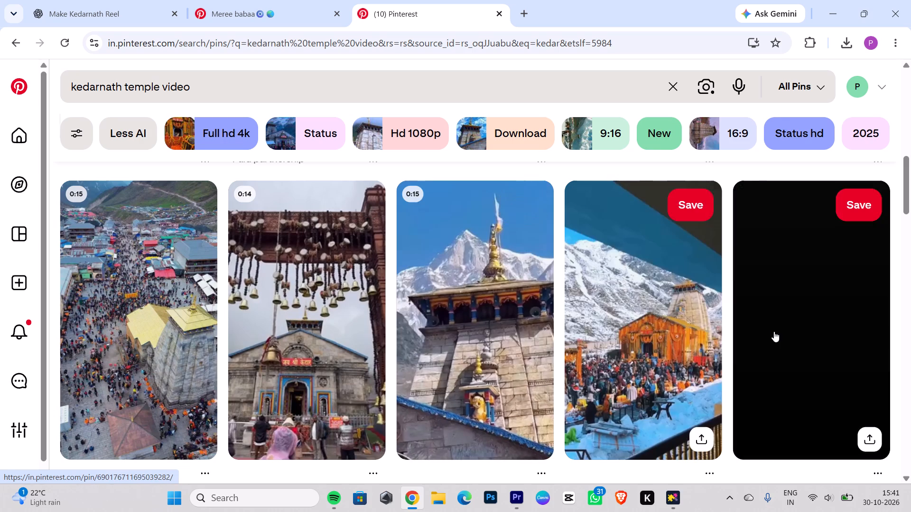
scroll(772, 342, down, 8)
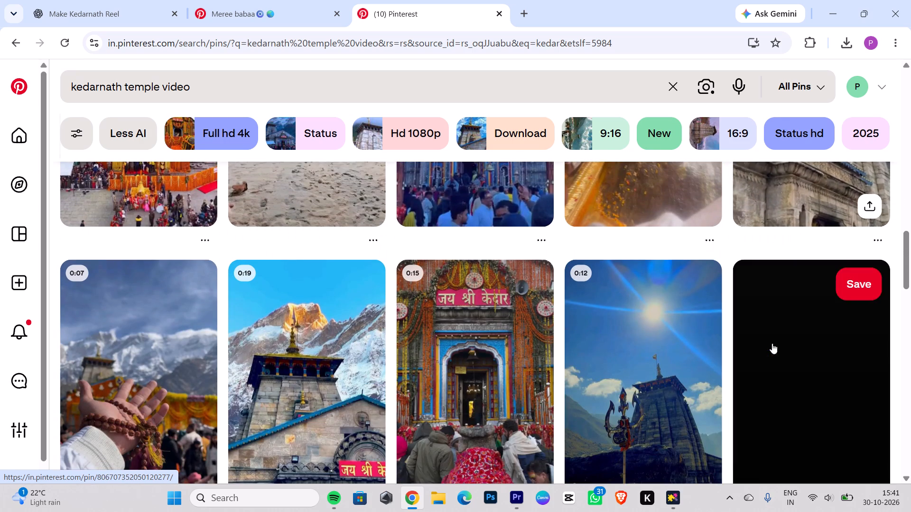
scroll(772, 343, down, 7)
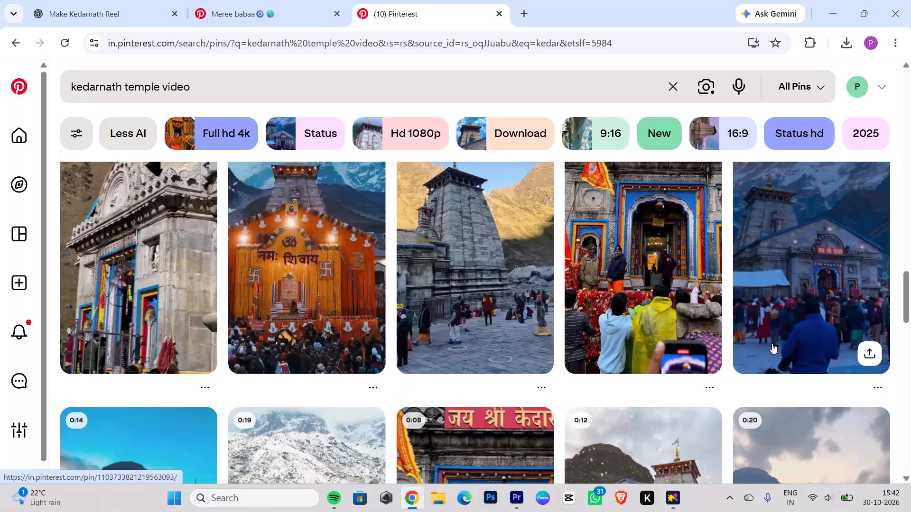
scroll(772, 343, down, 10)
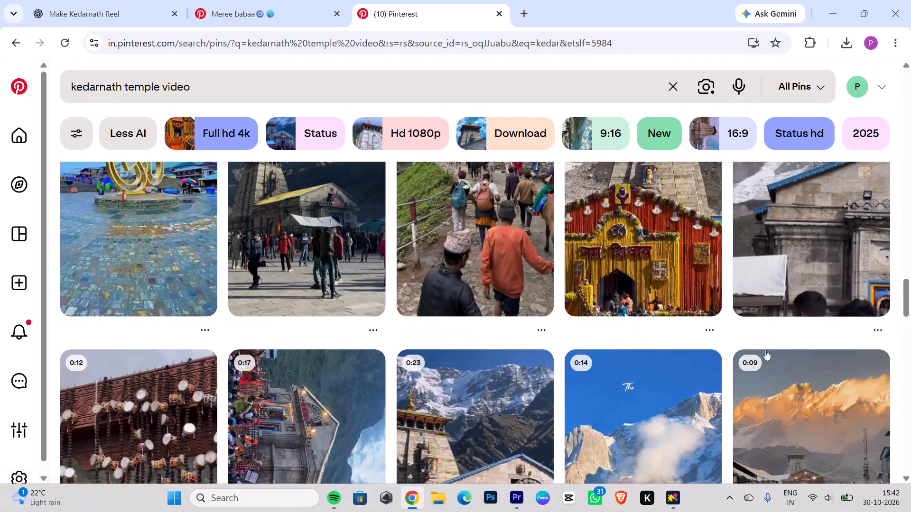
Open the video pin showing the golden Om sculpture on a paved plaza and try to copy its share link.
click(121, 265)
click(159, 267)
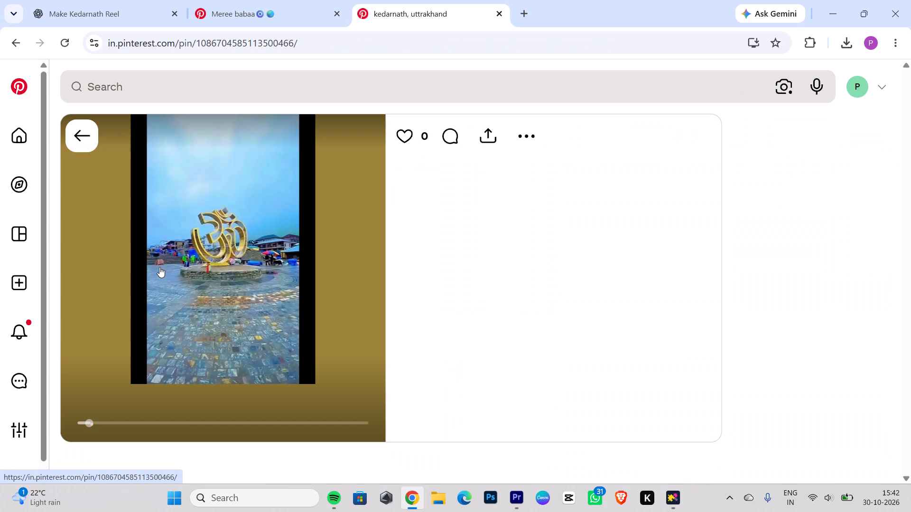
click(482, 141)
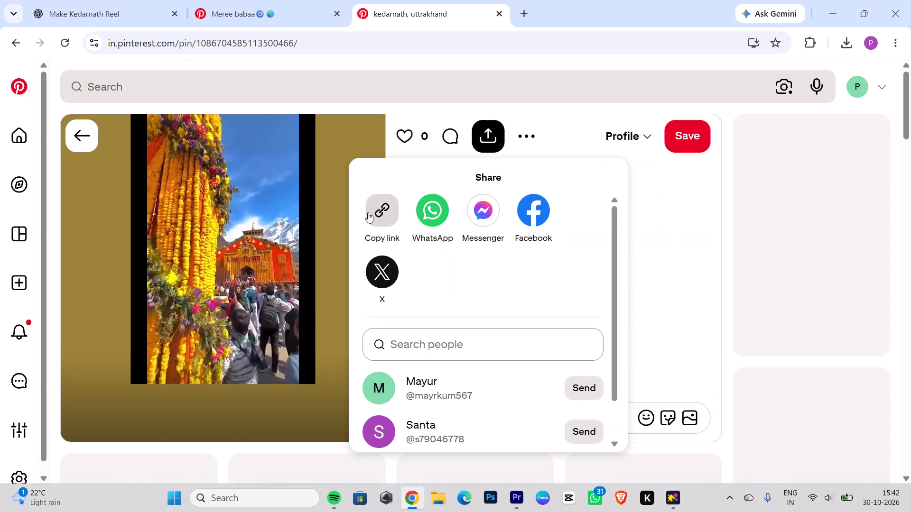
click(368, 212)
triple_click(384, 206)
click(384, 206)
drag(384, 206, 405, 254)
click(382, 268)
click(382, 274)
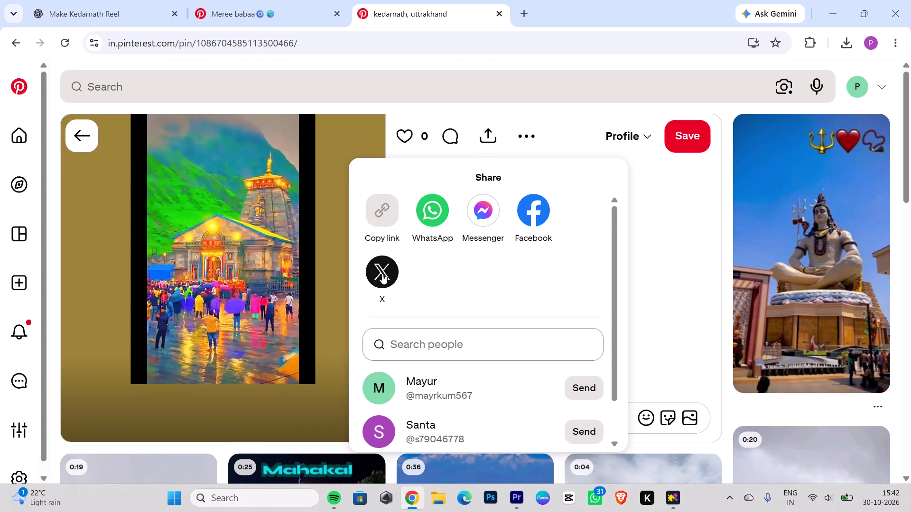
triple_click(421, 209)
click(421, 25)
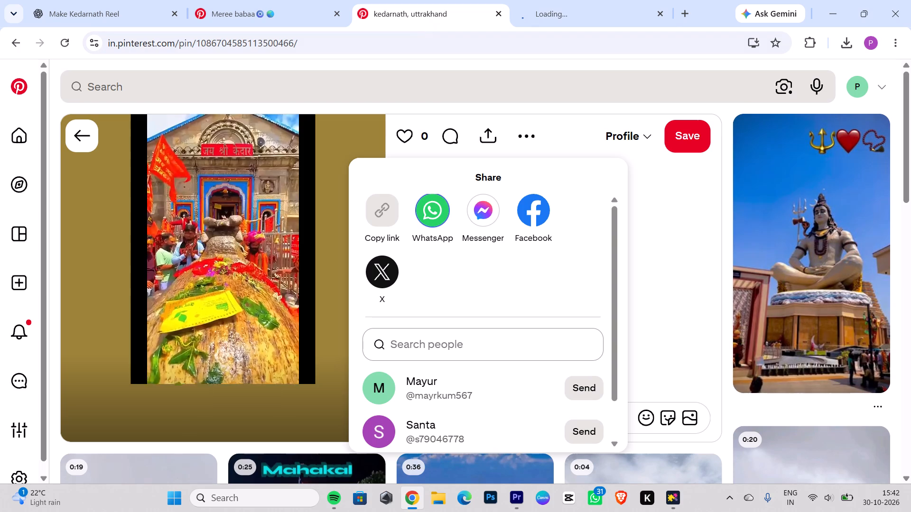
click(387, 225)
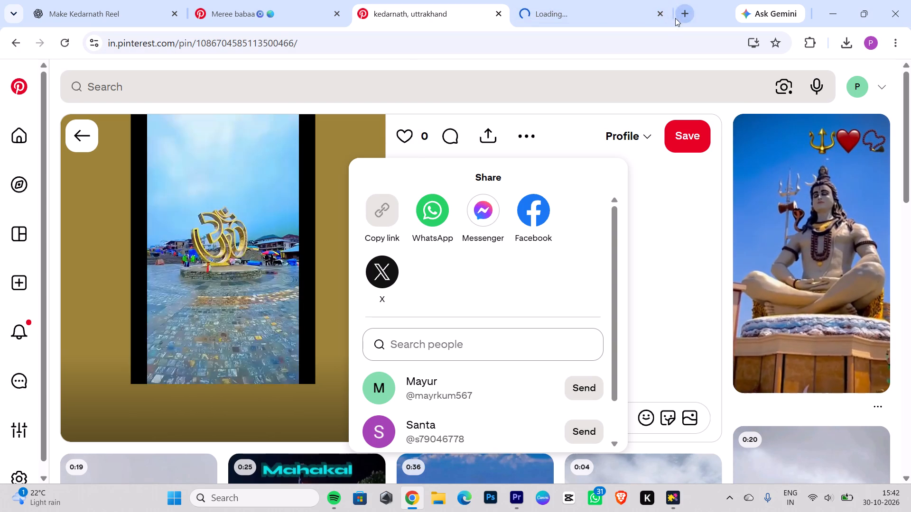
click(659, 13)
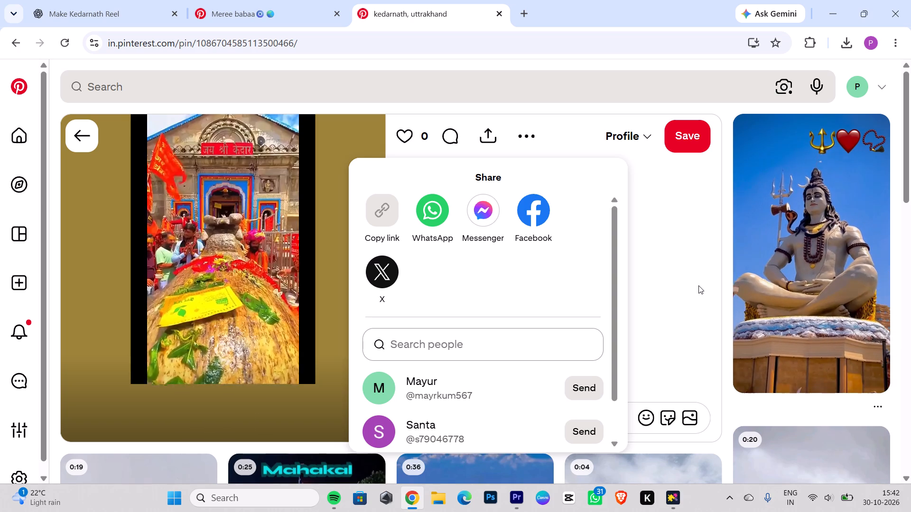
Turn off the computer's Wi-Fi connection.
click(825, 494)
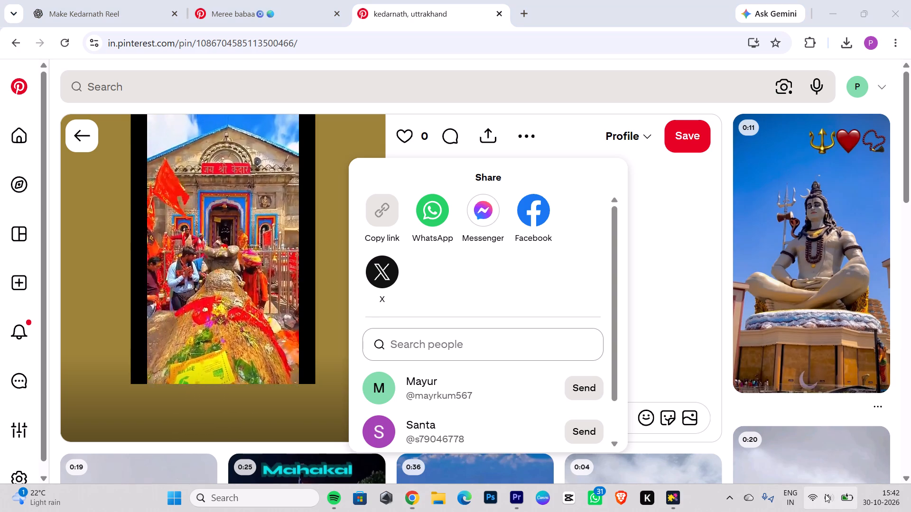
click(756, 271)
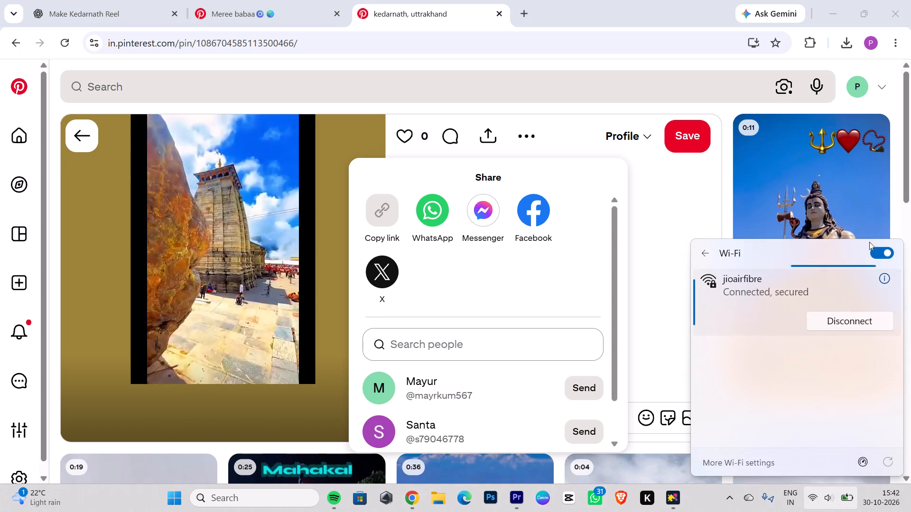
click(874, 251)
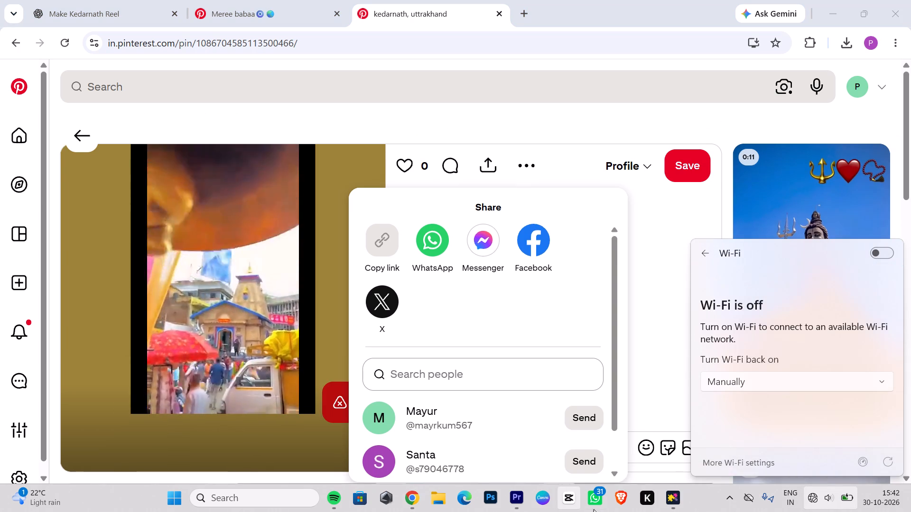
Launch the application marked with a K.
click(650, 504)
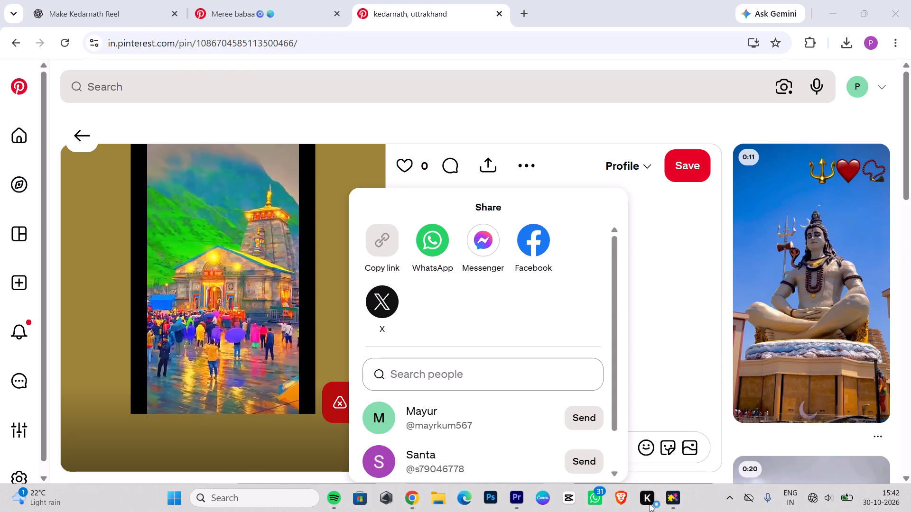
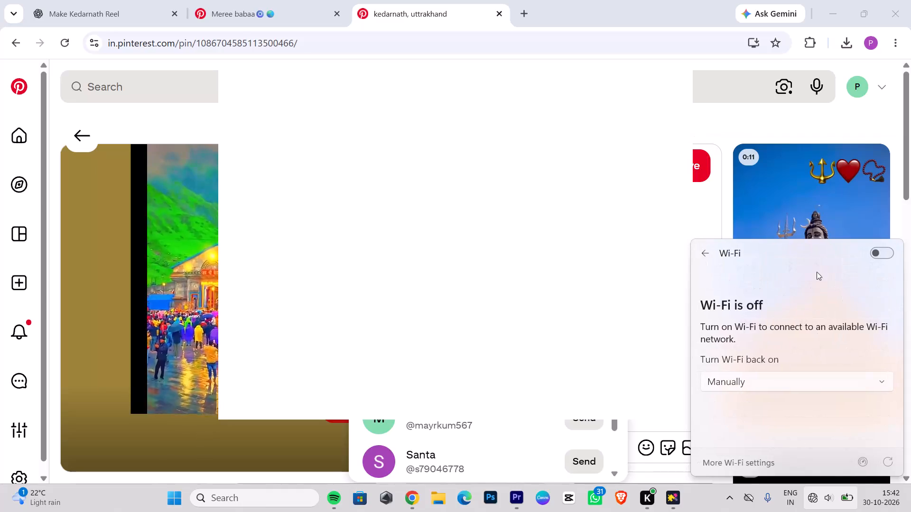
Turn Wi-Fi back on and connect to the jioairfibre network.
click(877, 241)
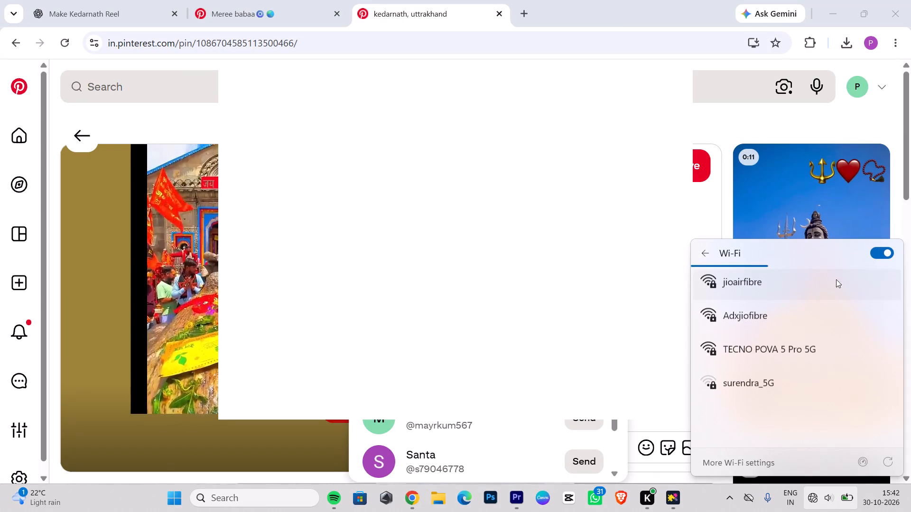
click(793, 298)
click(838, 337)
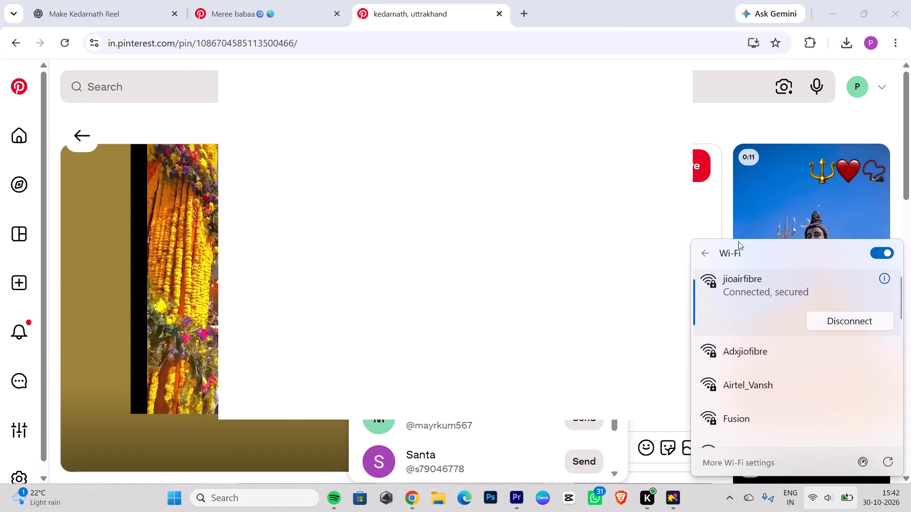
click(727, 234)
click(715, 203)
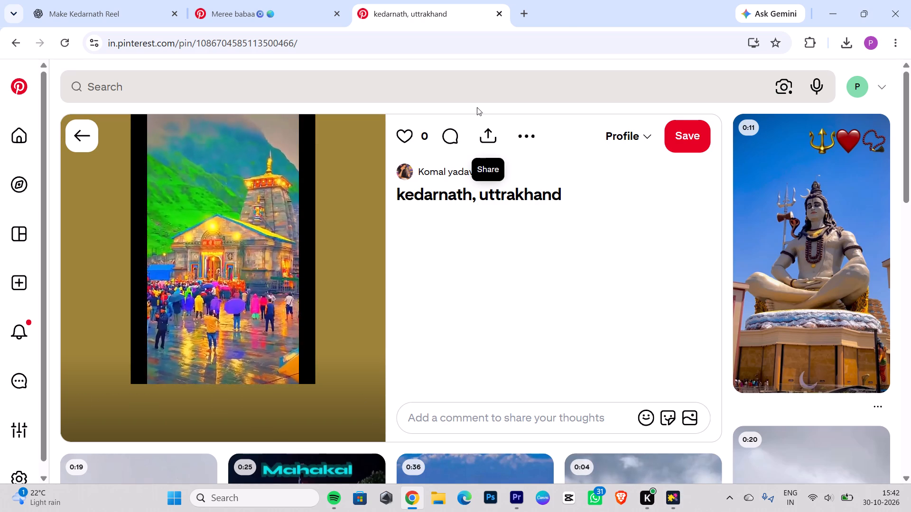
Copy the share link of the "kedarnath, uttrakhand" video pin and close its sharing options.
click(486, 135)
click(395, 202)
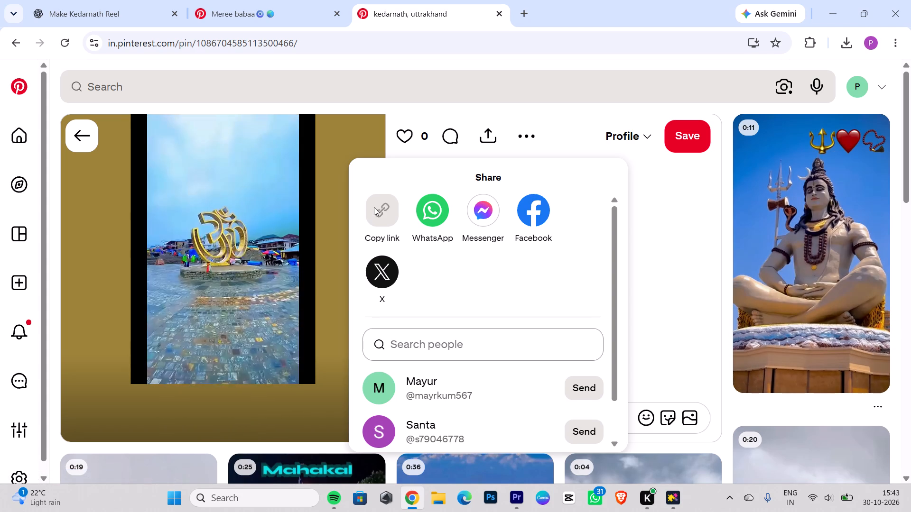
triple_click(374, 207)
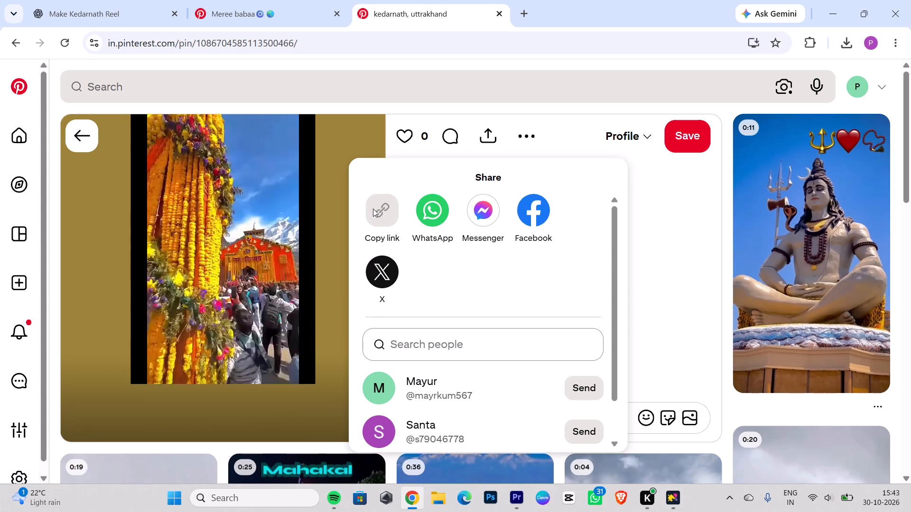
click(366, 218)
triple_click(364, 221)
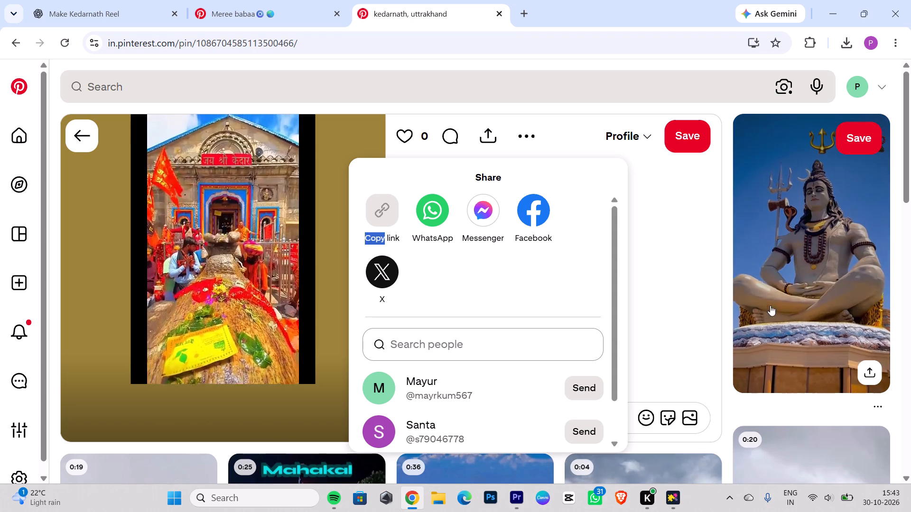
click(663, 329)
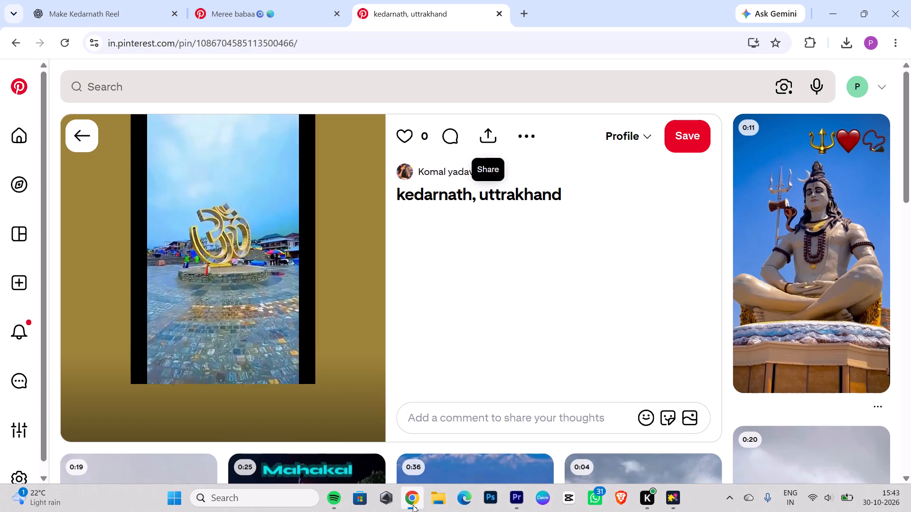
Switch to File Explorer.
click(430, 495)
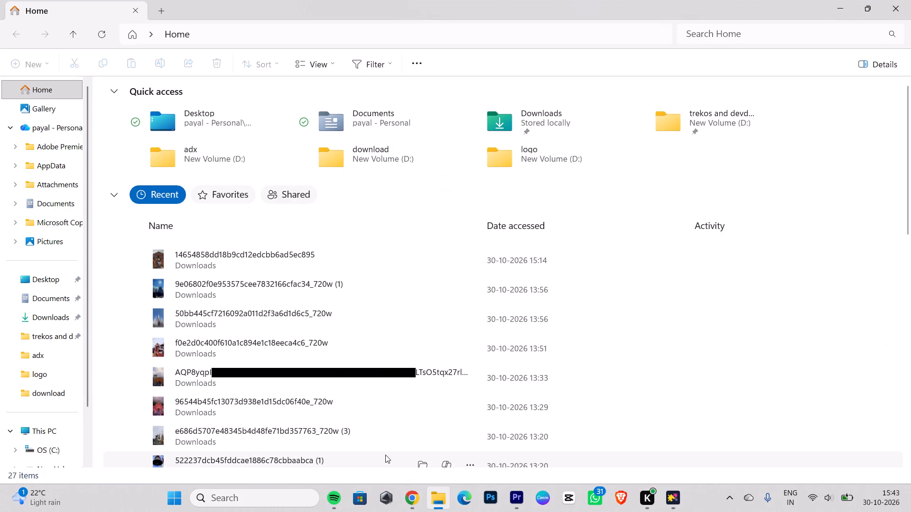
Look through the Downloads folder in File Explorer for saved Kedarnath and temple clips suitable for the reel.
double_click(50, 318)
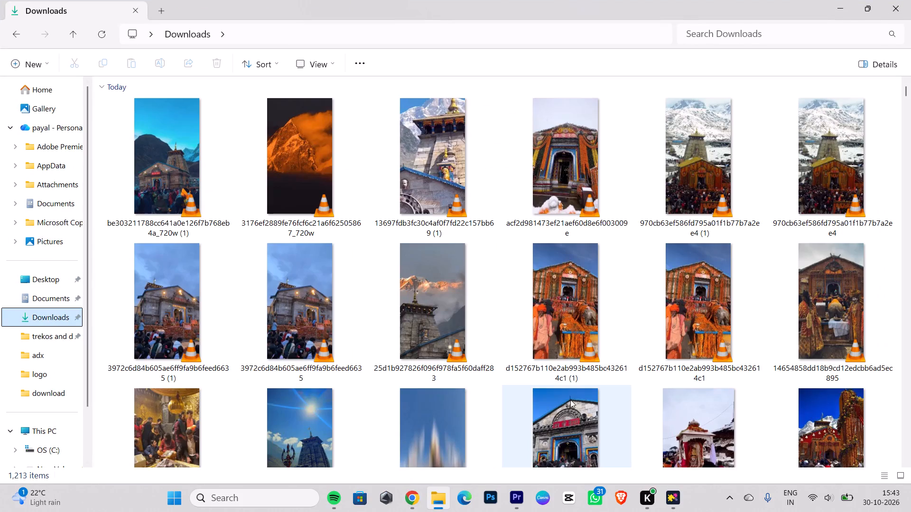
scroll(589, 303, down, 9)
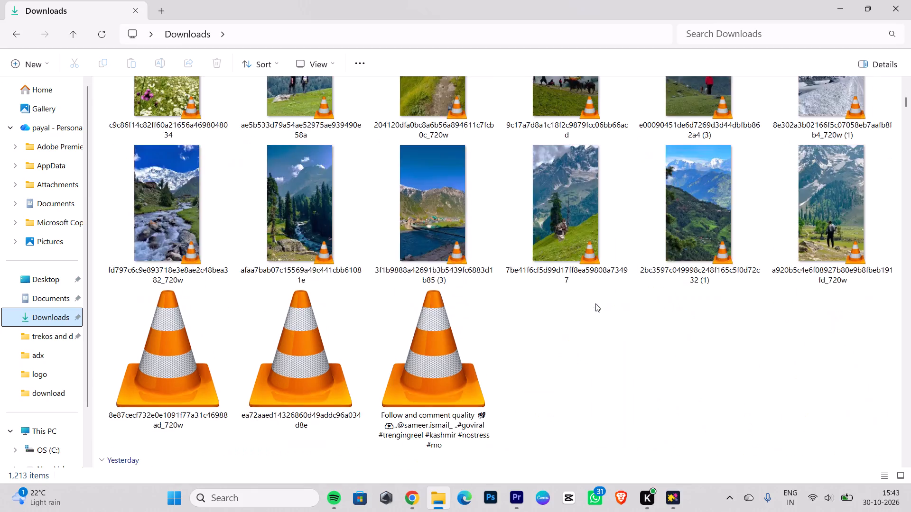
scroll(599, 303, down, 11)
drag(910, 246, 910, 373)
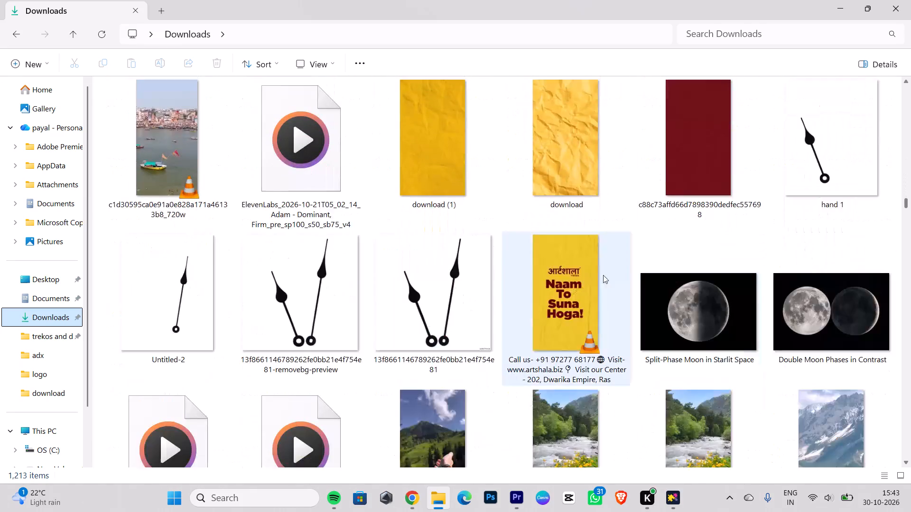
scroll(602, 278, down, 12)
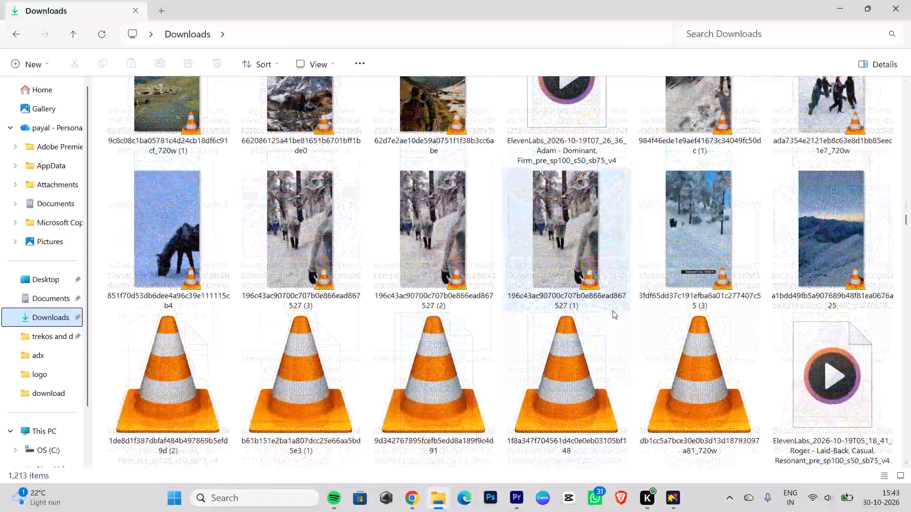
scroll(613, 311, down, 12)
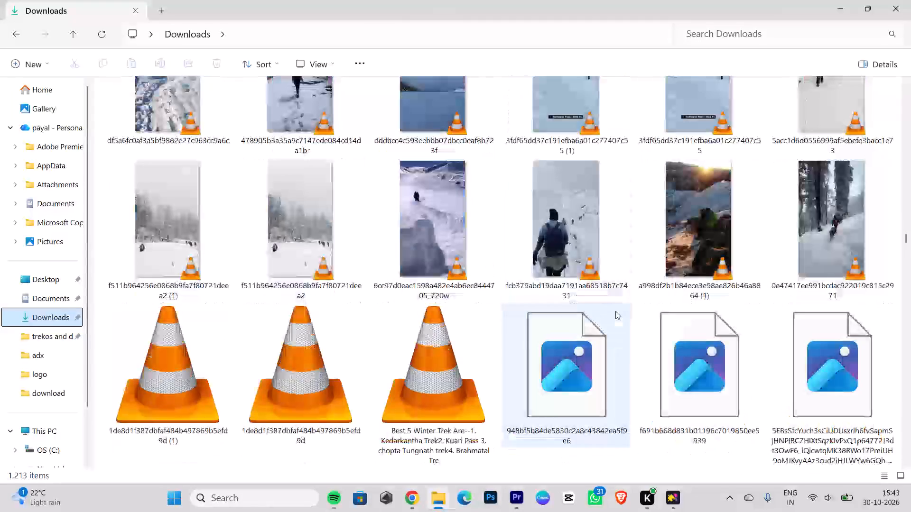
drag(907, 241, 906, 247)
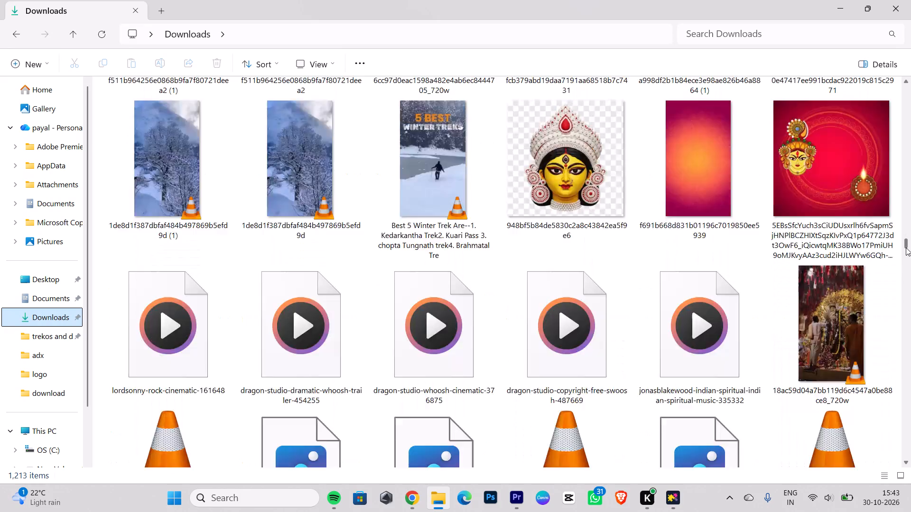
drag(906, 247, 910, 319)
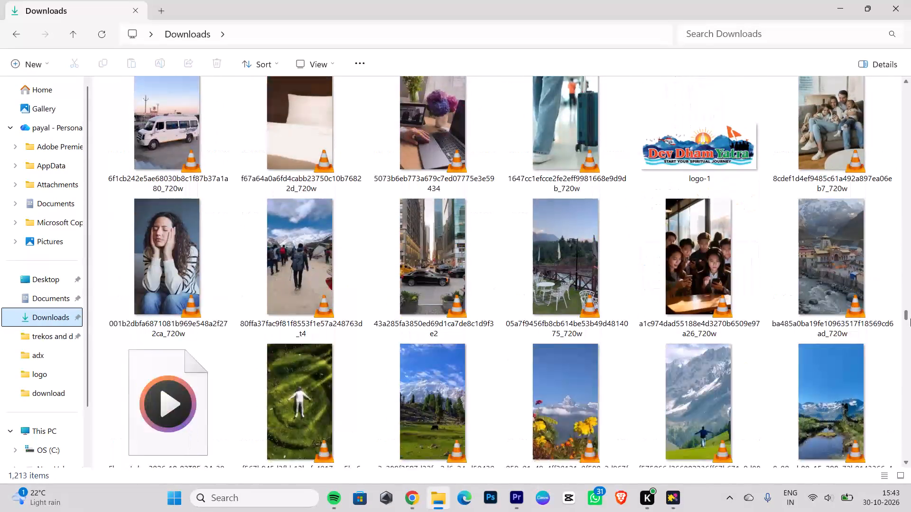
drag(910, 319, 910, 330)
scroll(613, 308, up, 4)
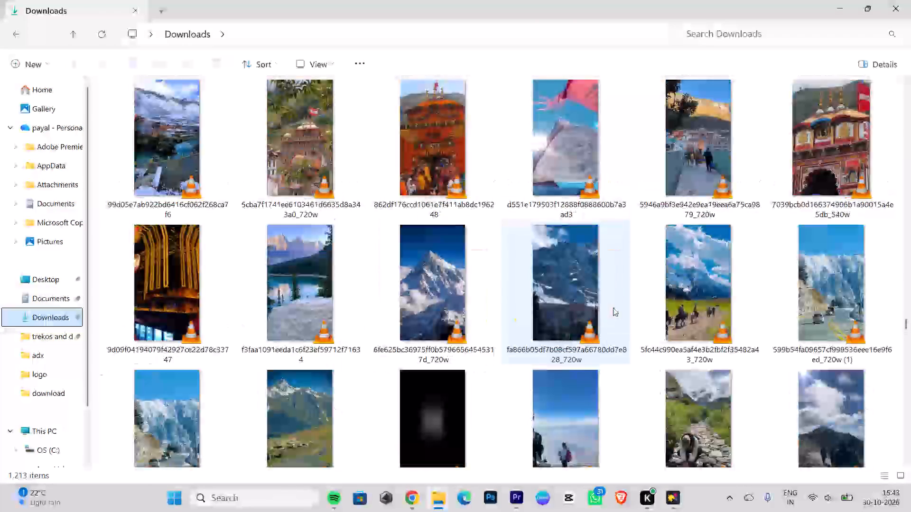
Preview the clip of the temple covered in orange marigold garlands, and close the player.
double_click(449, 136)
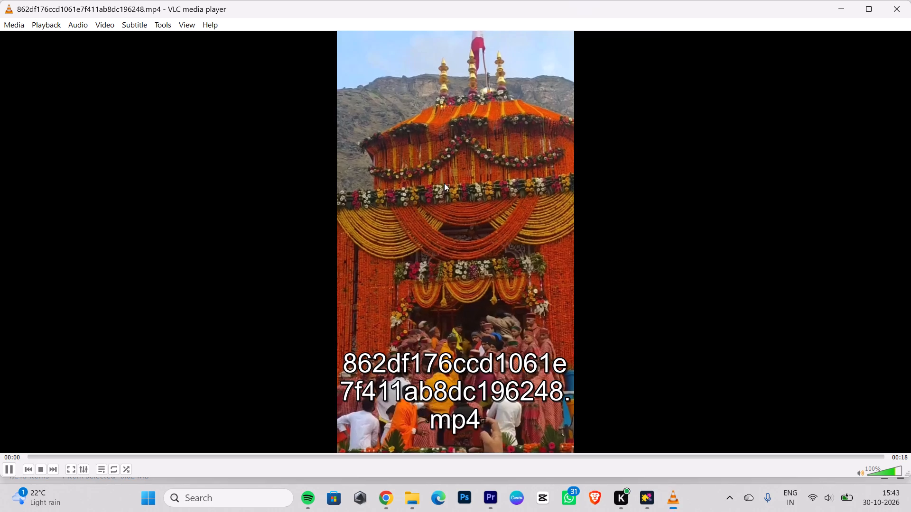
click(903, 14)
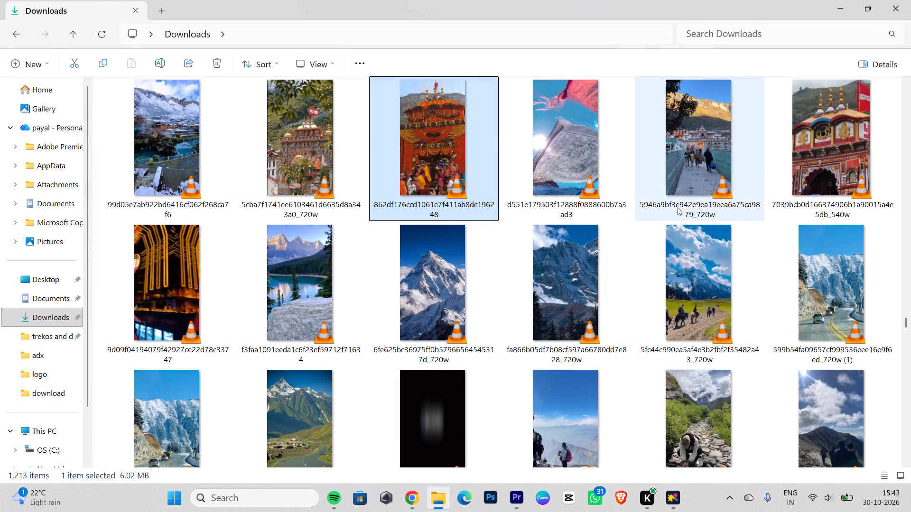
Browse the older Downloads clips for more temple footage and return to the most recent Kedarnath videos.
scroll(678, 207, down, 1)
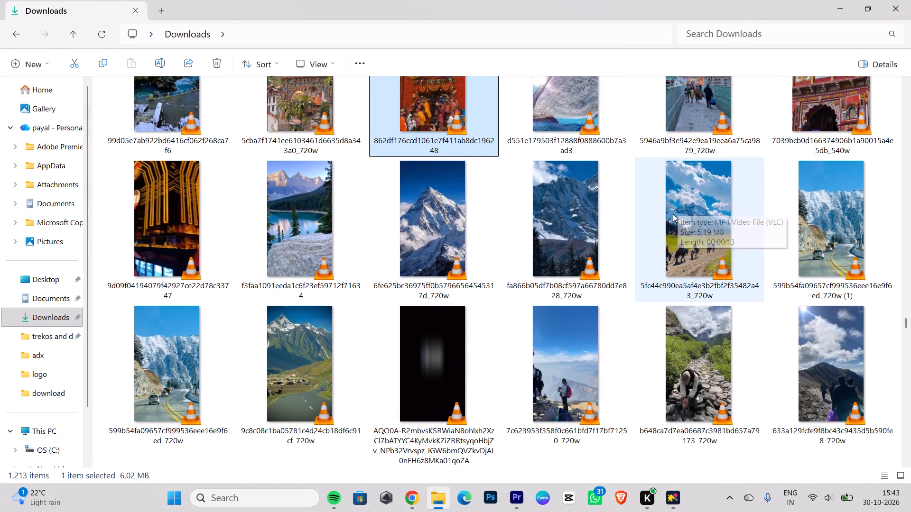
scroll(670, 221, down, 4)
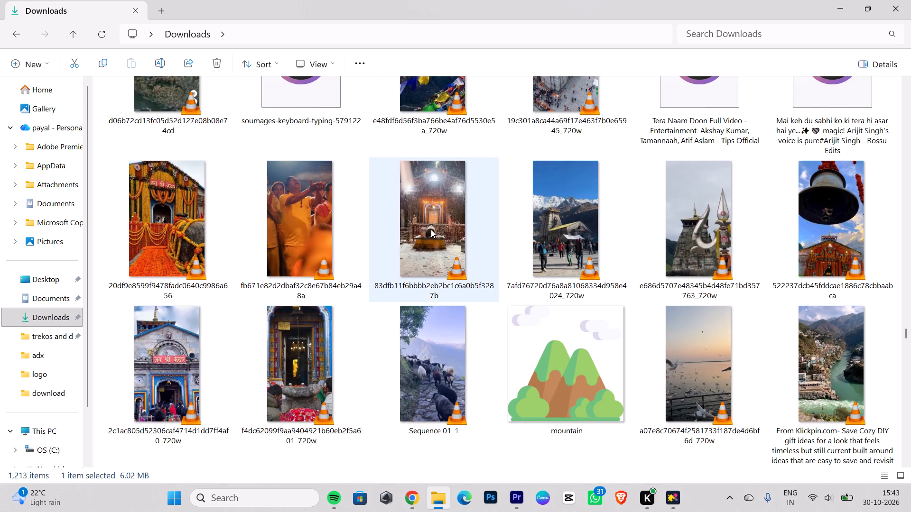
scroll(447, 222, down, 1)
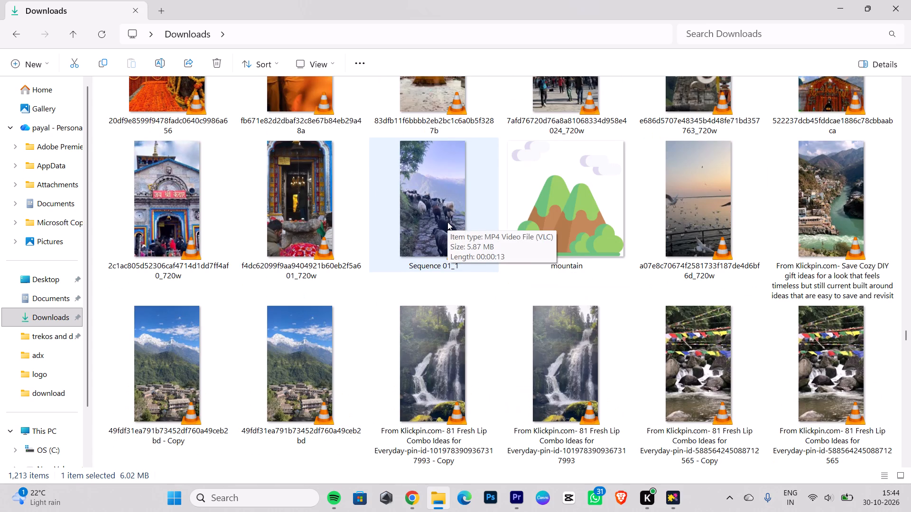
scroll(821, 232, down, 1)
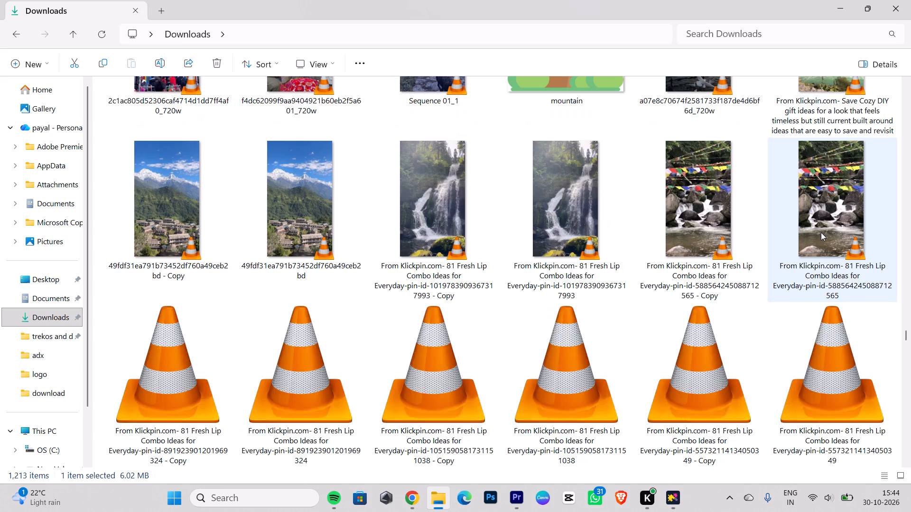
scroll(820, 233, down, 7)
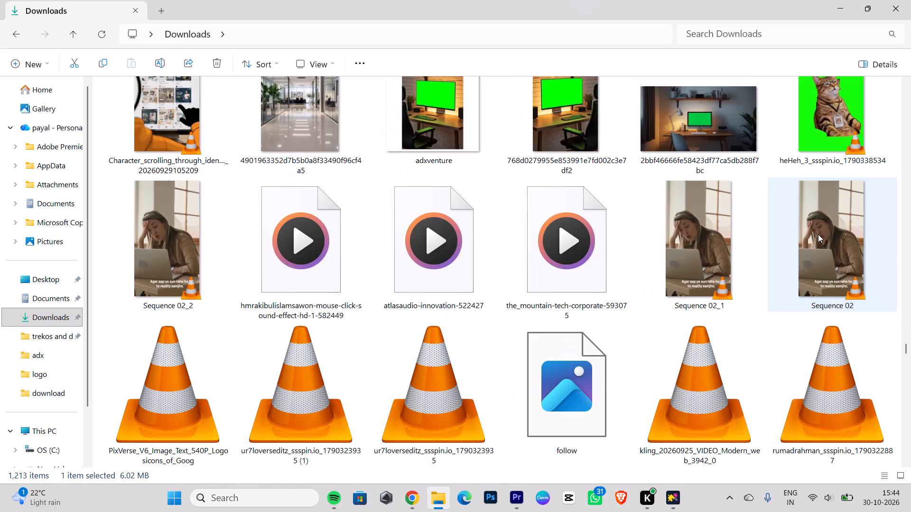
scroll(817, 235, down, 8)
scroll(815, 236, up, 10)
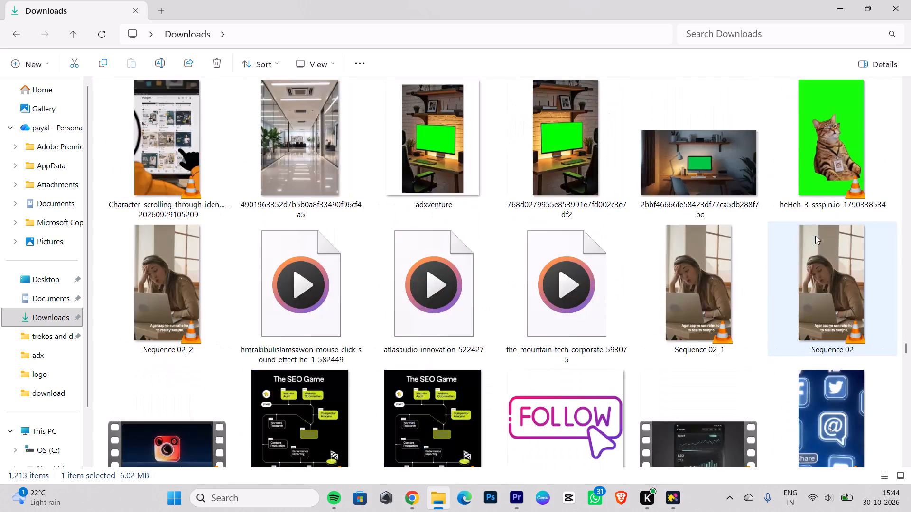
scroll(815, 236, up, 15)
key(space)
key(space)
key(space)
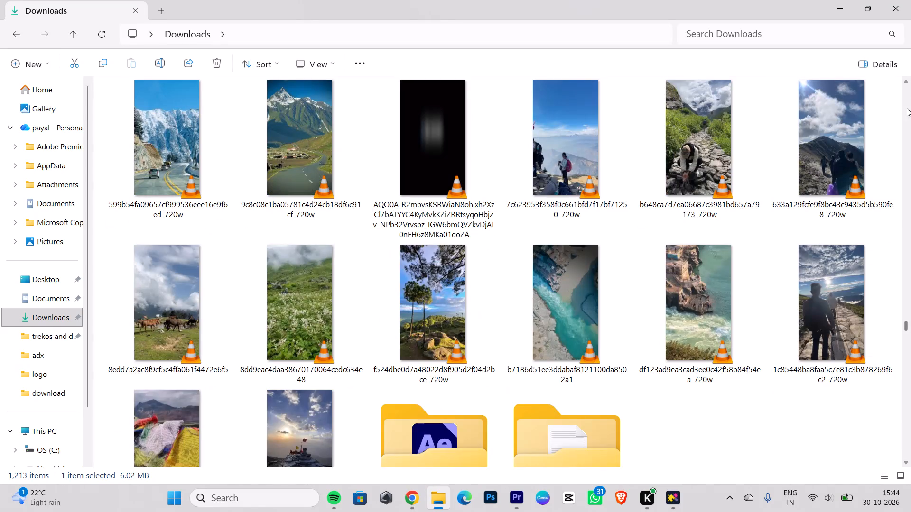
click(907, 108)
click(906, 108)
click(902, 112)
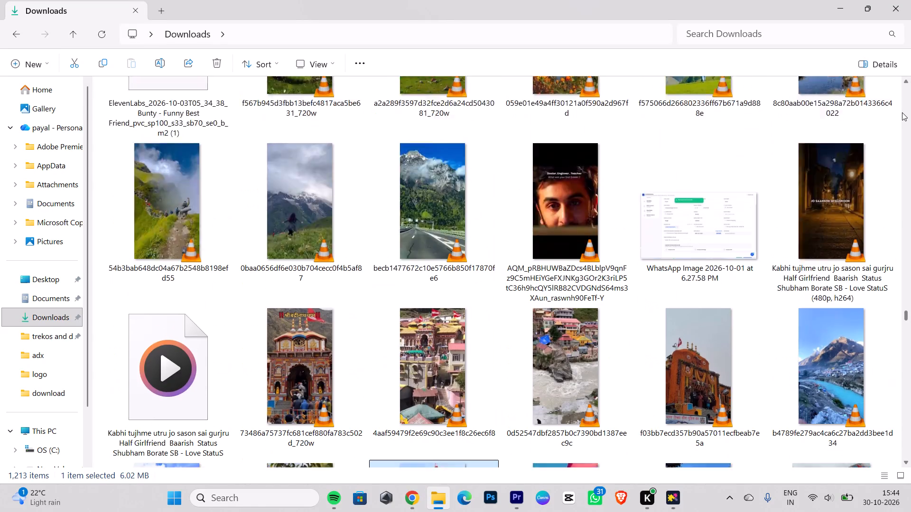
click(902, 112)
click(902, 112)
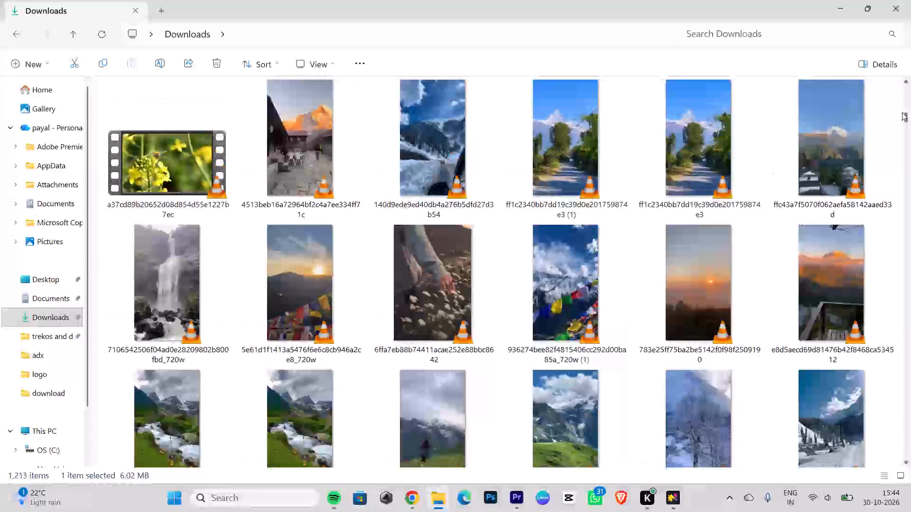
click(907, 92)
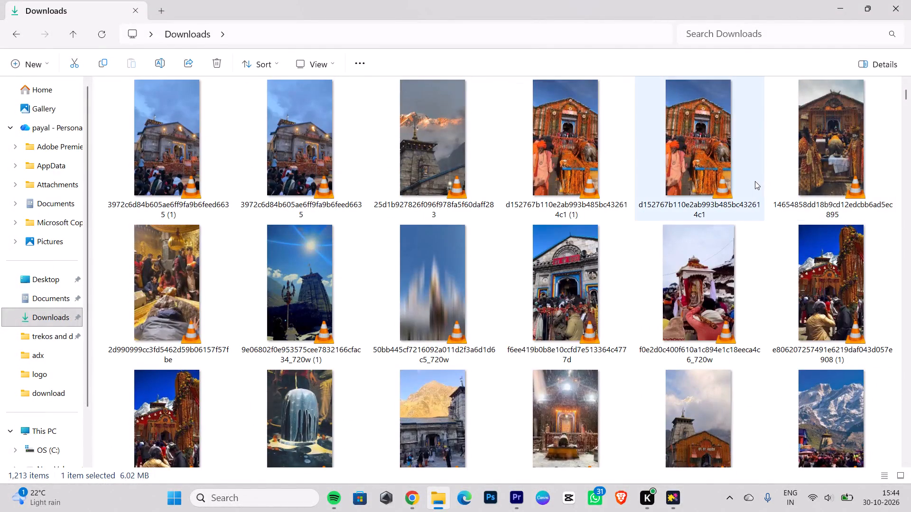
Preview the recent clip 50bb445cf7216092a011d2f3a6d1d6c5_720w, whose thumbnail is blurred against a blue sky.
double_click(447, 279)
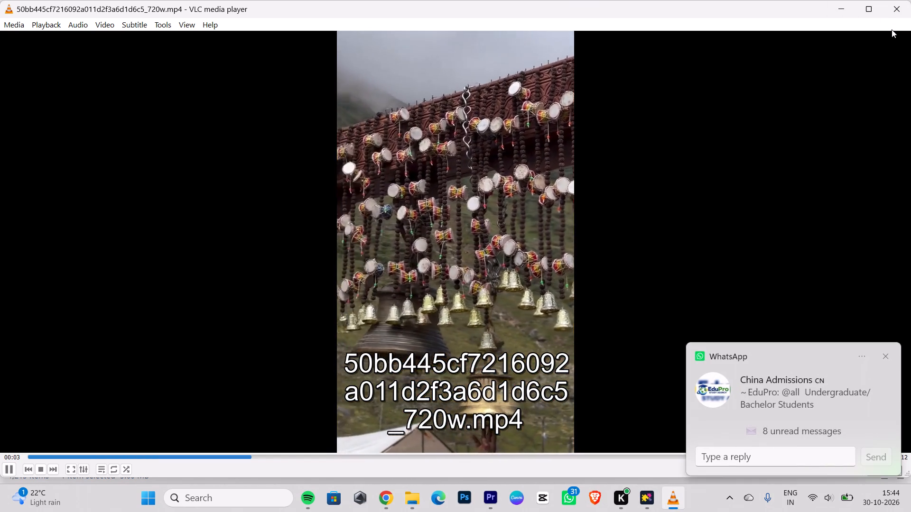
Pause the clip preview at the large trident shot and close the player.
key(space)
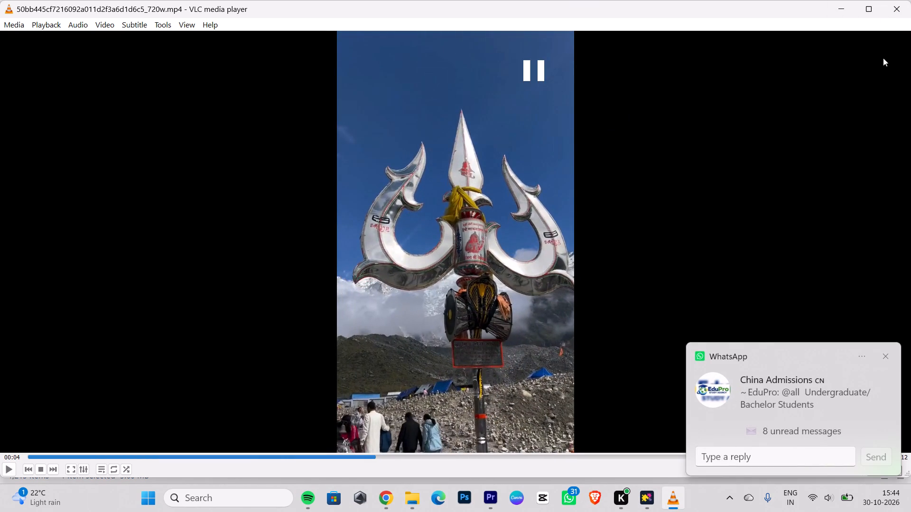
click(901, 6)
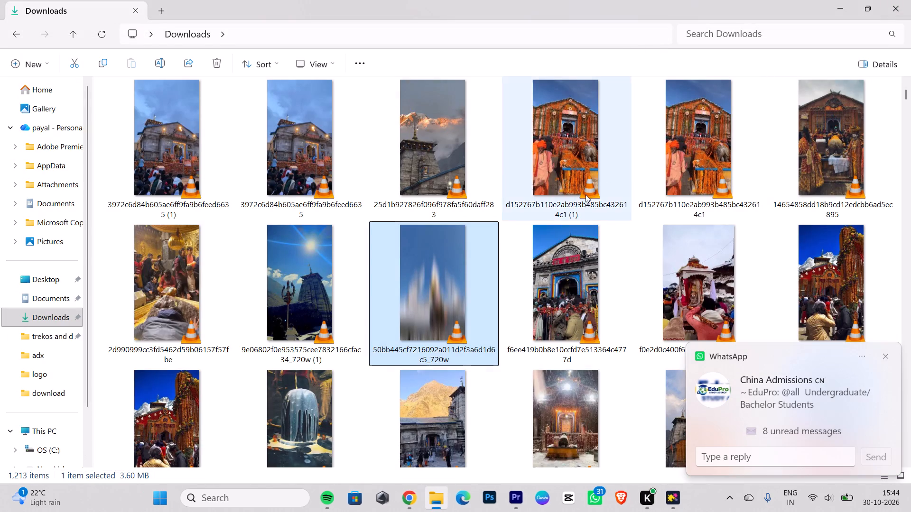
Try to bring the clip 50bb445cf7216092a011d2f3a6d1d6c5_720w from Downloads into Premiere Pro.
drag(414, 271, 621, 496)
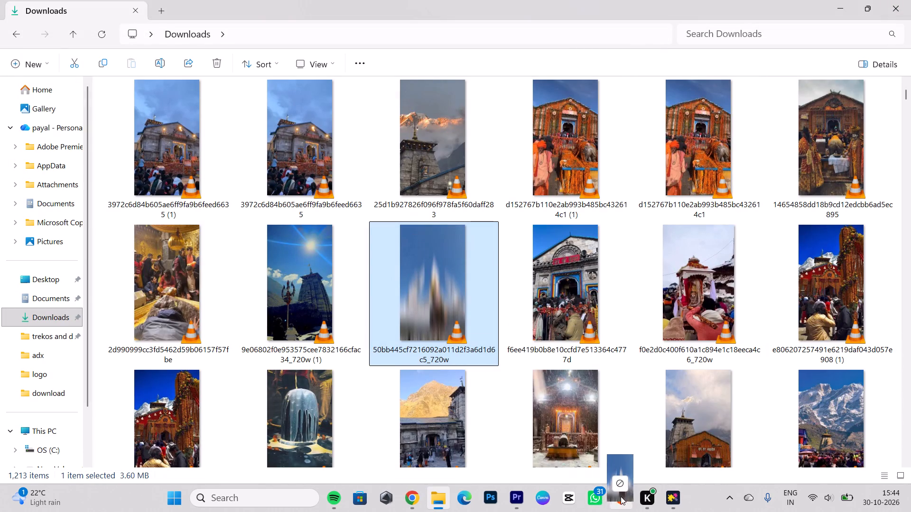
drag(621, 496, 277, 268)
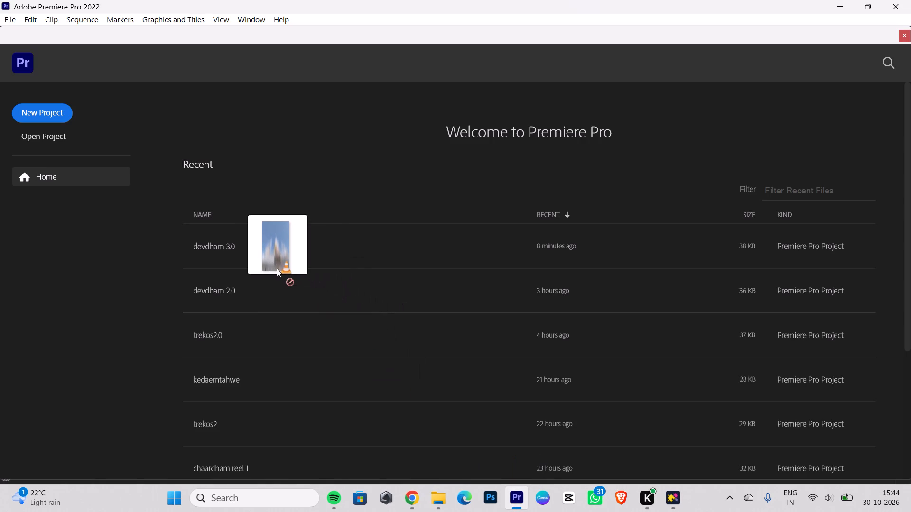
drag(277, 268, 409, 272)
Open the recent project devdham 3.0 in Premiere Pro.
click(354, 259)
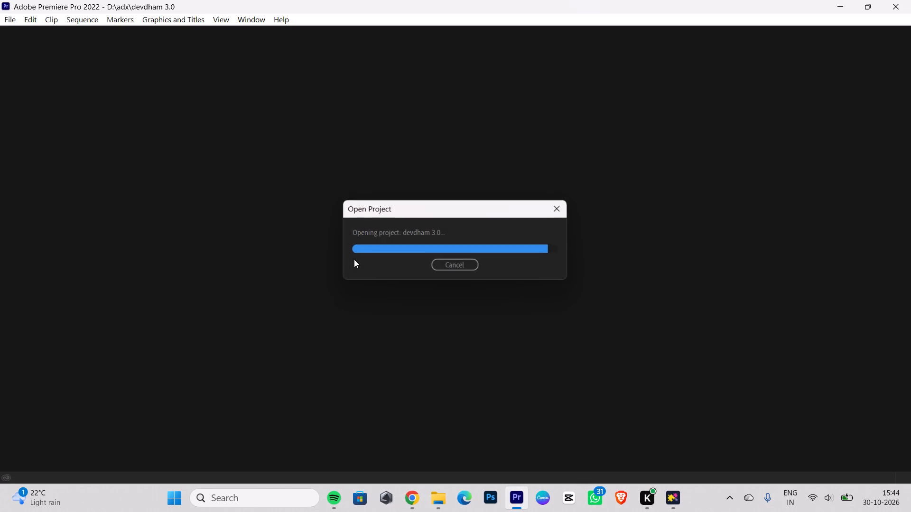
Switch back to the Downloads folder and bring the clip 50bb445cf7216092a011d2f3a6d1d6c5_720w into the open Premiere Pro project.
click(440, 501)
drag(435, 316, 522, 497)
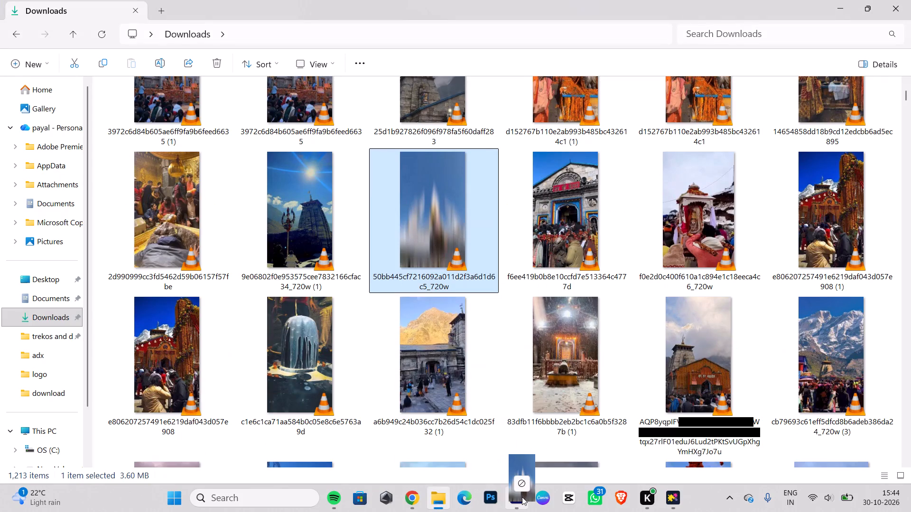
drag(522, 497, 499, 497)
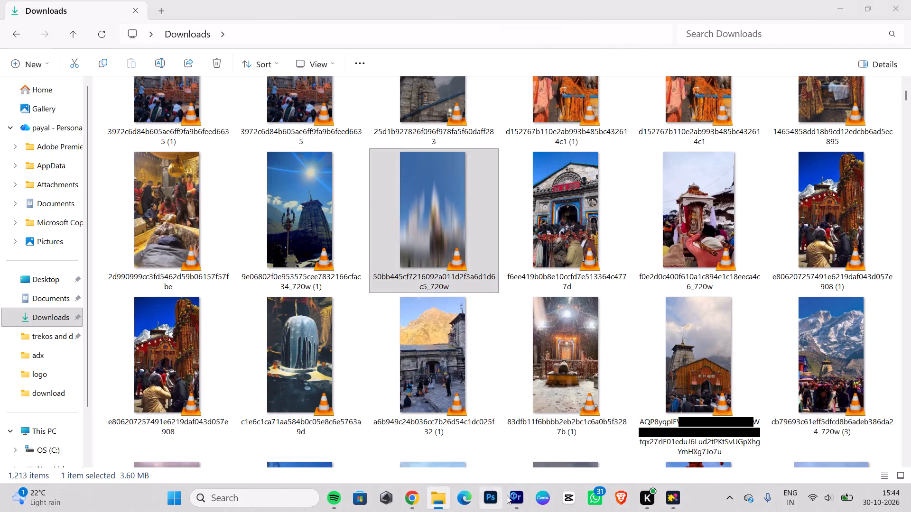
Import the 50bb445cf7216092a011d2f3a6d1d6c5_720w clip from Downloads into the devdham 3.0 project in Premiere Pro.
click(515, 498)
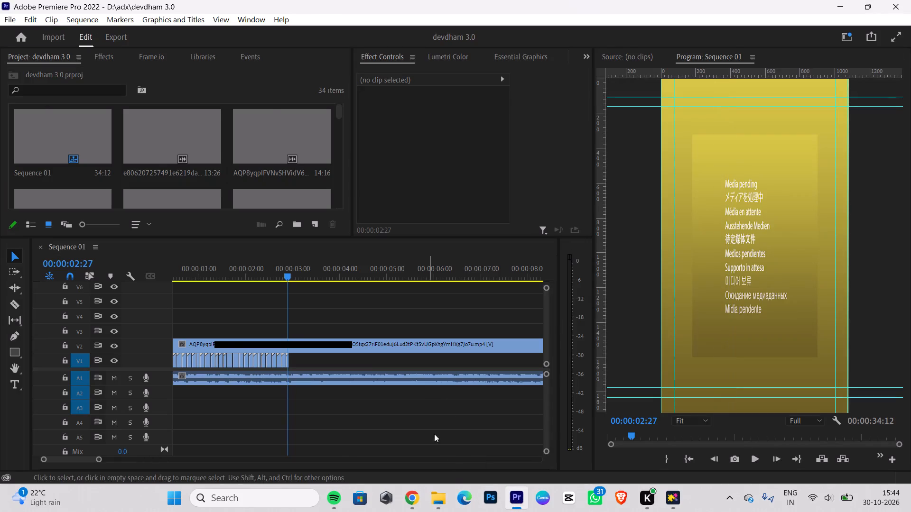
click(434, 503)
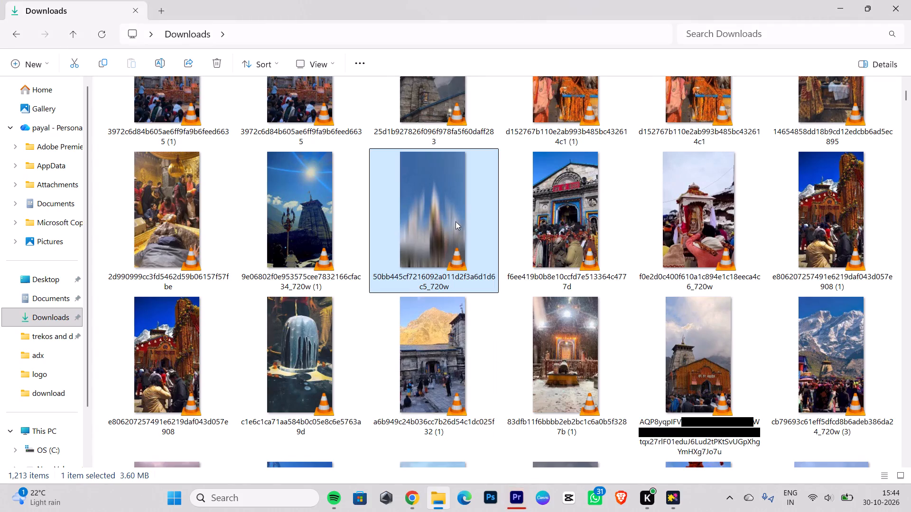
drag(458, 235, 334, 222)
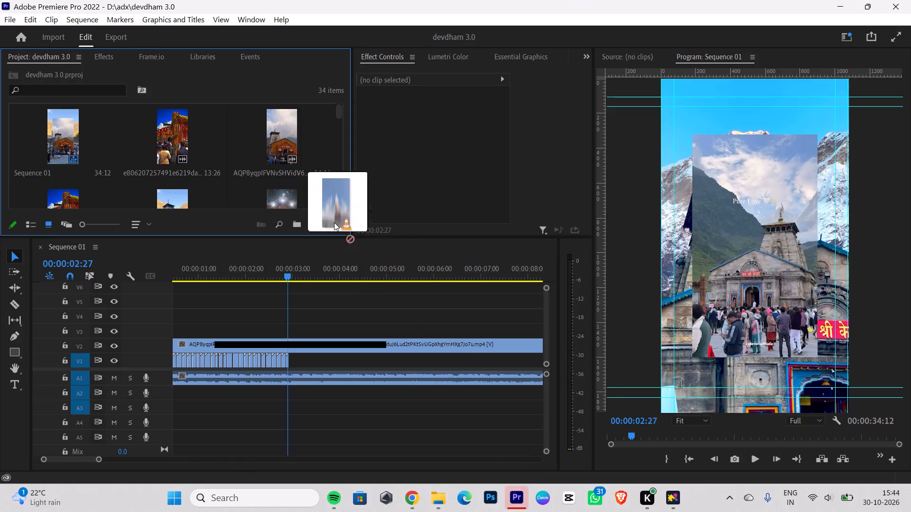
drag(334, 222, 318, 201)
Place the imported clip on track V4 at 00:00:02:27 in Sequence 01 and delete its audio from A2.
drag(62, 160, 294, 322)
click(312, 396)
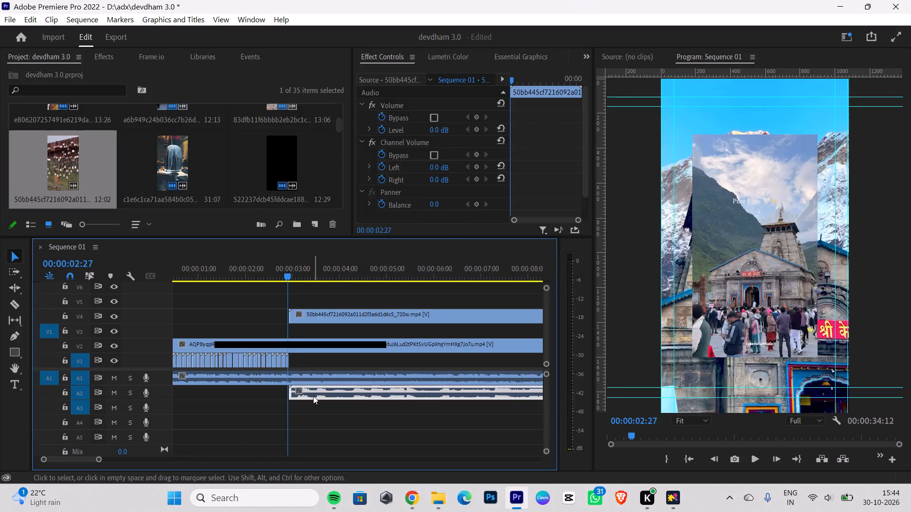
key(BackSpace)
Trim the start of the V4 clip forward to the trident shot, leaving a duration of about 00:00:07:25.
drag(289, 313, 294, 313)
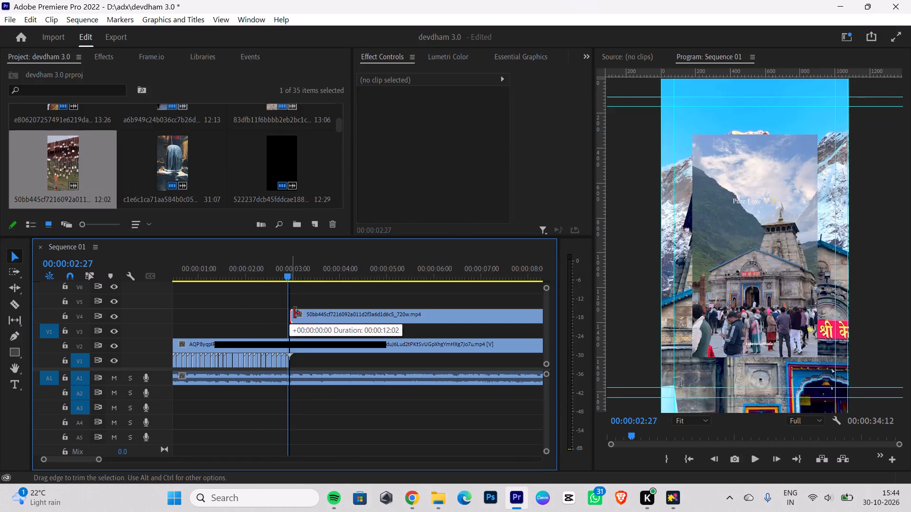
drag(294, 313, 365, 308)
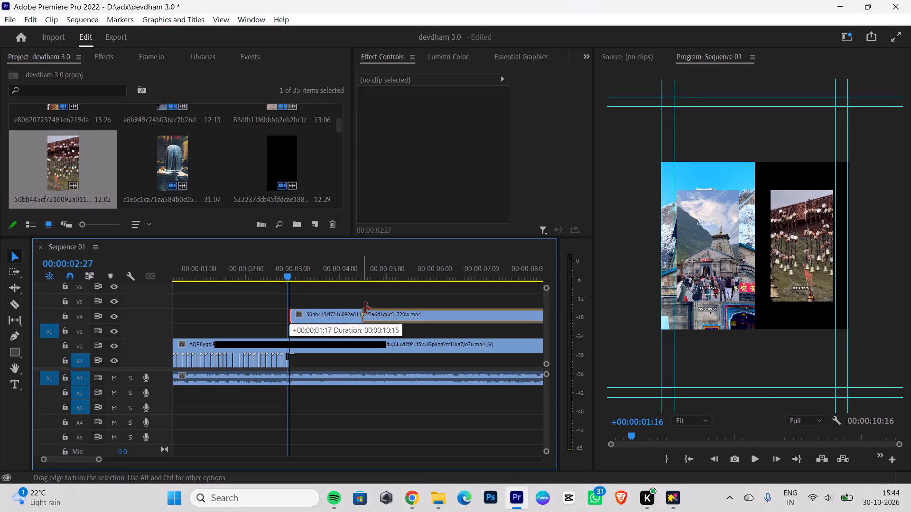
drag(365, 308, 424, 308)
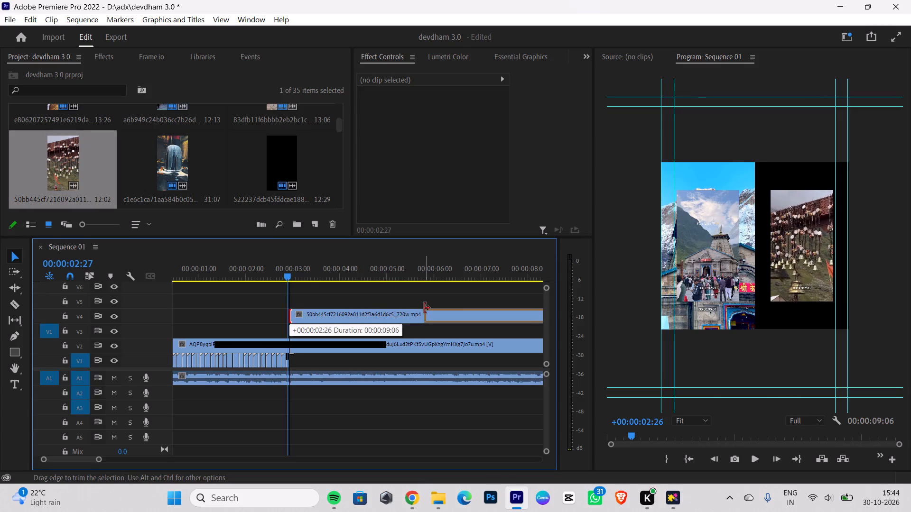
drag(424, 308, 418, 307)
scroll(424, 308, up, 4)
scroll(430, 316, down, 9)
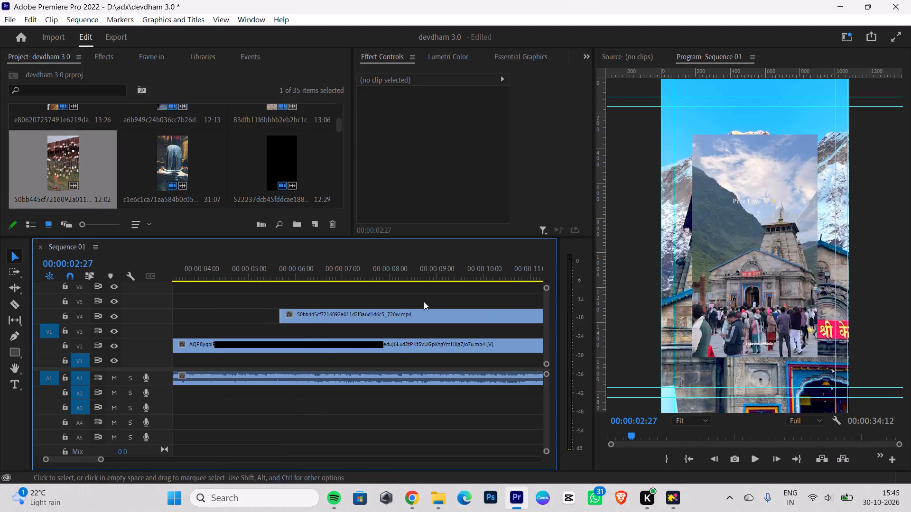
drag(281, 316, 287, 315)
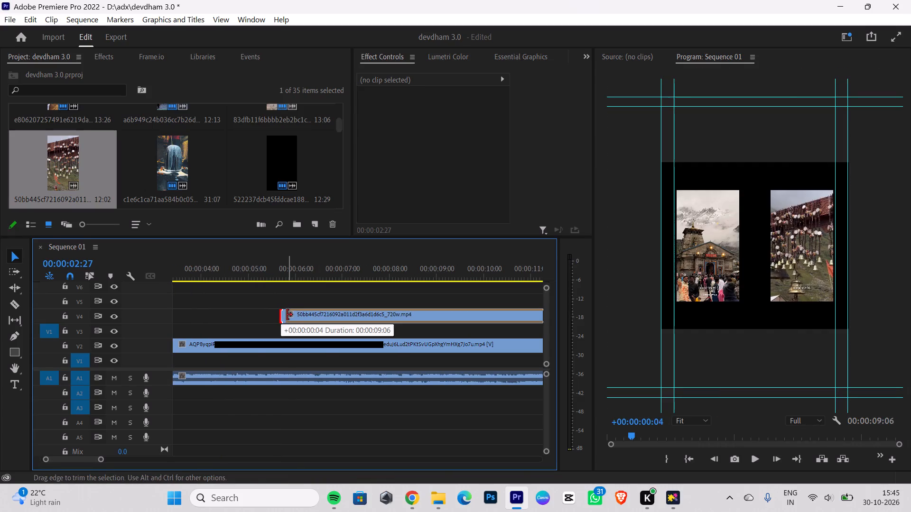
drag(287, 315, 410, 317)
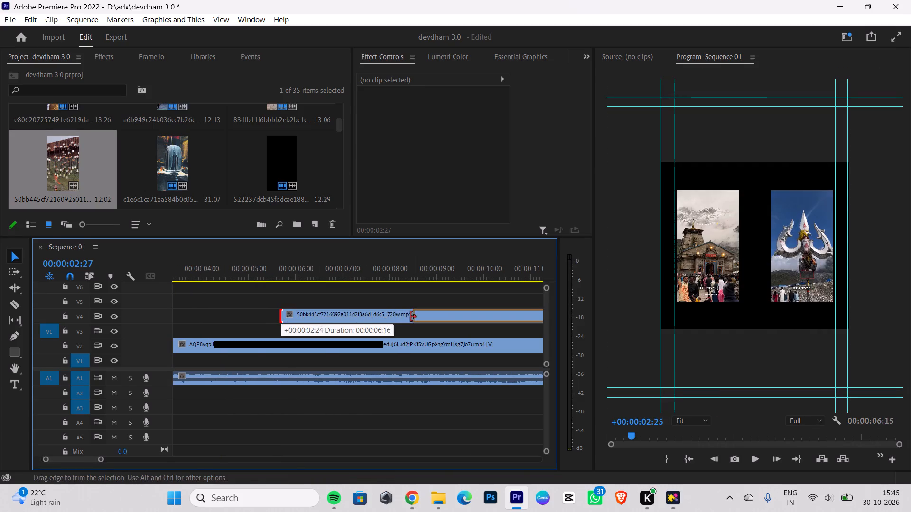
drag(410, 317, 355, 301)
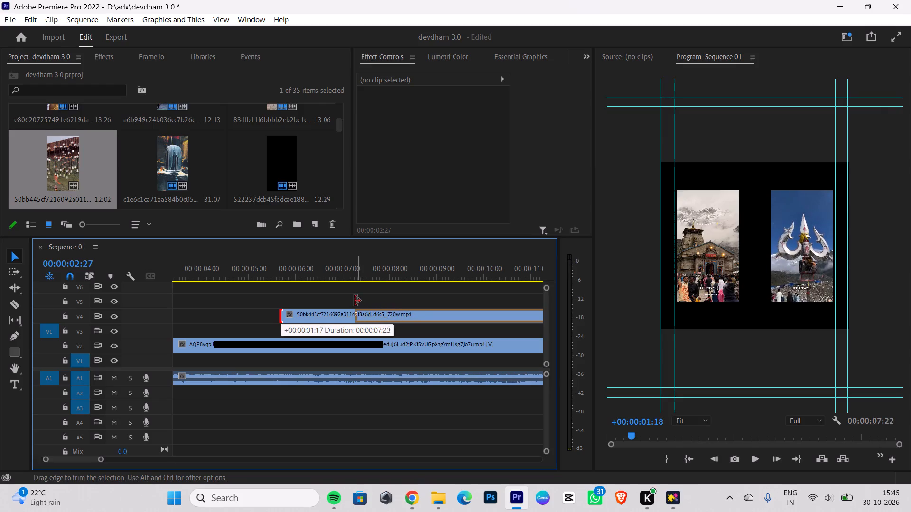
drag(355, 301, 344, 301)
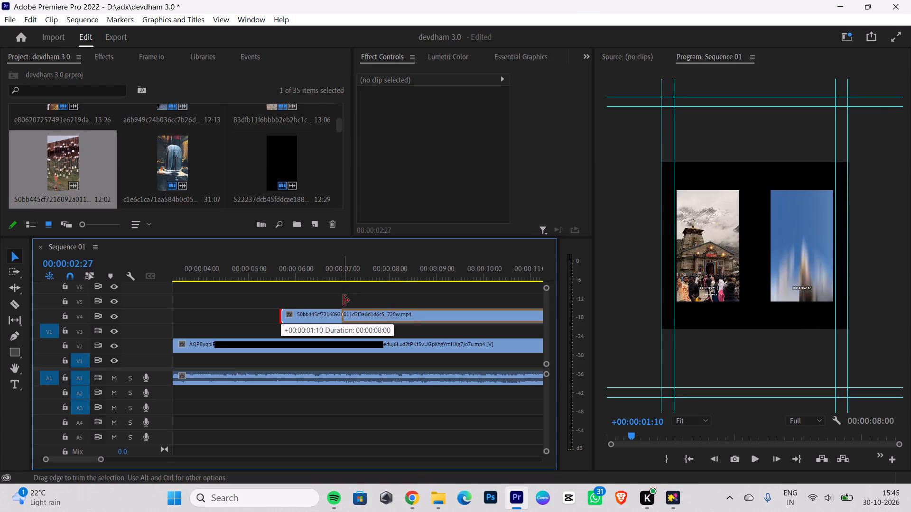
drag(344, 301, 350, 301)
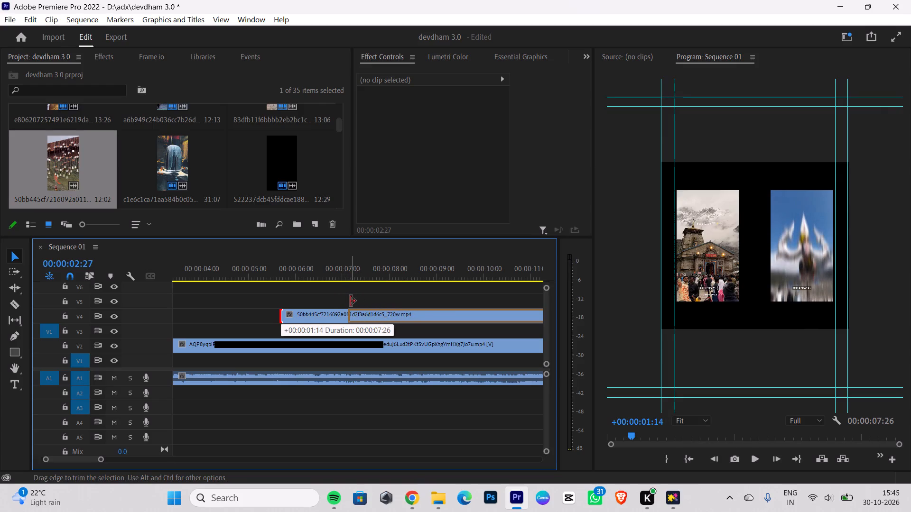
drag(350, 301, 353, 301)
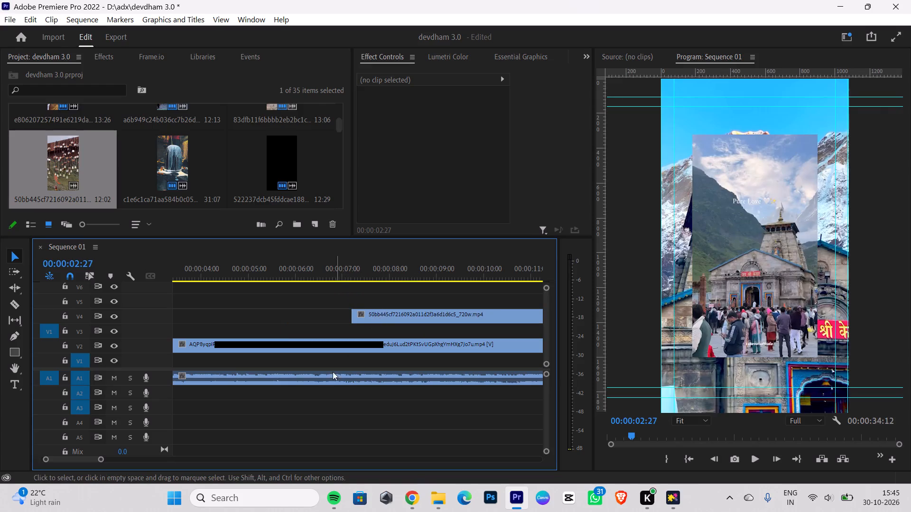
Move the trident clip from V4 onto V1 directly after the last short clip and scale it to frame size.
scroll(315, 431, down, 3)
scroll(315, 431, up, 8)
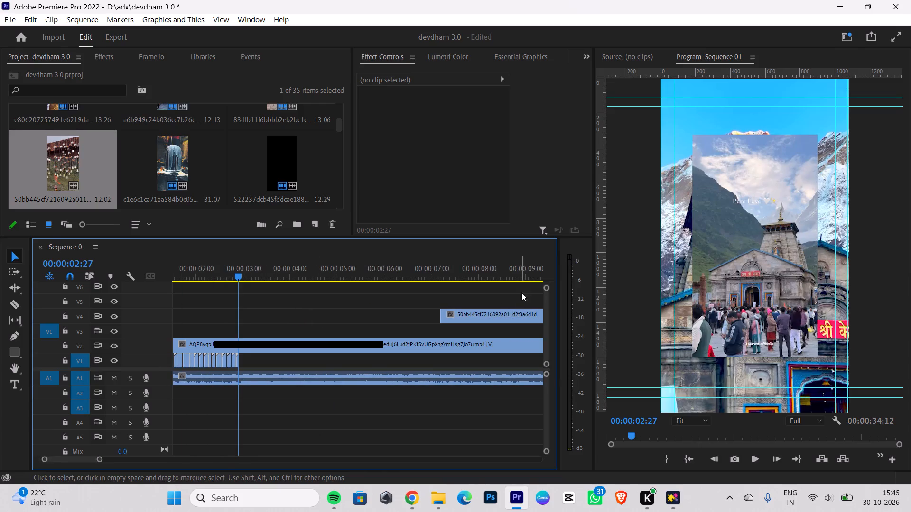
drag(489, 310, 308, 362)
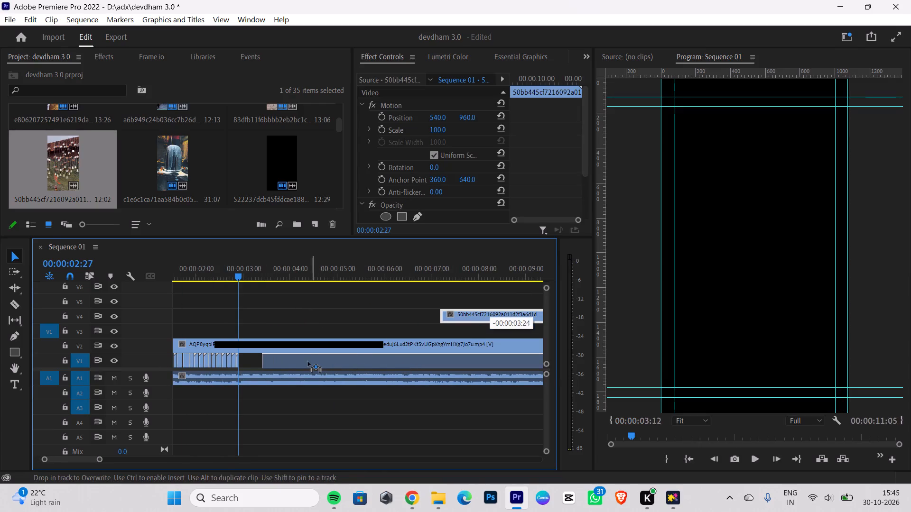
drag(308, 362, 293, 362)
right_click(293, 362)
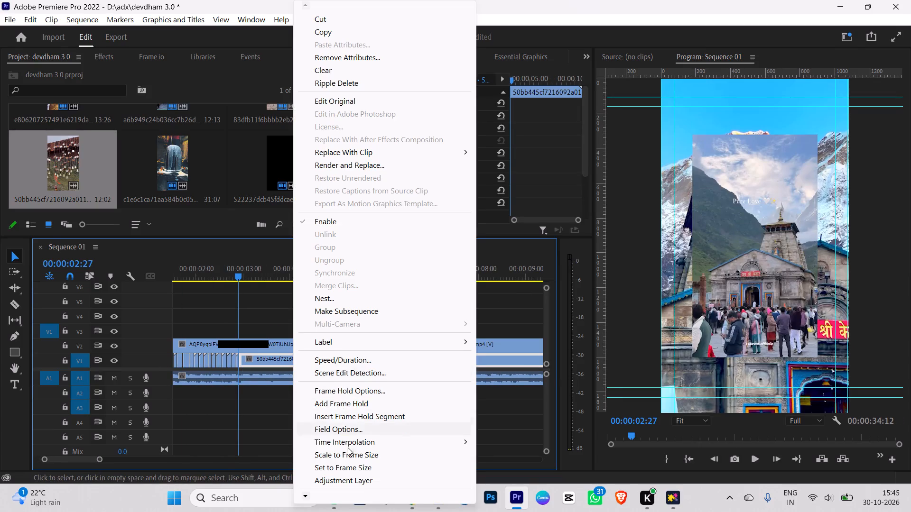
click(349, 451)
Cut the trident clip on V1 at 00:00:03:01 and delete the portion after the cut.
key(Left)
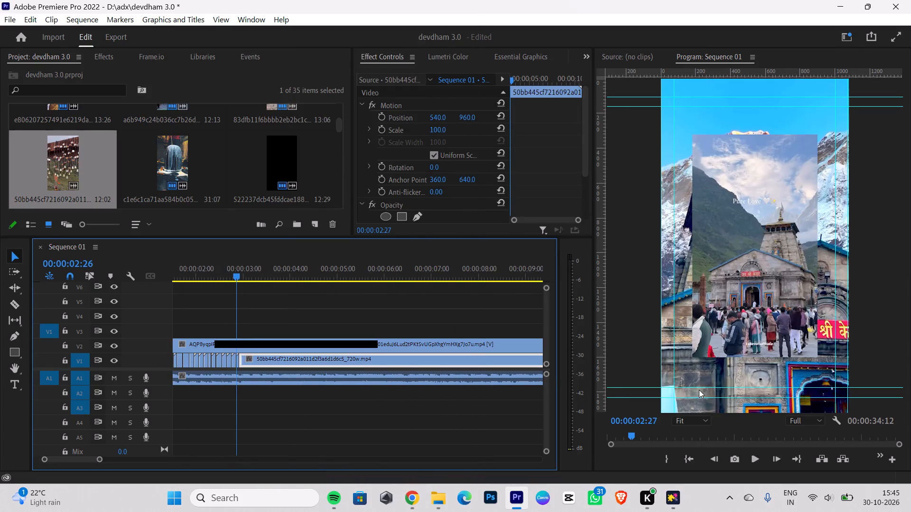
key(Right)
key(Right)
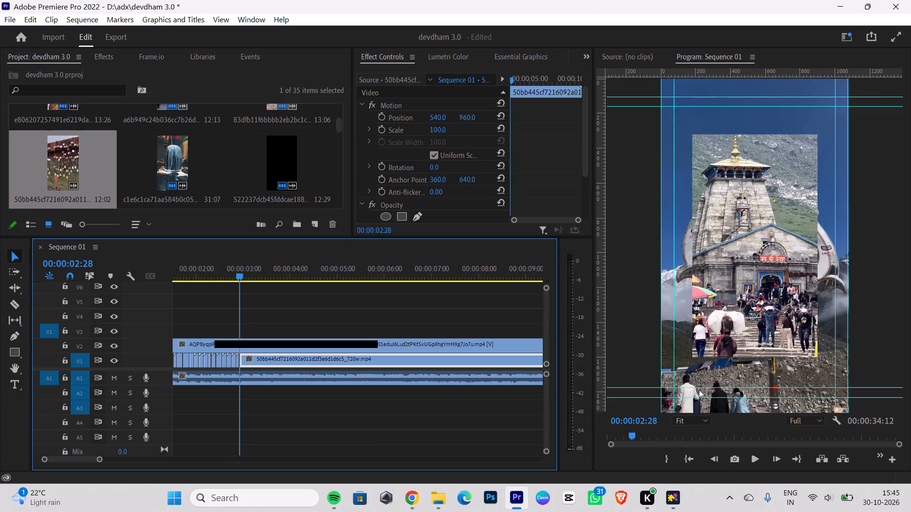
key(Right)
key(Right)
key(Right)
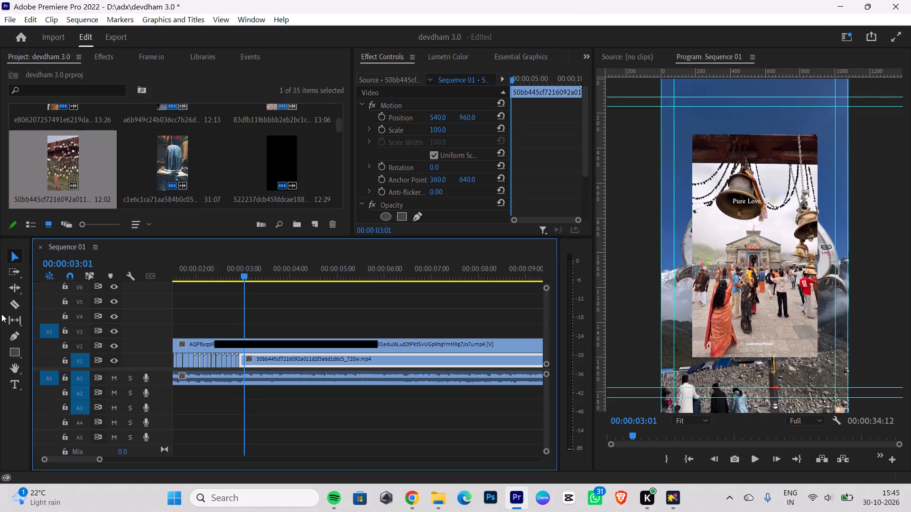
click(11, 302)
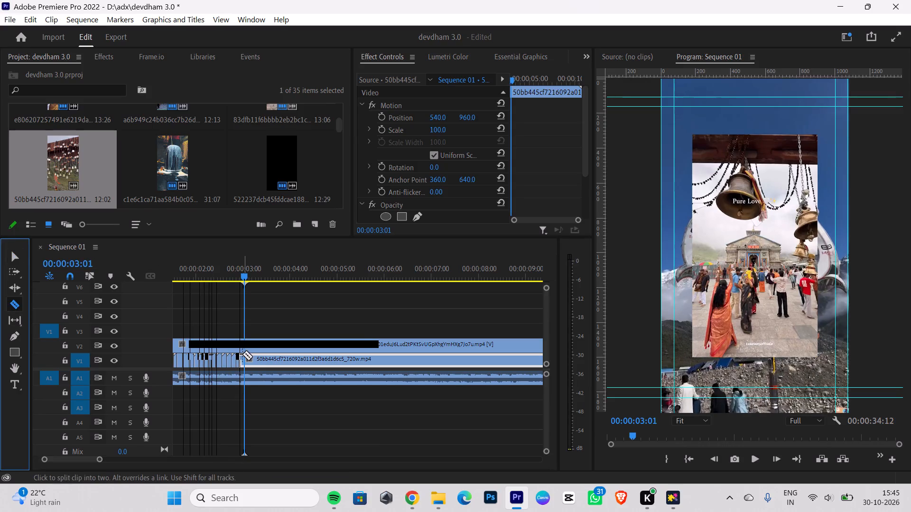
click(245, 354)
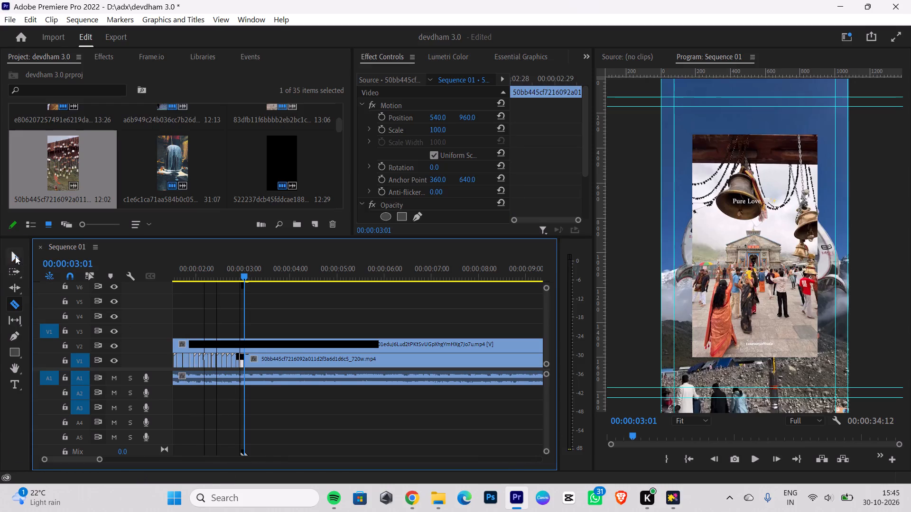
click(15, 256)
click(296, 357)
key(BackSpace)
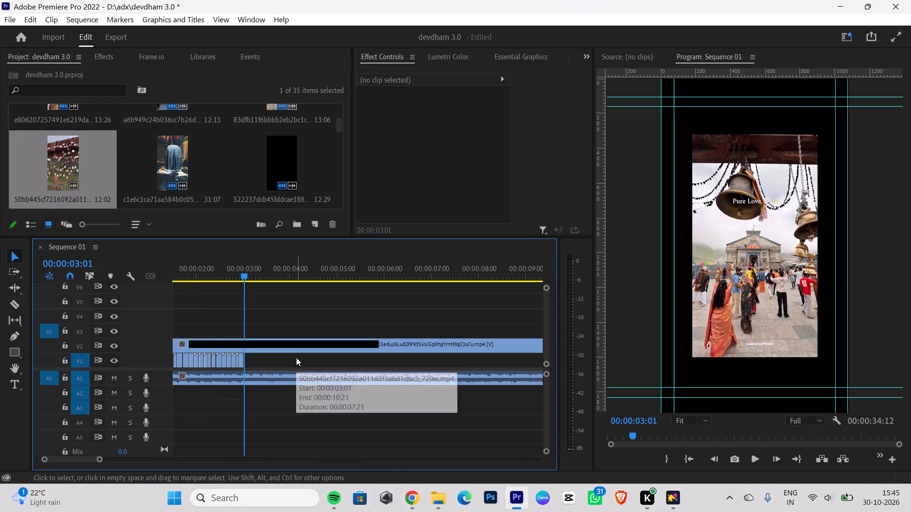
Open the 50bb445cf7216092a011d2f3a6d1d6c5_720w source, find the temple-front shot near 00:00:09:23, and place only the video on V3.
double_click(66, 162)
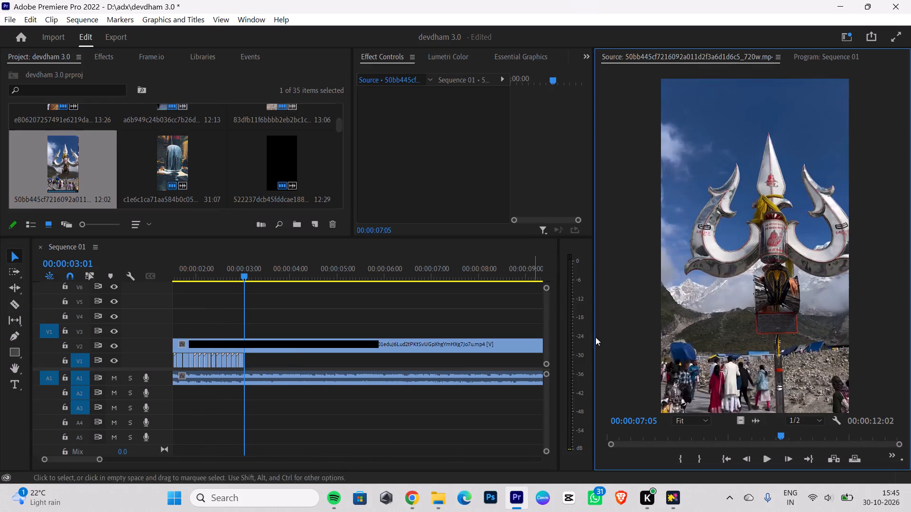
drag(777, 431, 854, 427)
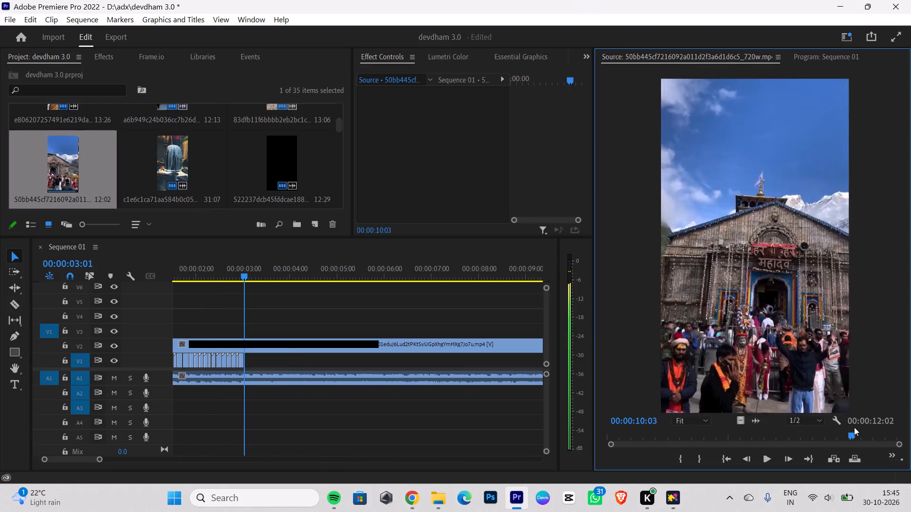
drag(854, 427, 843, 425)
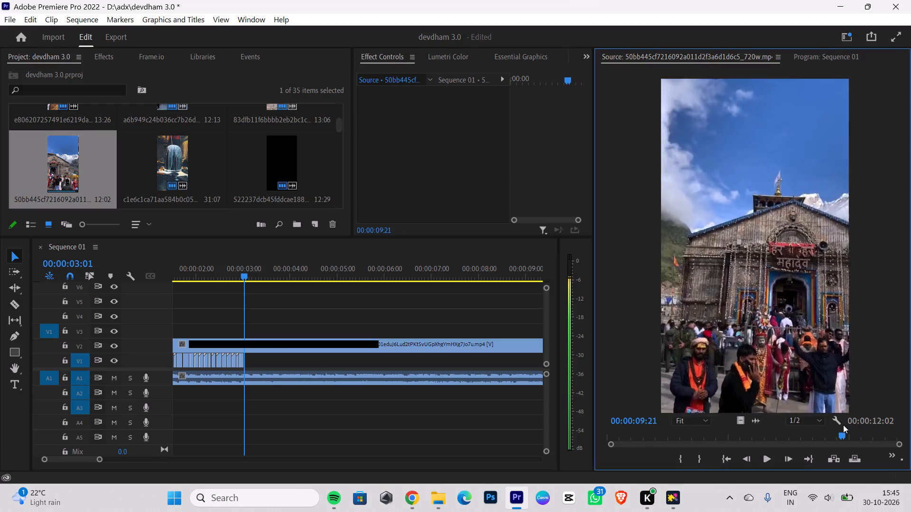
drag(843, 425, 845, 425)
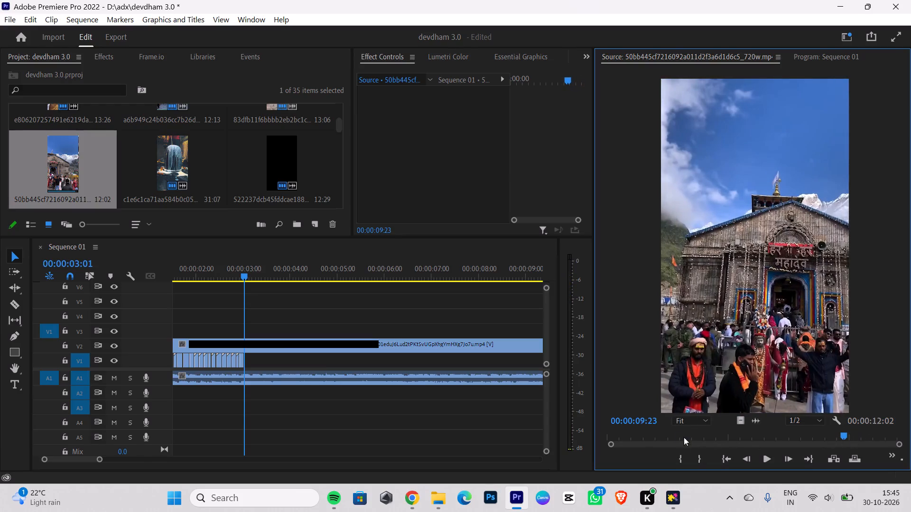
click(741, 418)
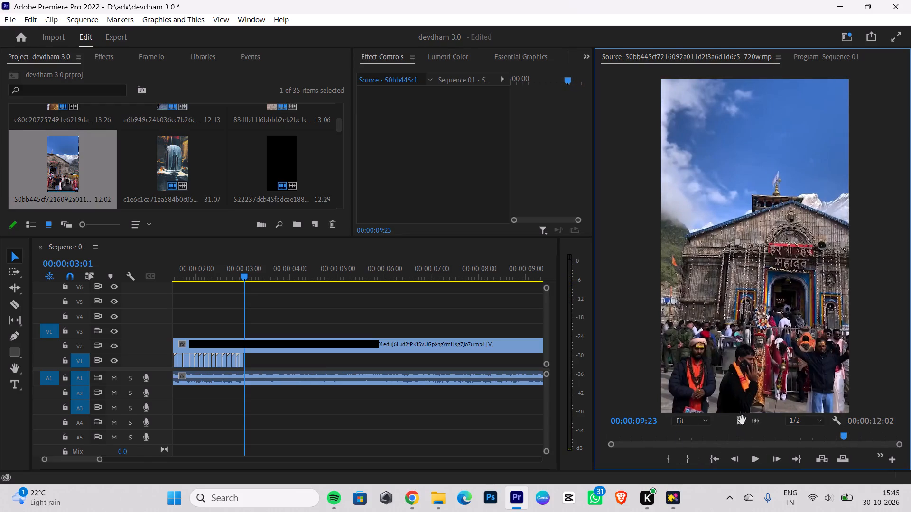
drag(743, 424, 204, 328)
Trim the start of the V3 clip to a duration of about 00:00:04:03 and reposition it on V3 at about 00:00:03:01.
drag(99, 459, 144, 457)
drag(206, 330, 314, 331)
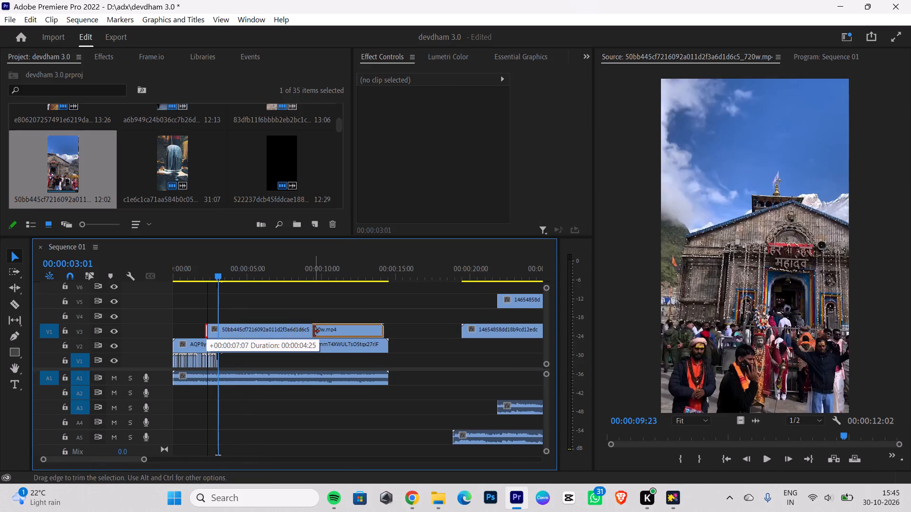
drag(314, 331, 325, 331)
drag(359, 330, 270, 365)
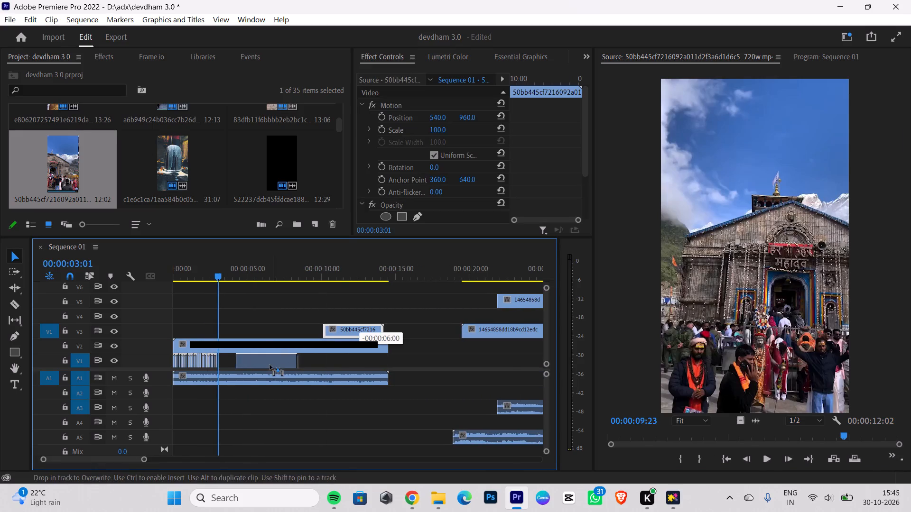
drag(270, 365, 269, 365)
drag(219, 271, 229, 274)
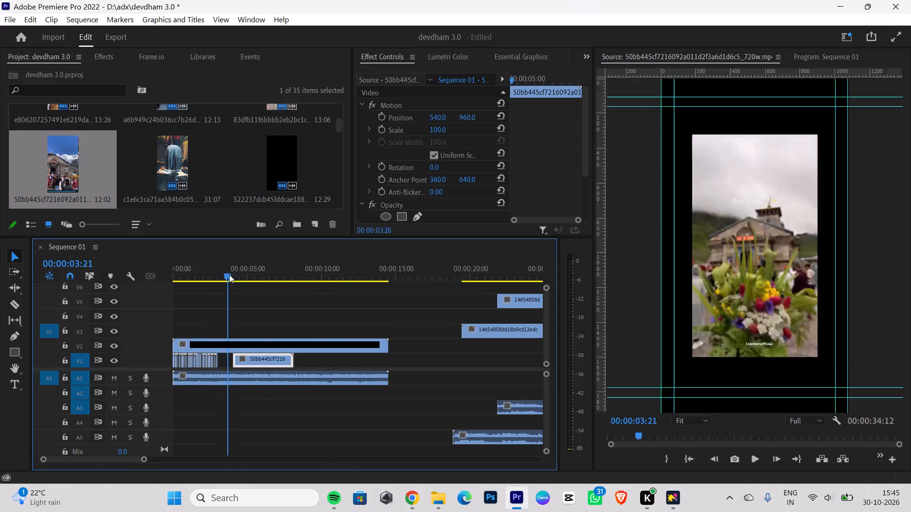
drag(229, 274, 220, 281)
drag(258, 361, 234, 329)
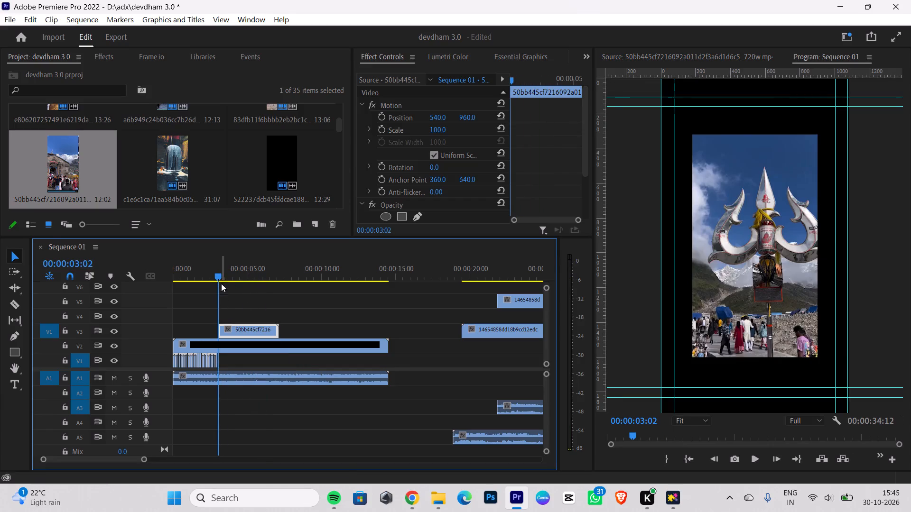
Trim the start of the V3 clip forward to the temple-front shot at 00:00:05:00.
drag(220, 282, 243, 282)
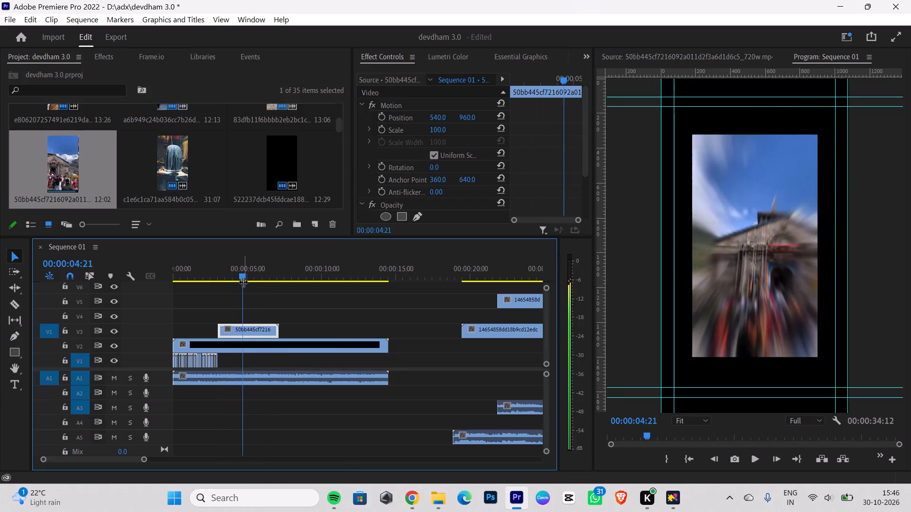
drag(243, 282, 248, 282)
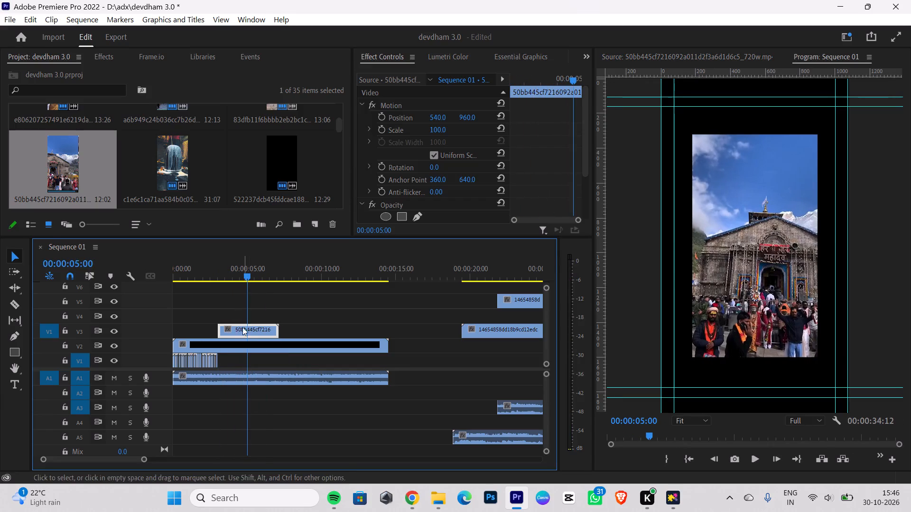
drag(220, 330, 245, 326)
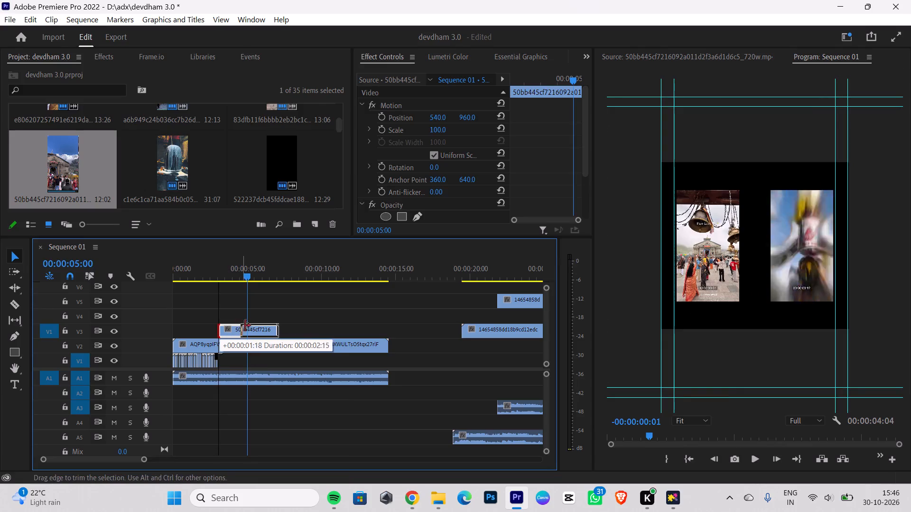
drag(245, 326, 249, 325)
Delete the leftover clips beyond the main V2 video: those on V3 and V5 and the audio on A3 and A5.
drag(145, 461, 160, 459)
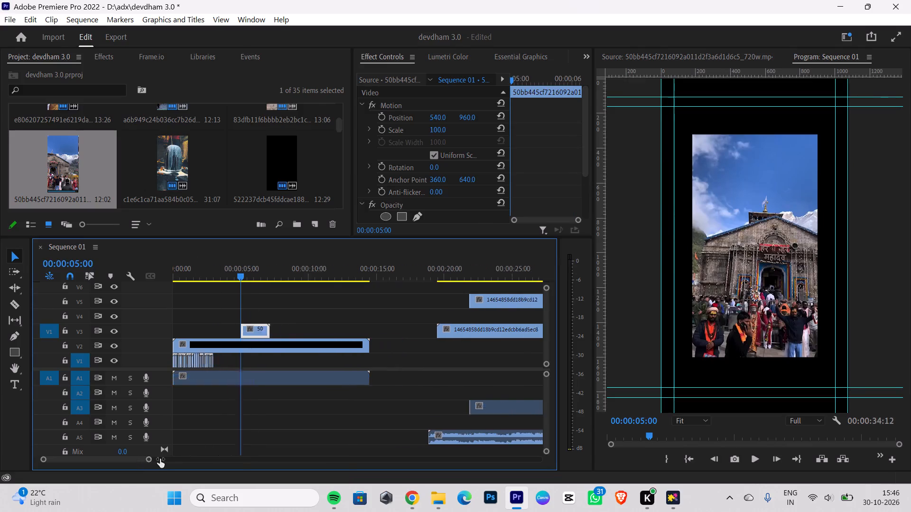
drag(160, 459, 133, 453)
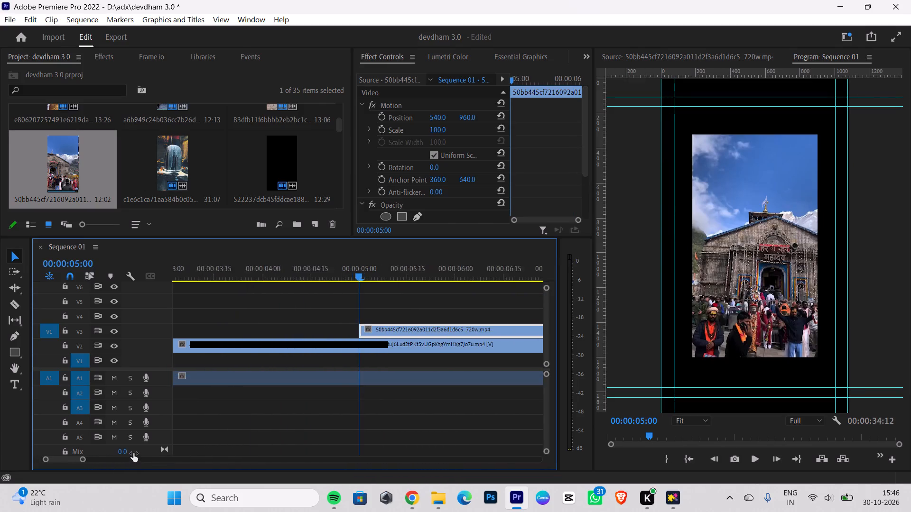
drag(133, 453, 151, 454)
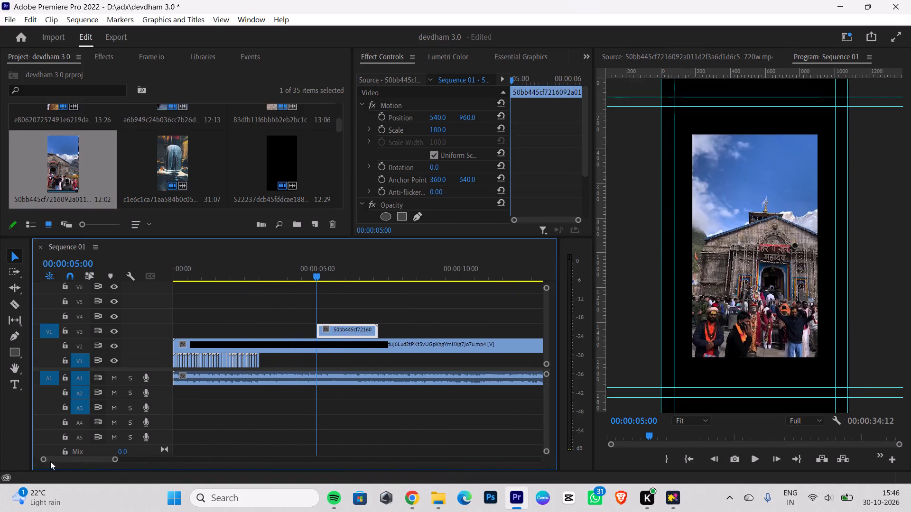
drag(45, 460, 27, 459)
drag(131, 460, 138, 460)
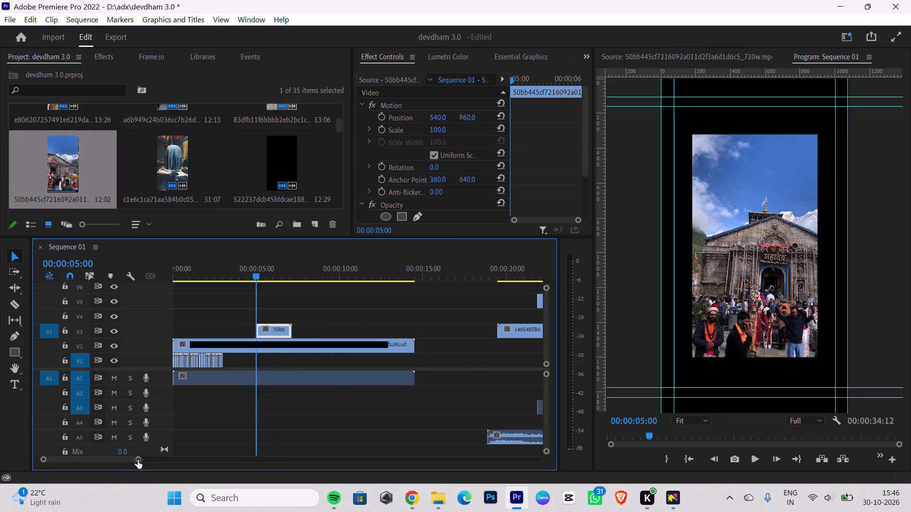
drag(138, 460, 177, 457)
drag(488, 299, 373, 434)
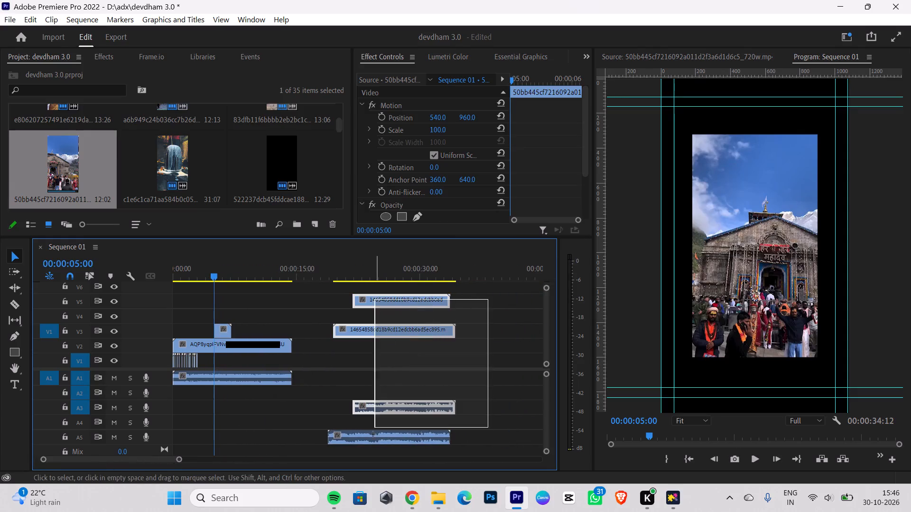
drag(373, 434, 365, 454)
key(BackSpace)
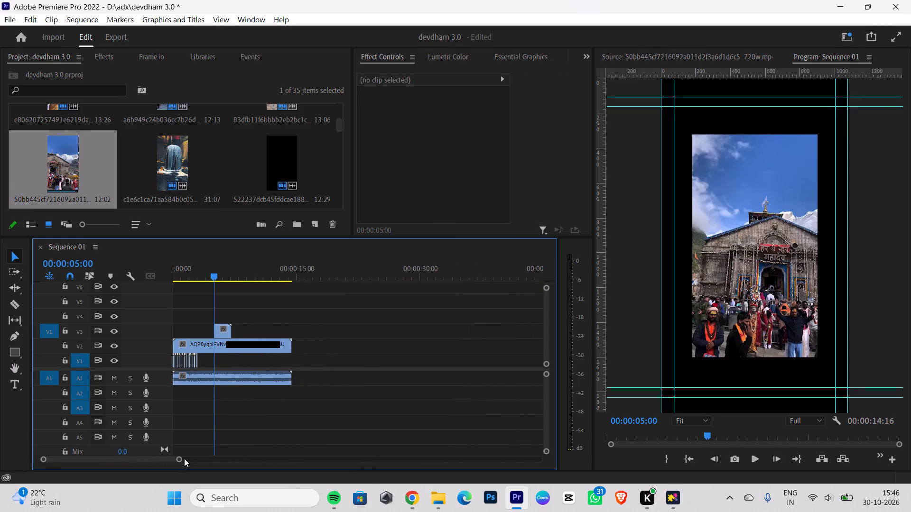
Move the temple-front clip from V3 to V1 directly after the trident clip, starting at about 00:00:03:01, and scale it to frame size.
drag(181, 458, 157, 455)
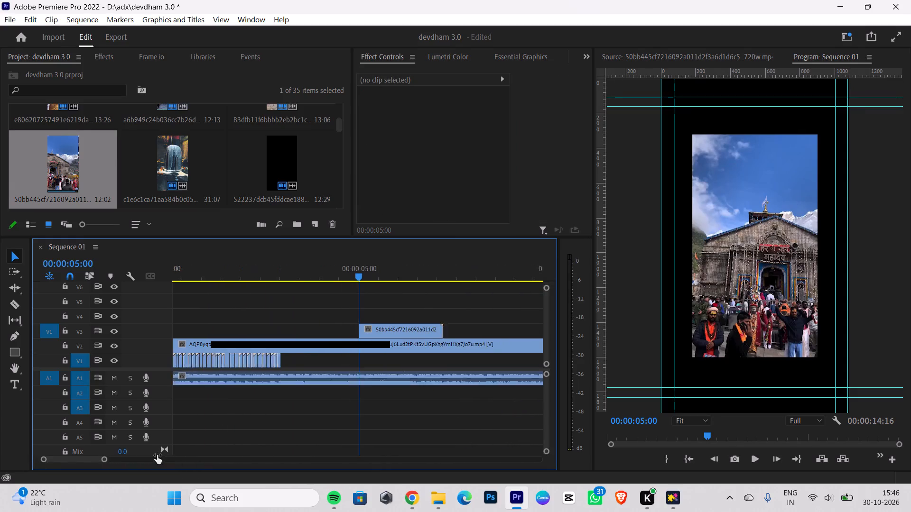
drag(157, 455, 149, 452)
drag(382, 326, 329, 328)
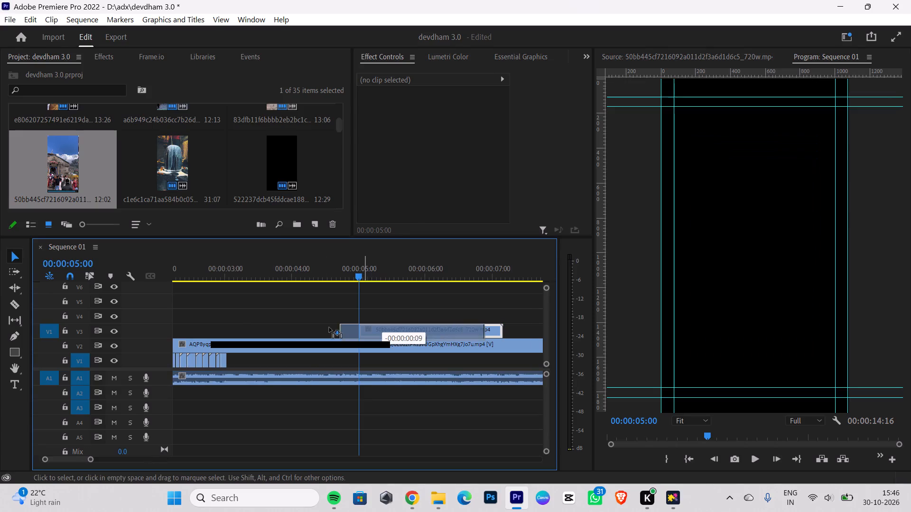
drag(329, 328, 254, 336)
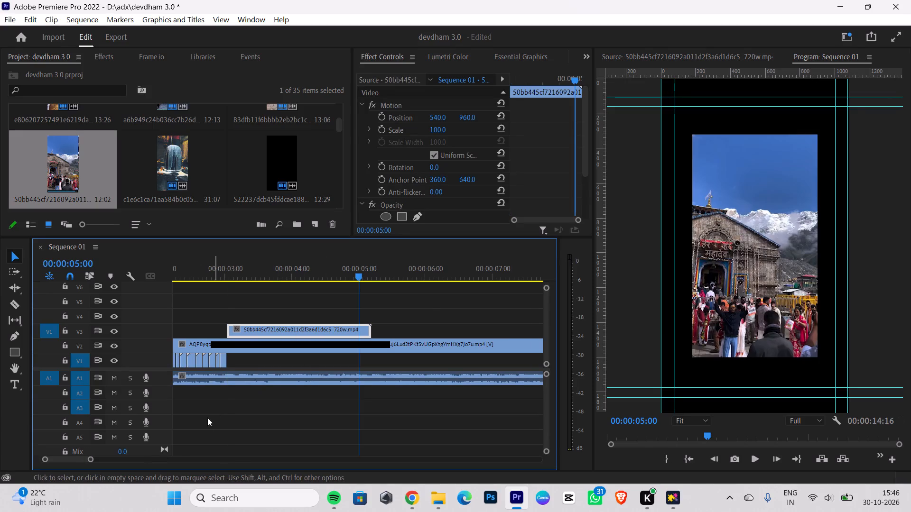
drag(92, 459, 80, 461)
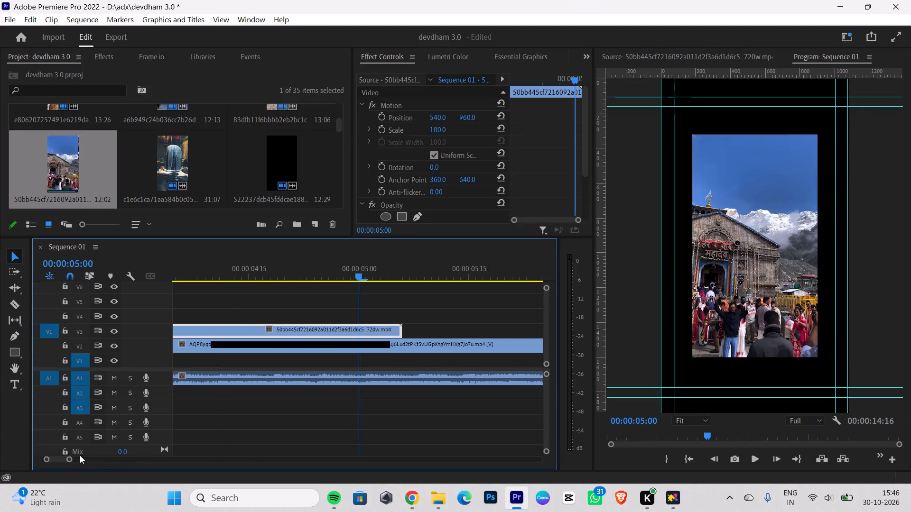
drag(69, 460, 90, 460)
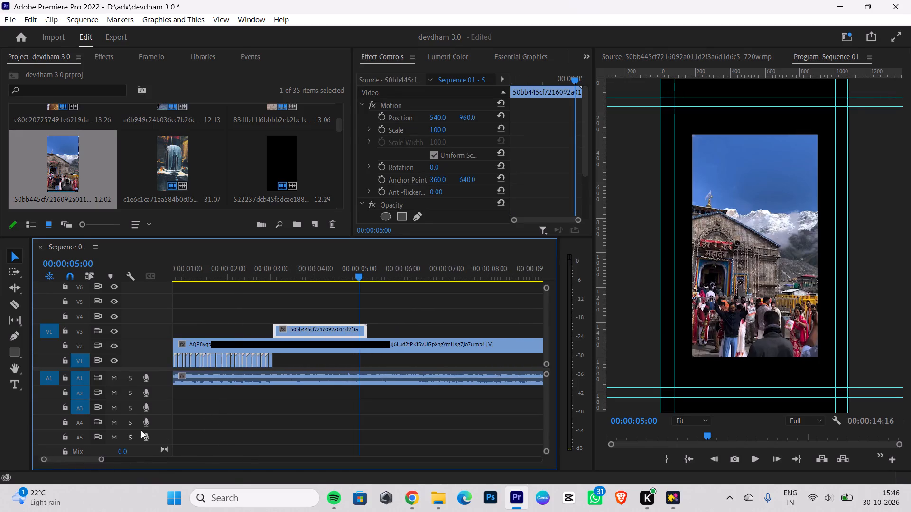
drag(297, 328, 290, 354)
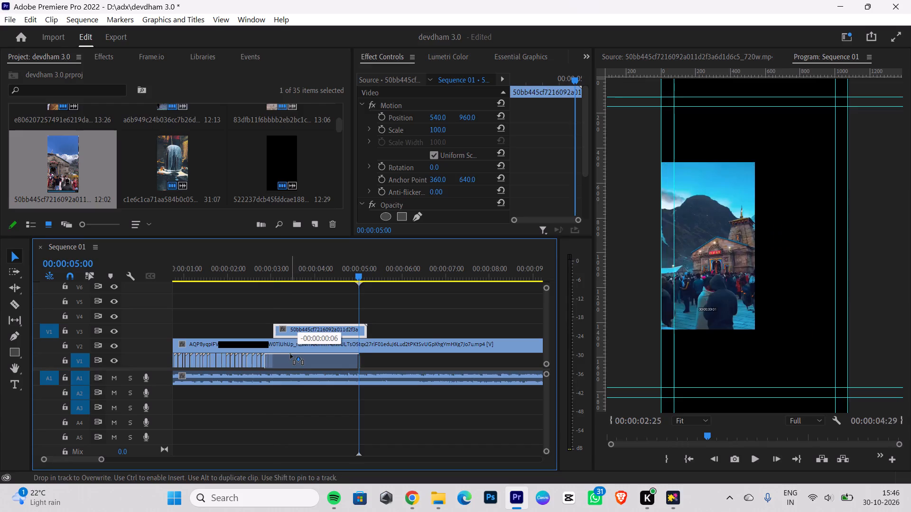
drag(290, 354, 295, 355)
right_click(297, 357)
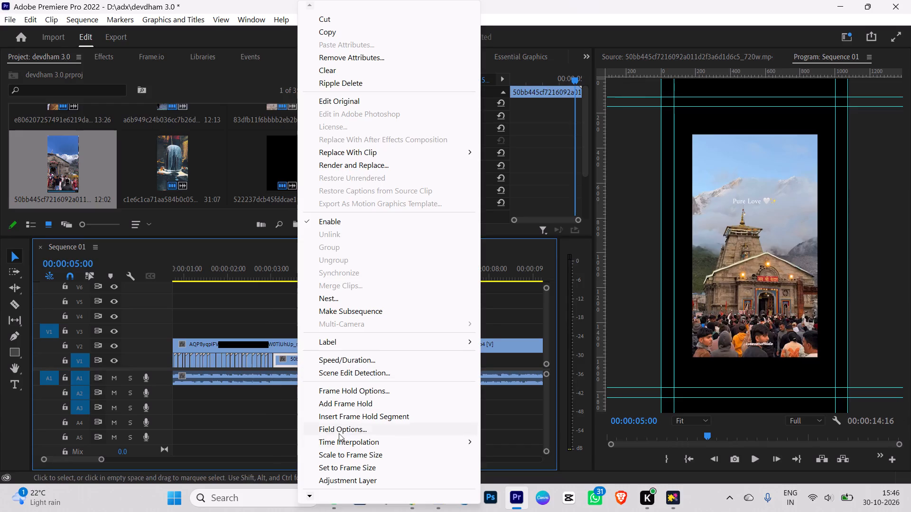
click(333, 454)
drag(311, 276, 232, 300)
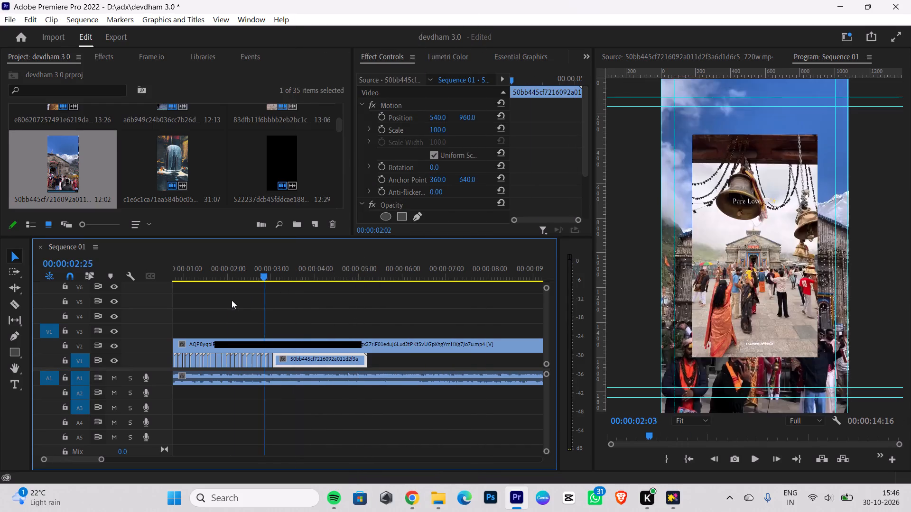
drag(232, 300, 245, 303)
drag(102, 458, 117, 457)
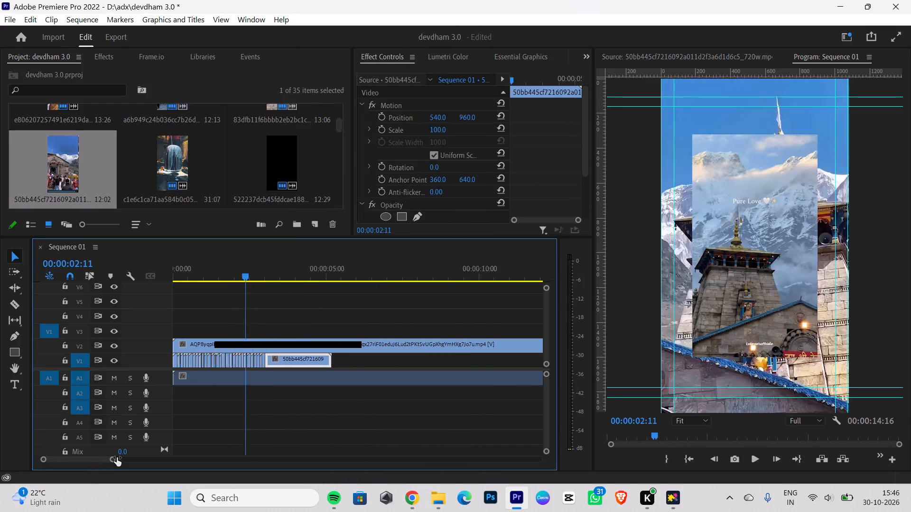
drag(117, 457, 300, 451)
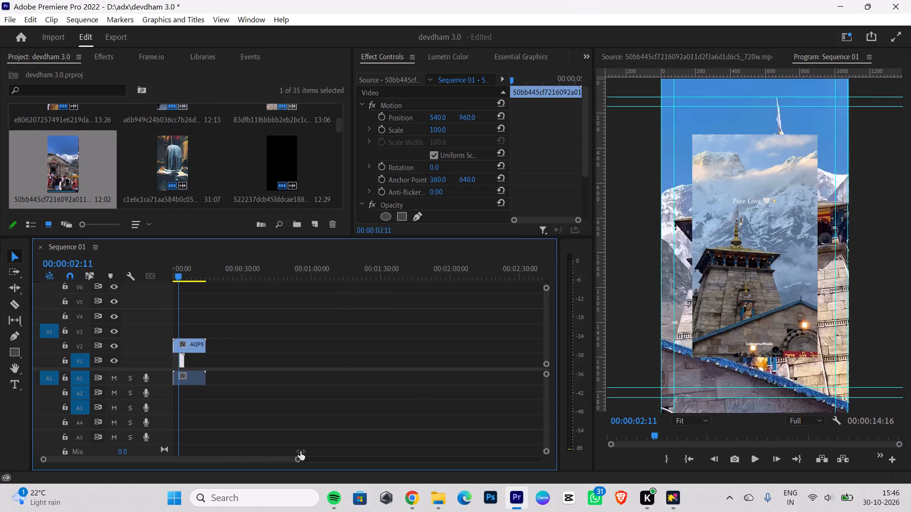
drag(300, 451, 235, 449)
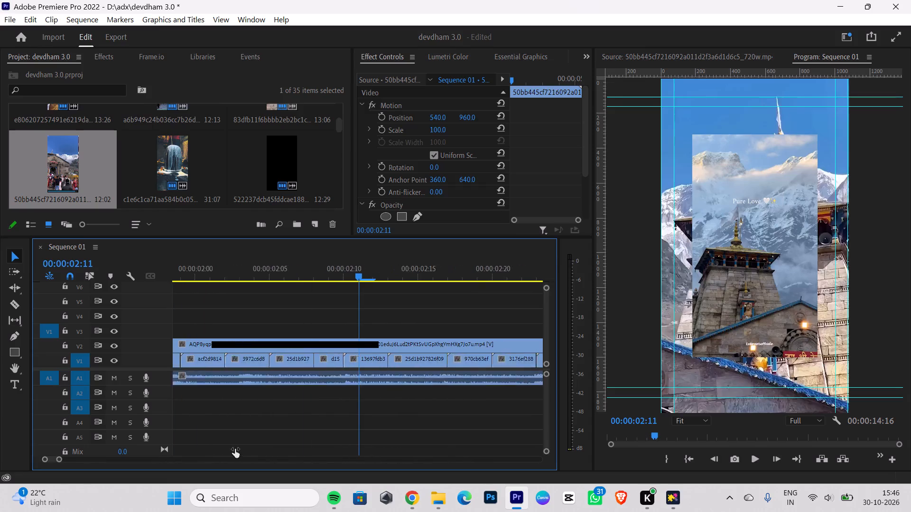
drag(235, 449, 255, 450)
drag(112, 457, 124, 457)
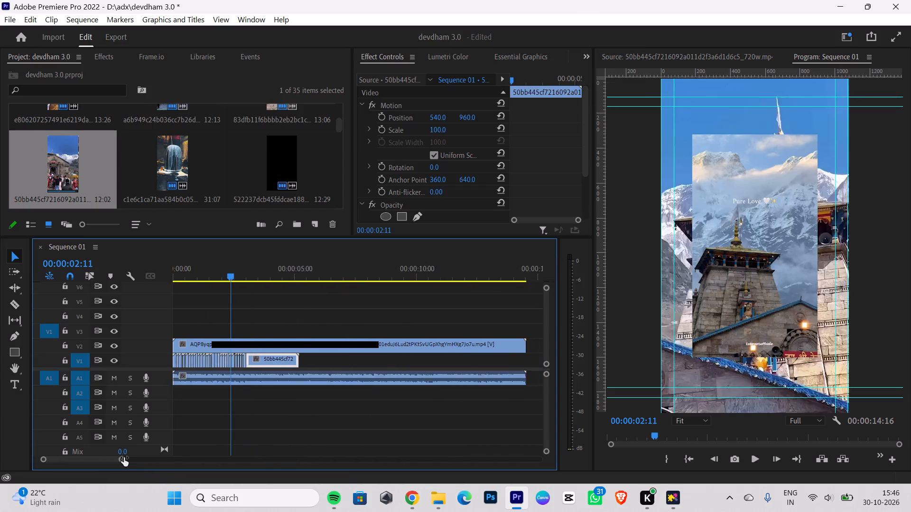
Split the temple-front clip on V1 at 00:00:03:05, where the reference shot changes, and delete the part after the cut.
drag(124, 457, 103, 453)
scroll(376, 428, down, 1)
scroll(376, 428, up, 4)
scroll(376, 428, down, 16)
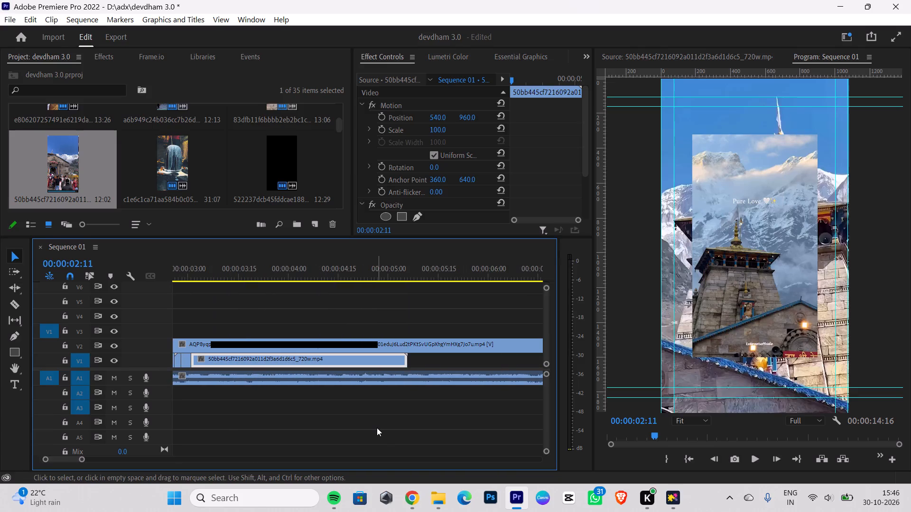
click(180, 257)
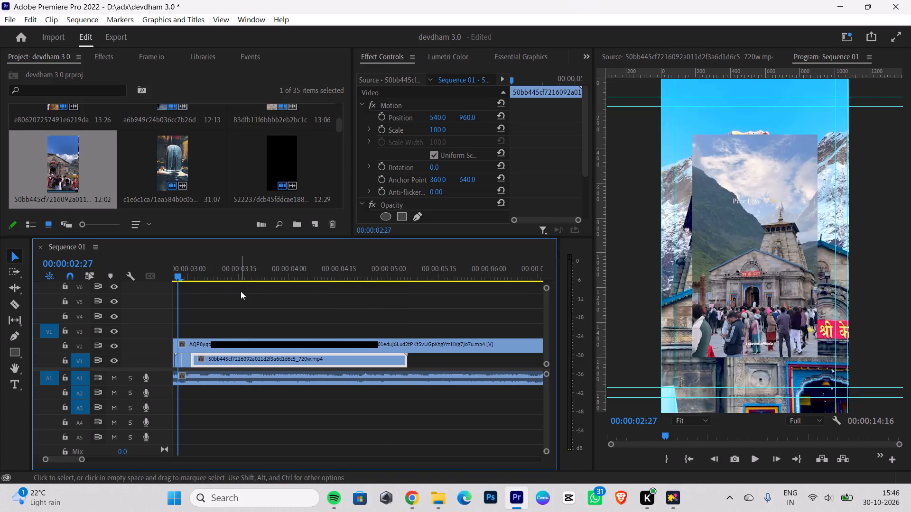
key(Right)
key(Right)
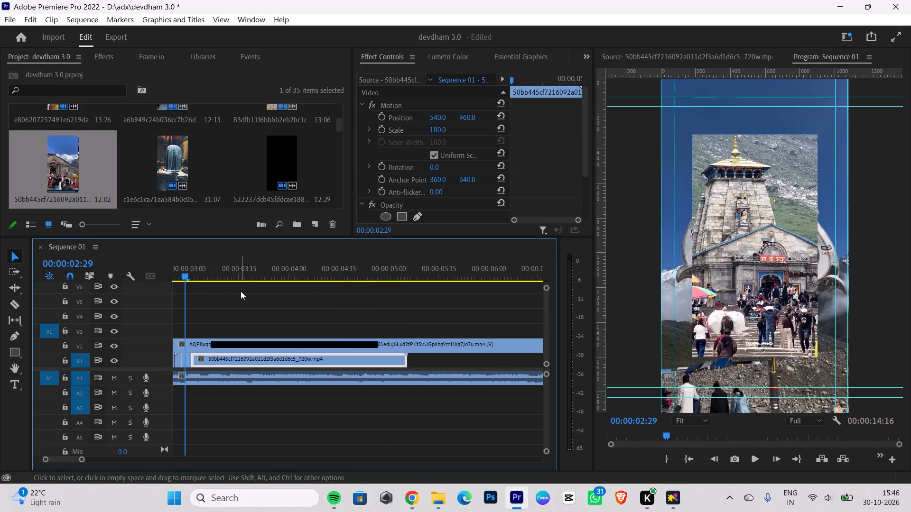
key(Right)
key(Right)
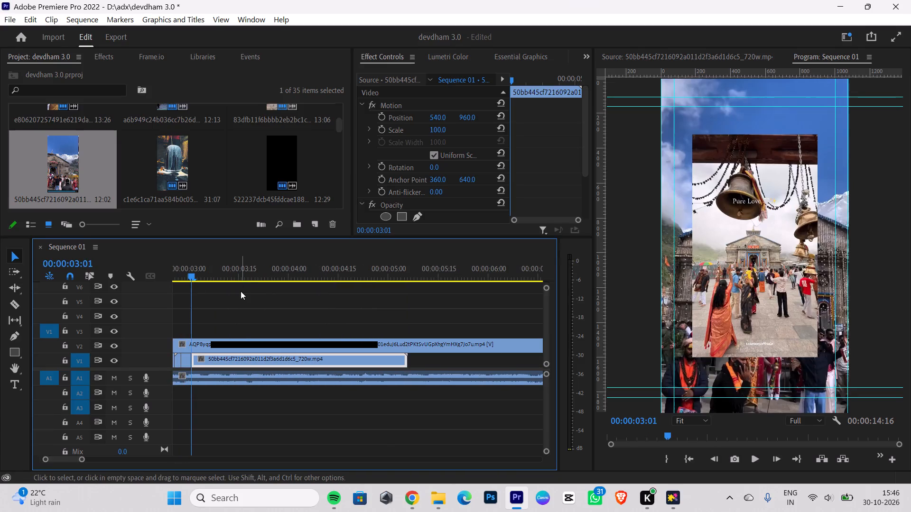
key(Right)
key(Right)
key(Right)
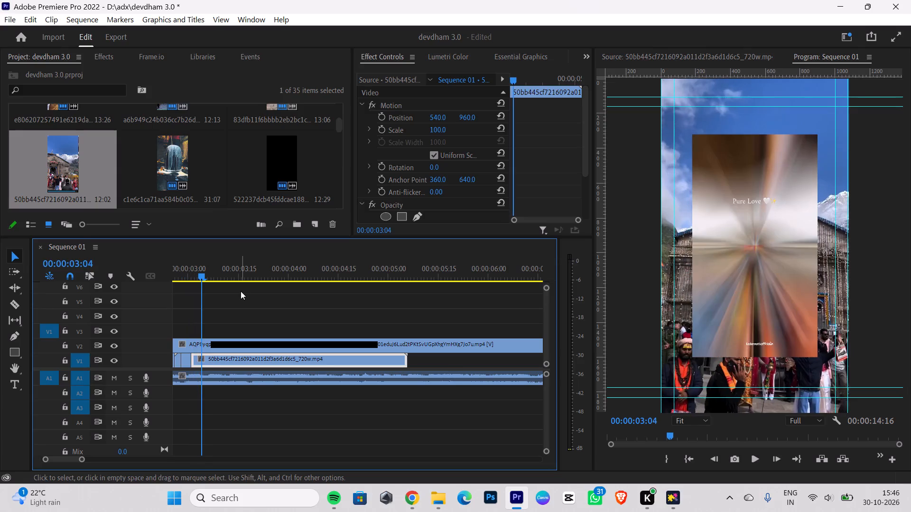
key(Right)
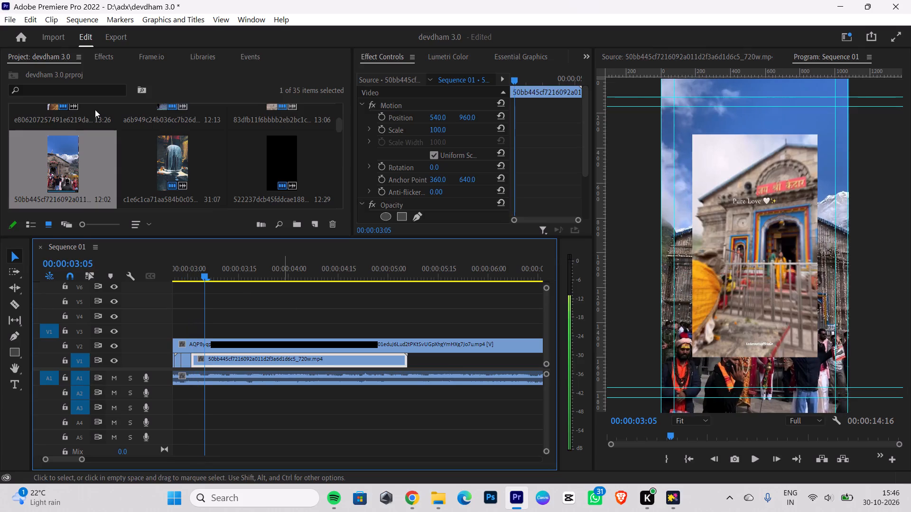
click(14, 301)
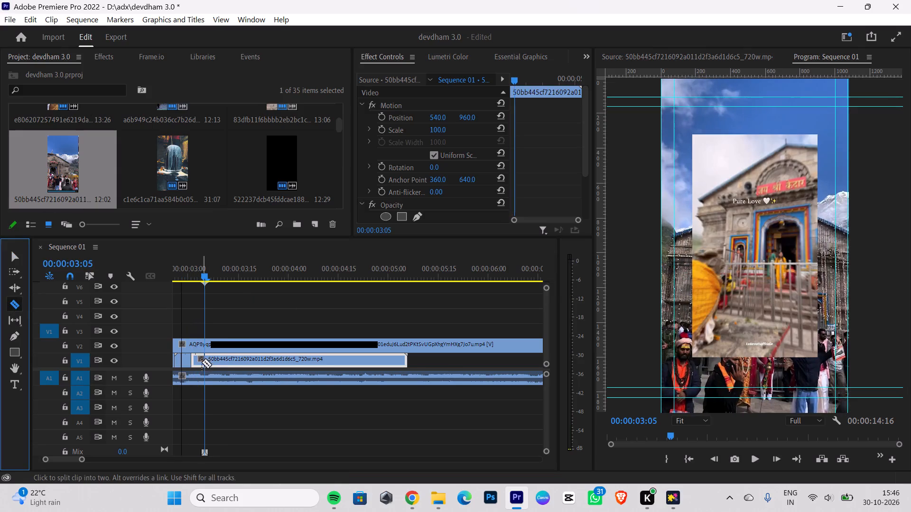
click(205, 358)
click(15, 256)
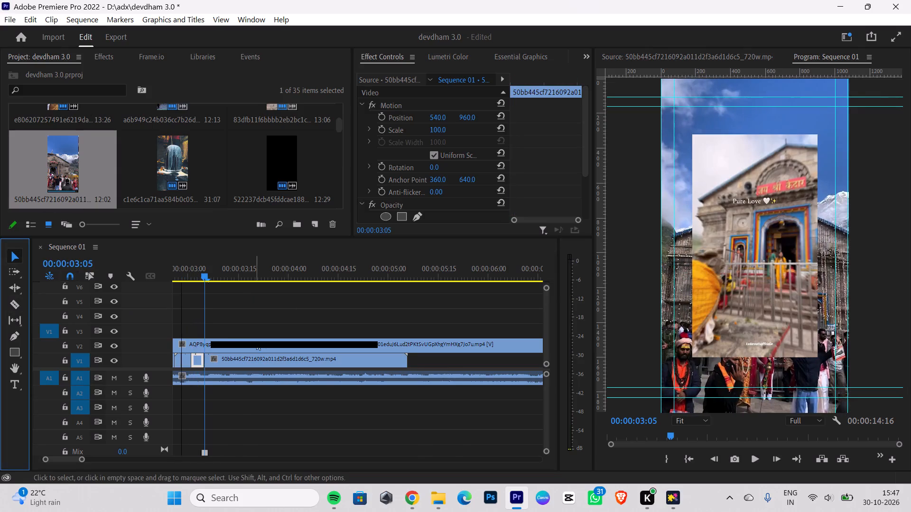
click(274, 361)
key(BackSpace)
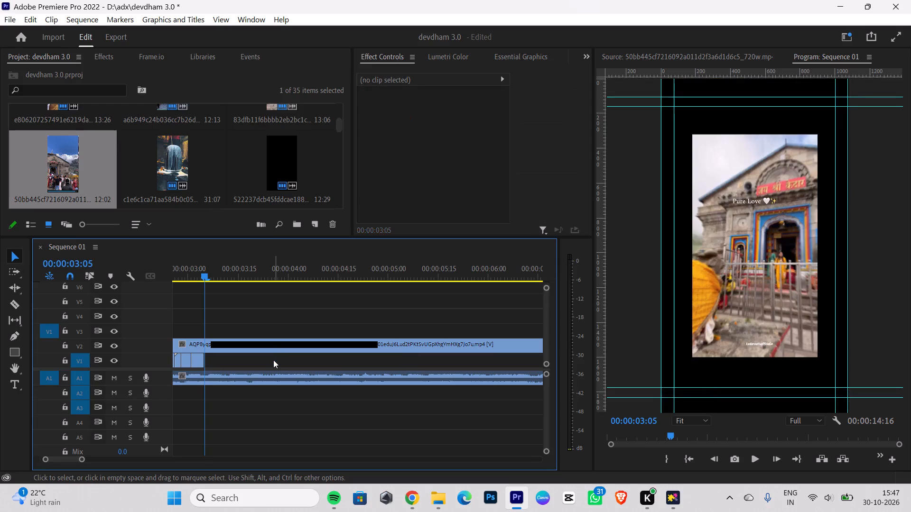
scroll(181, 163, up, 1)
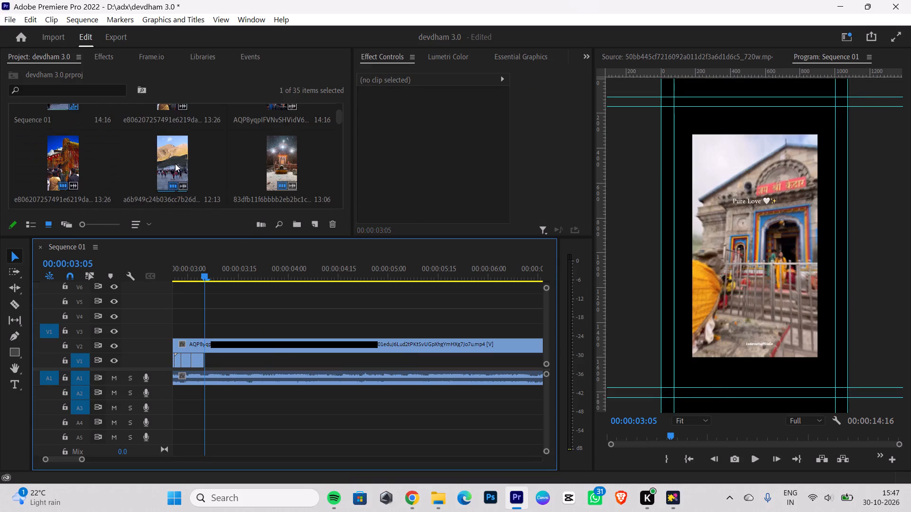
double_click(61, 155)
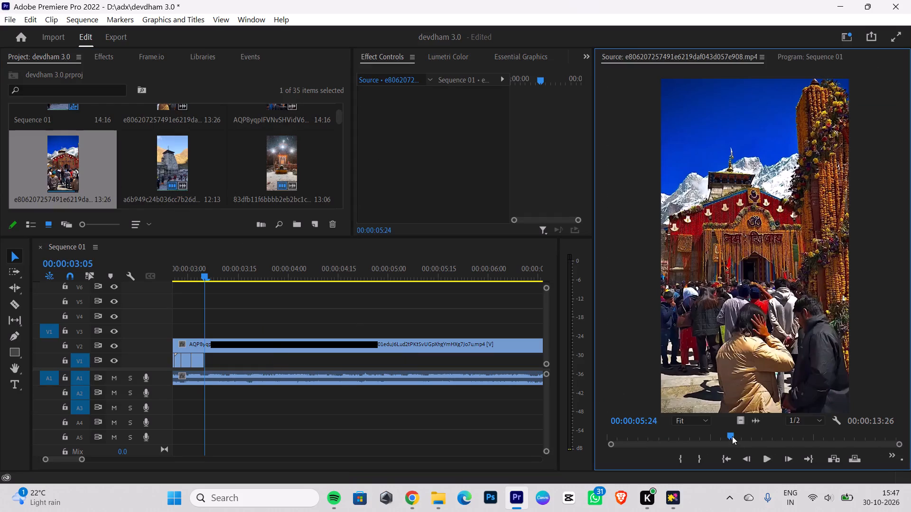
drag(732, 436, 859, 425)
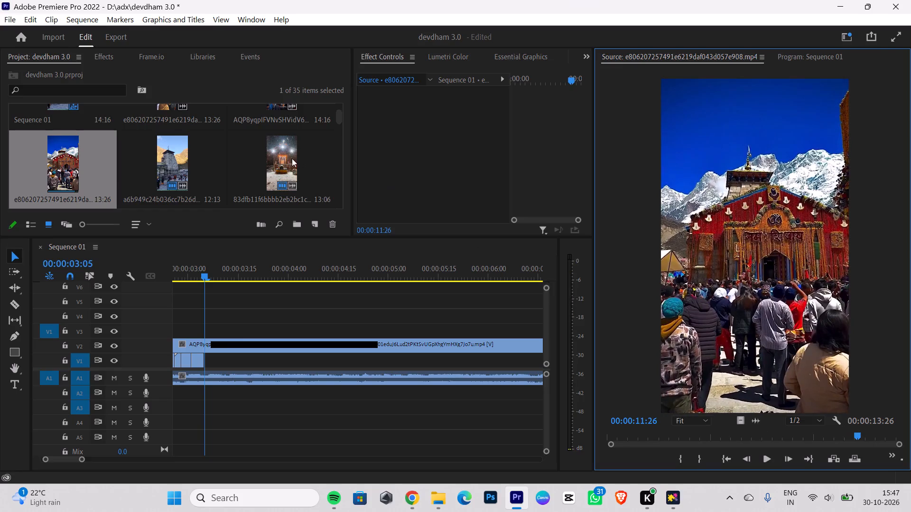
scroll(158, 137, up, 4)
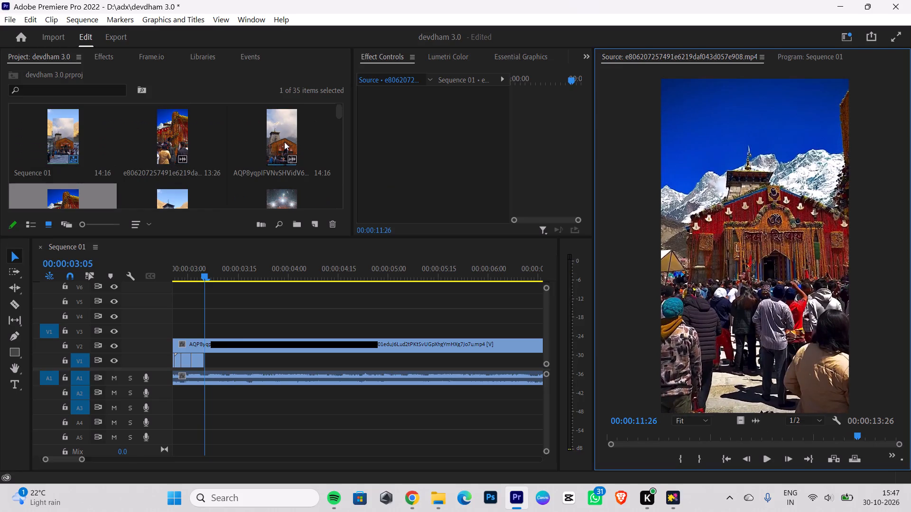
Preview the AQP8yqpIFV reference video and the orange-flag clip 622e94ac from the project in the Source monitor.
double_click(284, 142)
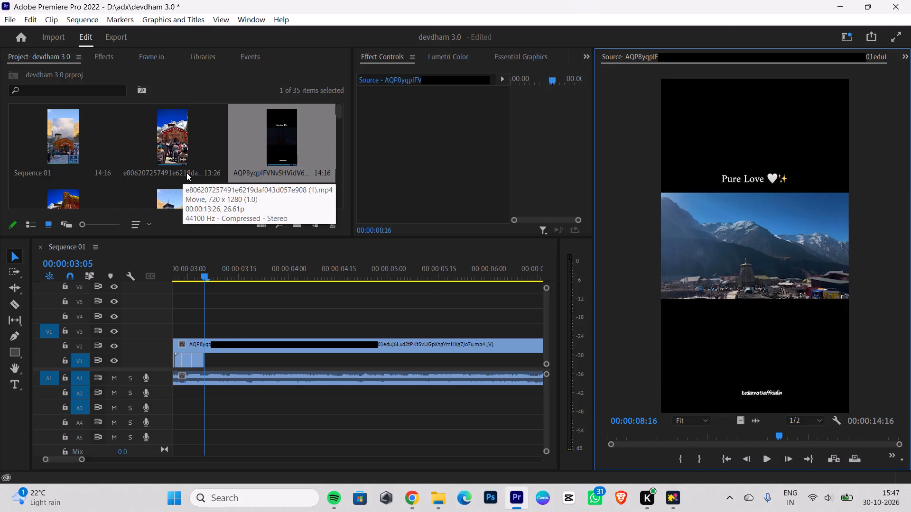
scroll(186, 173, down, 1)
scroll(244, 149, down, 2)
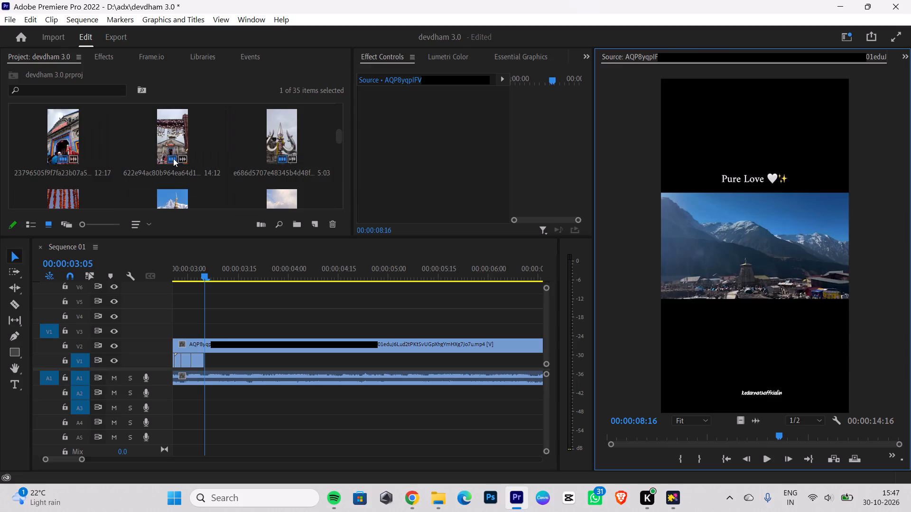
double_click(172, 128)
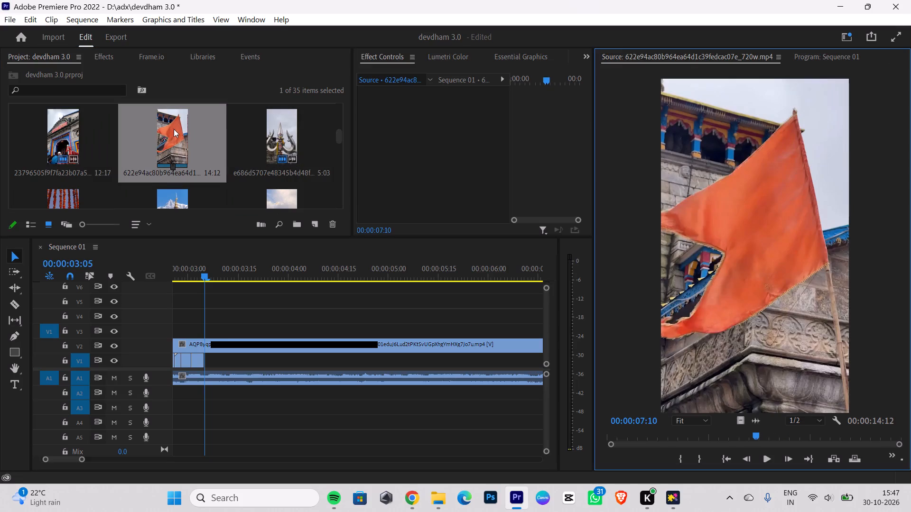
drag(755, 432, 828, 430)
Switch to Chrome and copy the share link of the "kedarnath, uttrakhand" Pinterest pin.
click(411, 498)
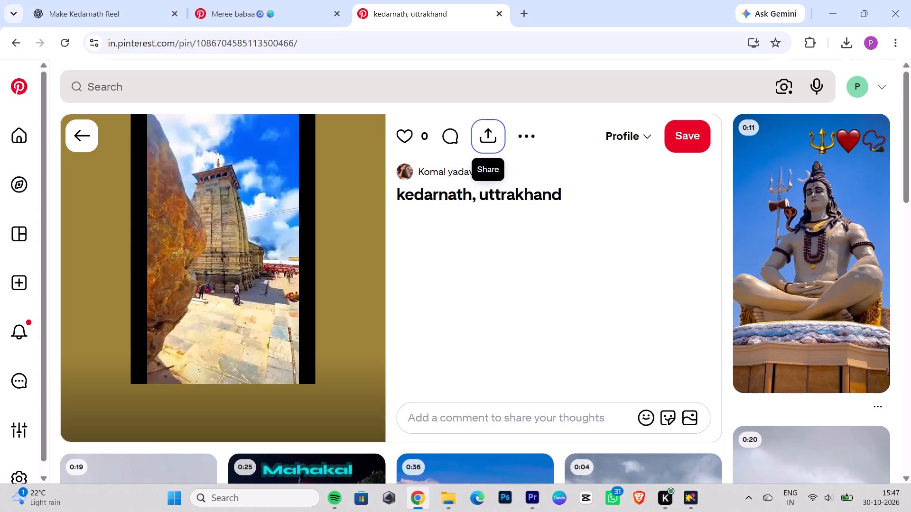
click(491, 141)
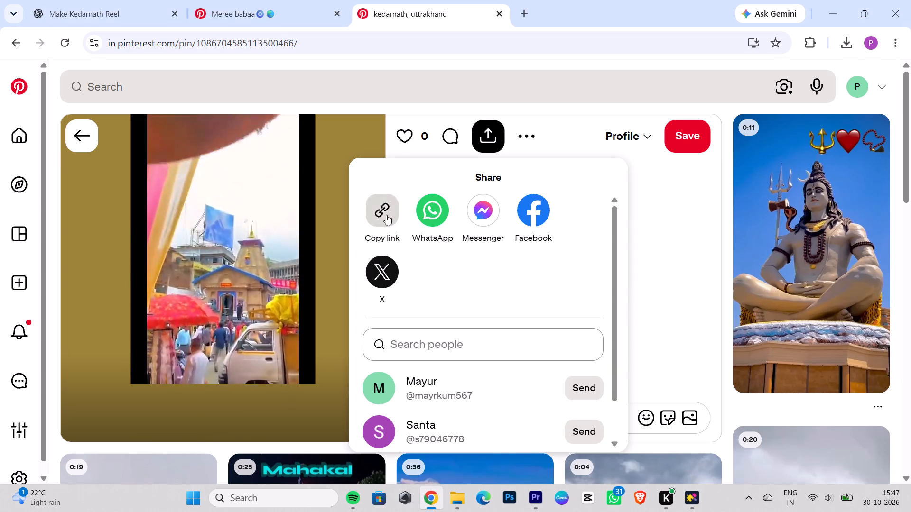
triple_click(386, 215)
triple_click(386, 215)
click(386, 215)
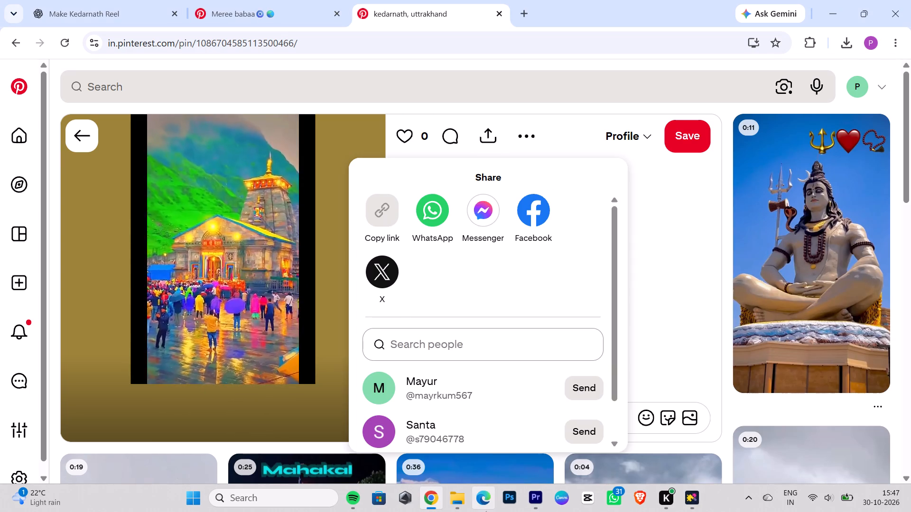
Bring the blue-toned temple tower clip starting with 892f5436 from the Downloads folder into the Premiere Pro project.
click(462, 499)
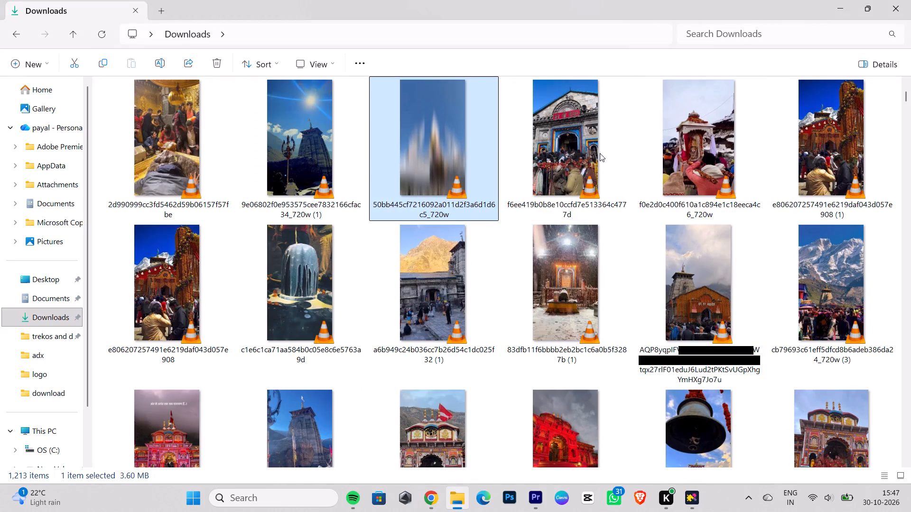
scroll(493, 328, down, 1)
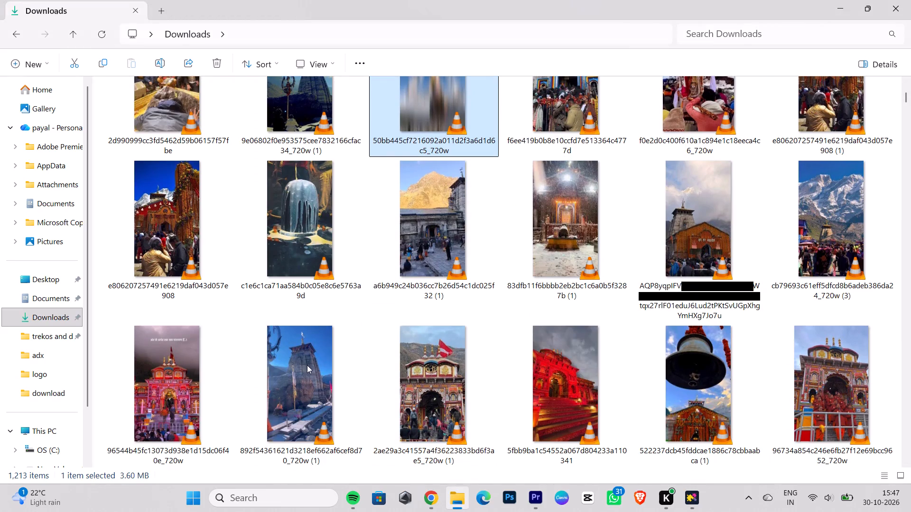
drag(291, 368, 494, 439)
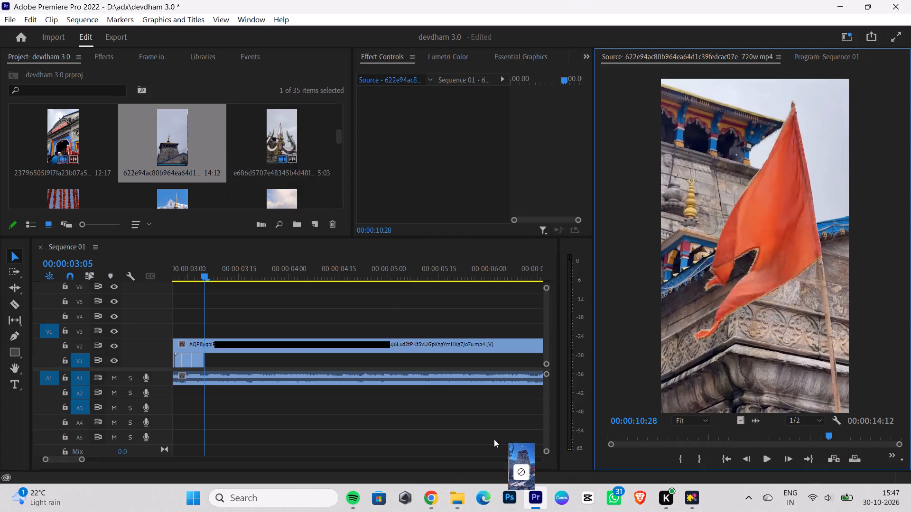
Import the blue-toned temple video 892f54361621d3218ef662af6cef8d70_720w (1).mp4 from File Explorer into the project.
drag(494, 439, 222, 183)
Place the imported 892f54361621d3218ef662af6cef8d70_720w (1).mp4 clip on V4 at about 00:00:03:19 and delete its audio.
drag(285, 138, 257, 271)
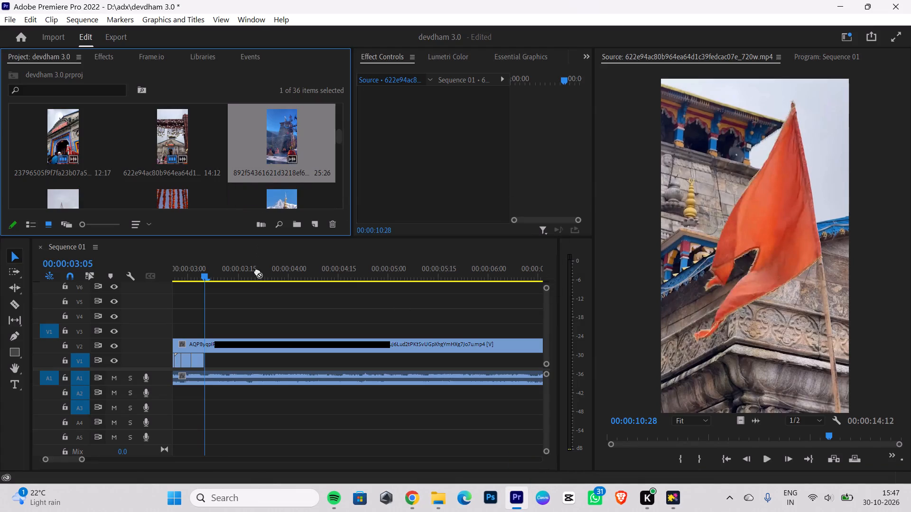
drag(257, 271, 250, 312)
click(326, 387)
key(BackSpace)
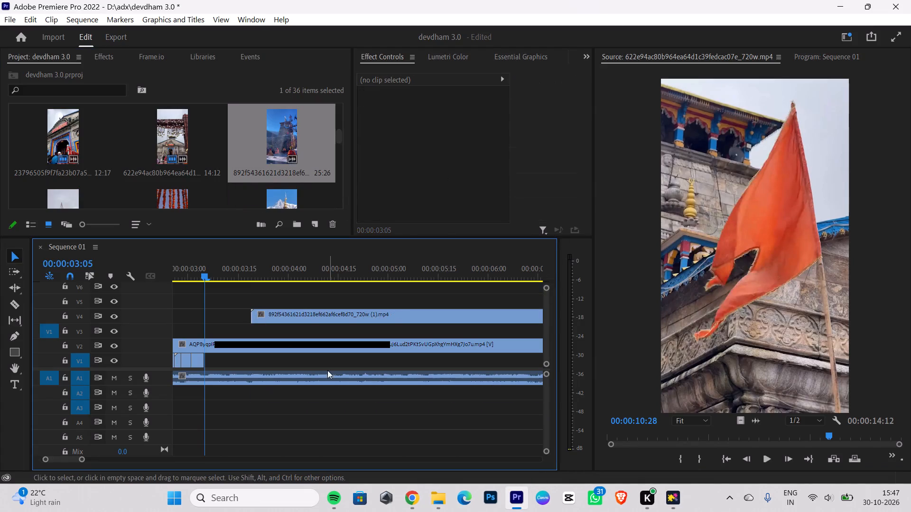
Move the 892f54361621d3218ef6… clip from V4 to V1 directly after the temple-front clip, at 00:00:03:05, and scale it to frame size.
click(203, 274)
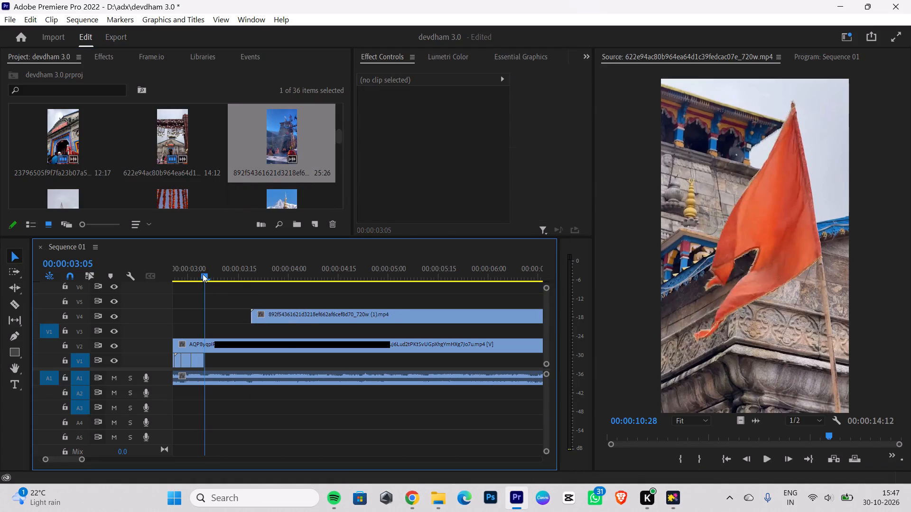
drag(291, 315, 266, 356)
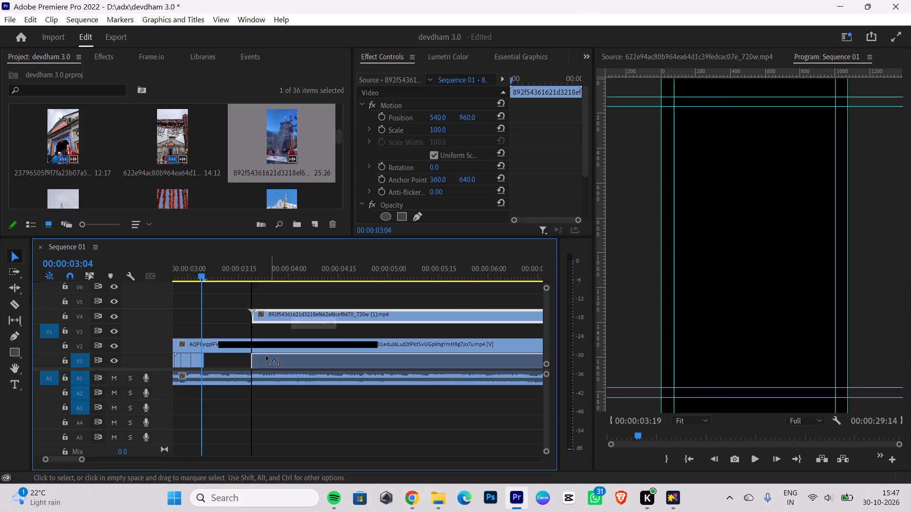
drag(266, 356, 248, 357)
right_click(253, 357)
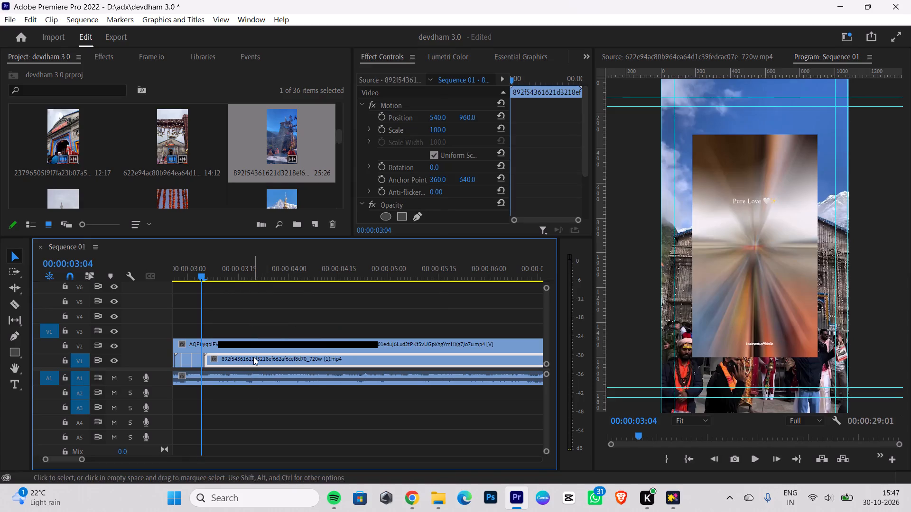
click(305, 455)
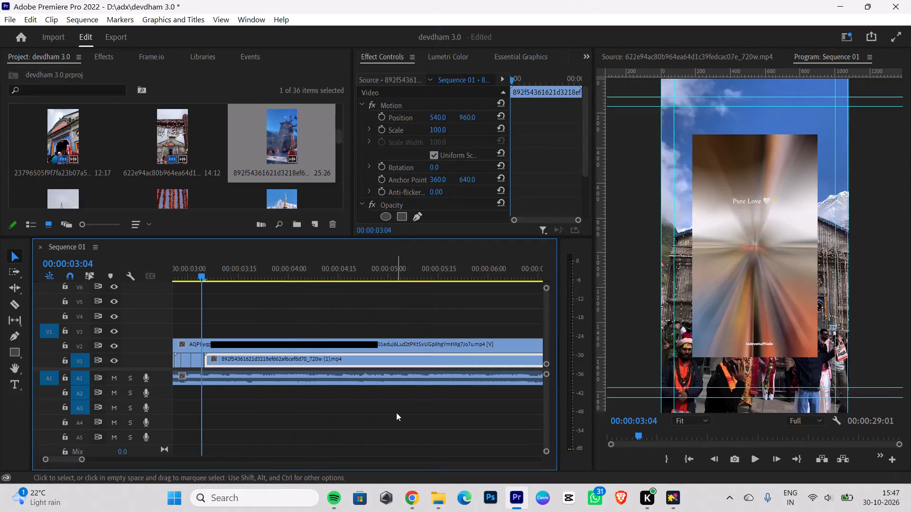
Split the 892f54361621d3218ef… clip on V1 at 00:00:03:08, where the reference shot changes, and delete the part after the cut.
key(Right)
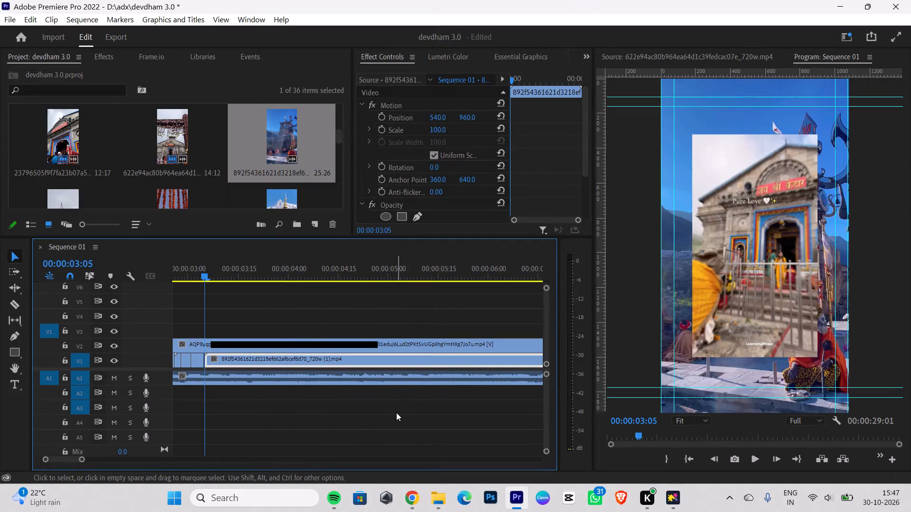
key(Right)
key(Right)
key(Right)
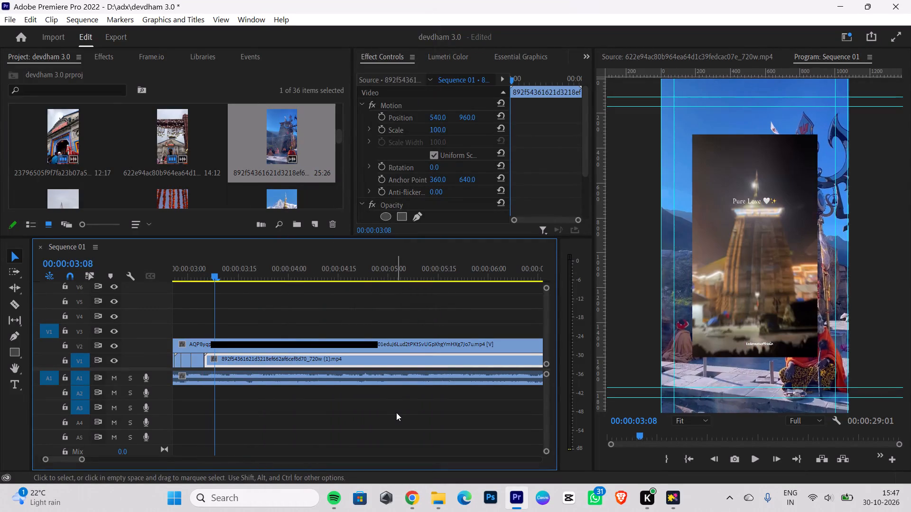
click(12, 302)
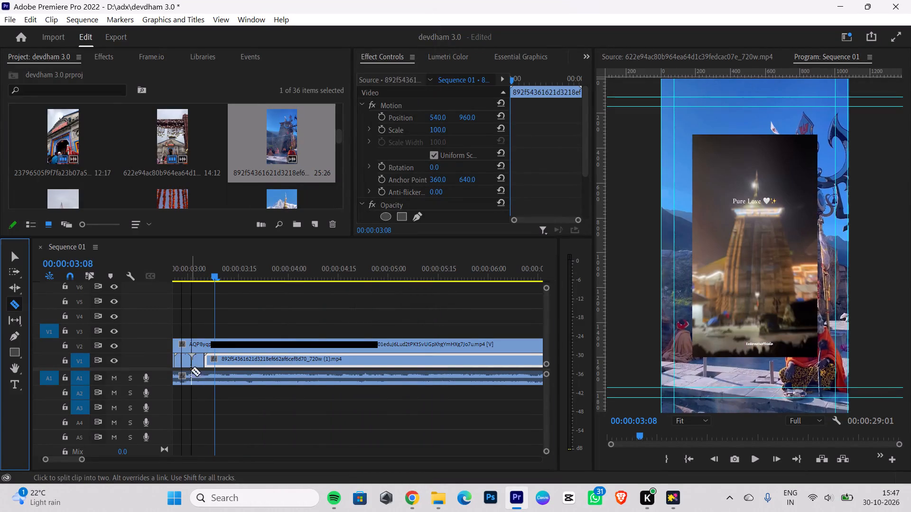
click(214, 357)
click(17, 256)
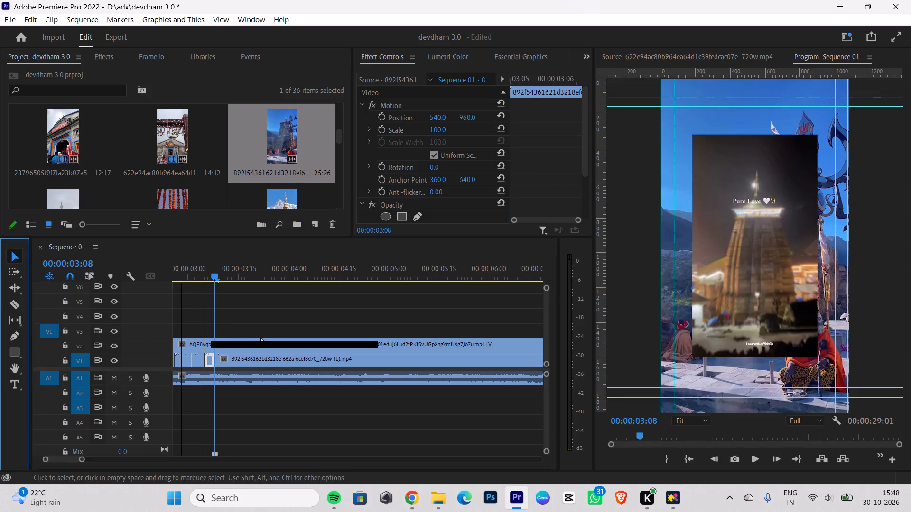
click(265, 358)
key(BackSpace)
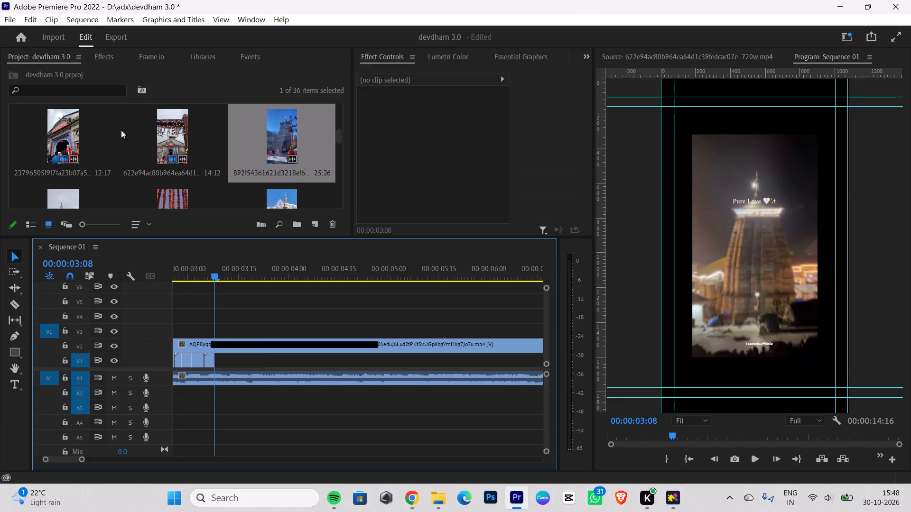
Switch to Chrome and copy the share link of the Pinterest video pin titled kedarnath, uttrakhand.
scroll(183, 155, down, 1)
scroll(183, 155, up, 8)
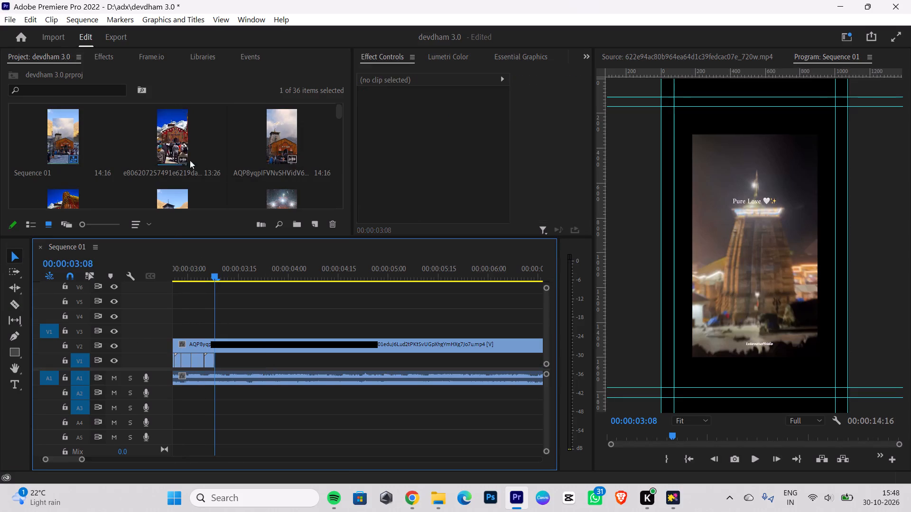
click(410, 511)
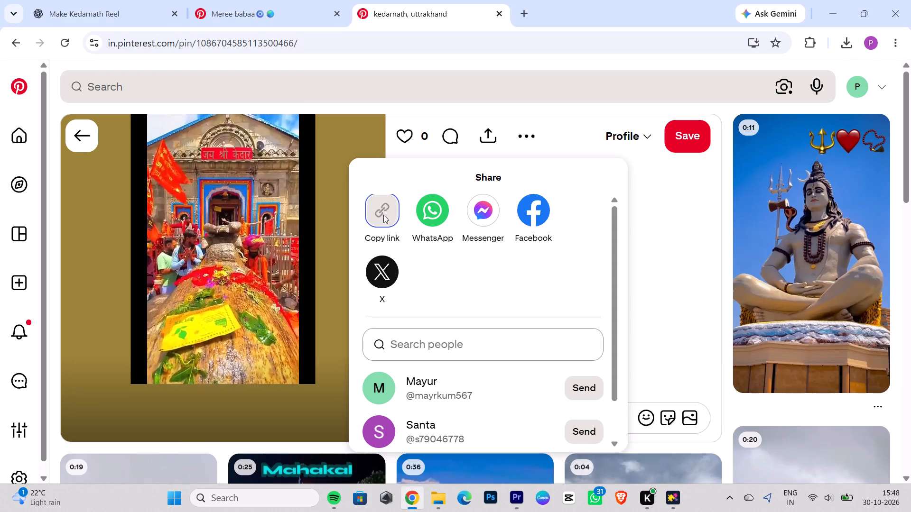
click(386, 220)
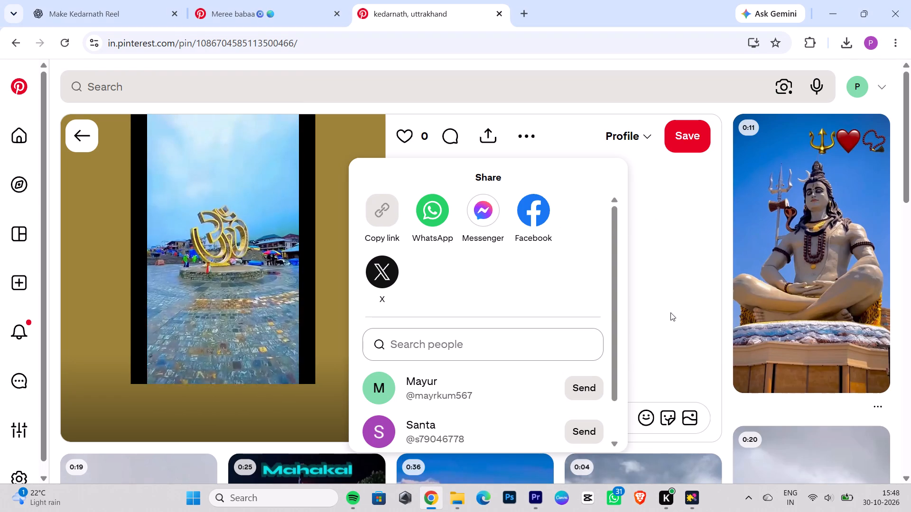
click(670, 312)
scroll(669, 312, down, 6)
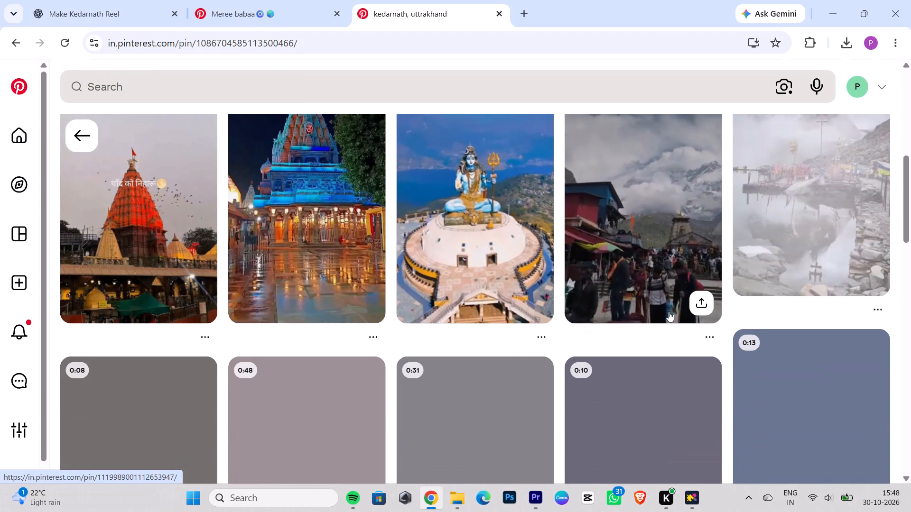
scroll(427, 290, up, 6)
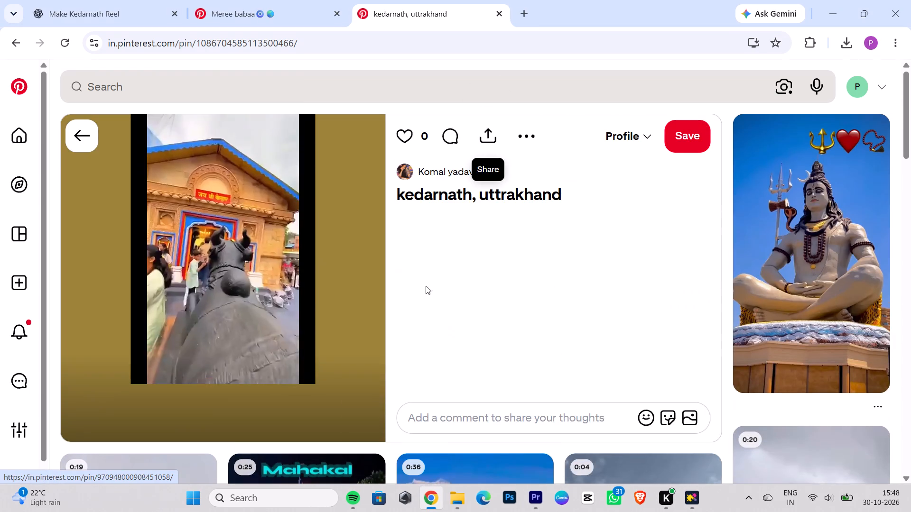
click(492, 141)
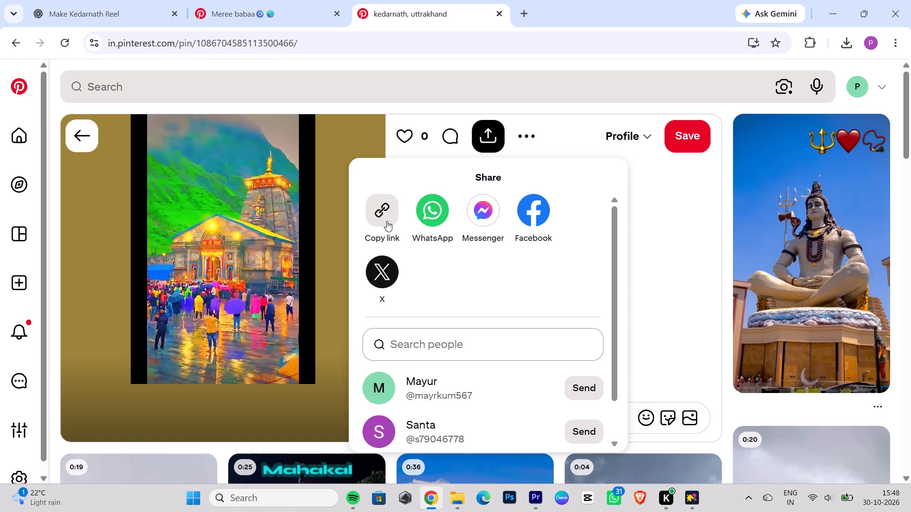
click(385, 209)
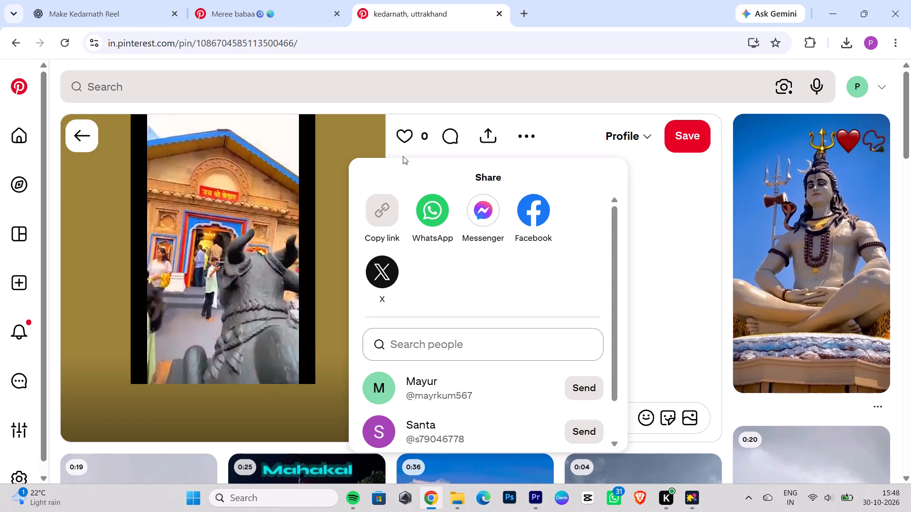
Import the temple-entrance video acf2d981473ef21aef60d8e6f003009e from the Downloads folder in File Explorer into the Premiere Pro project.
click(455, 492)
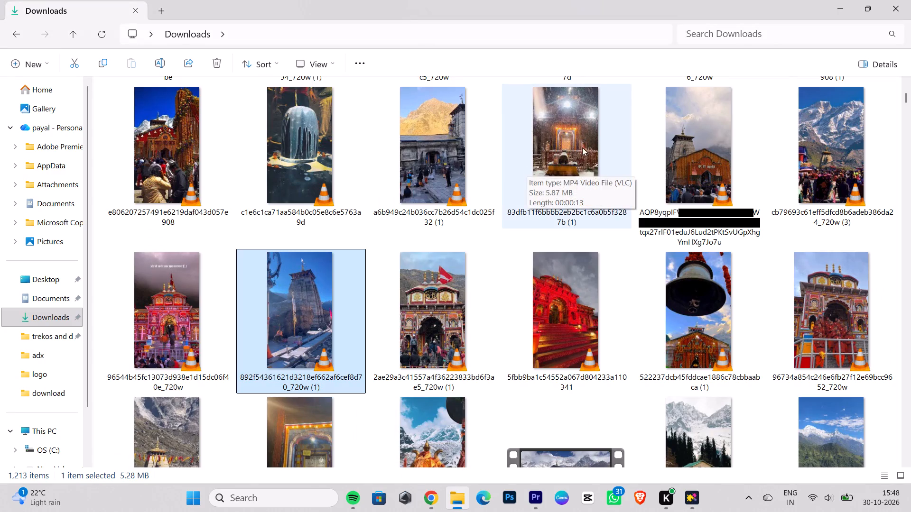
click(910, 98)
drag(908, 94, 904, 66)
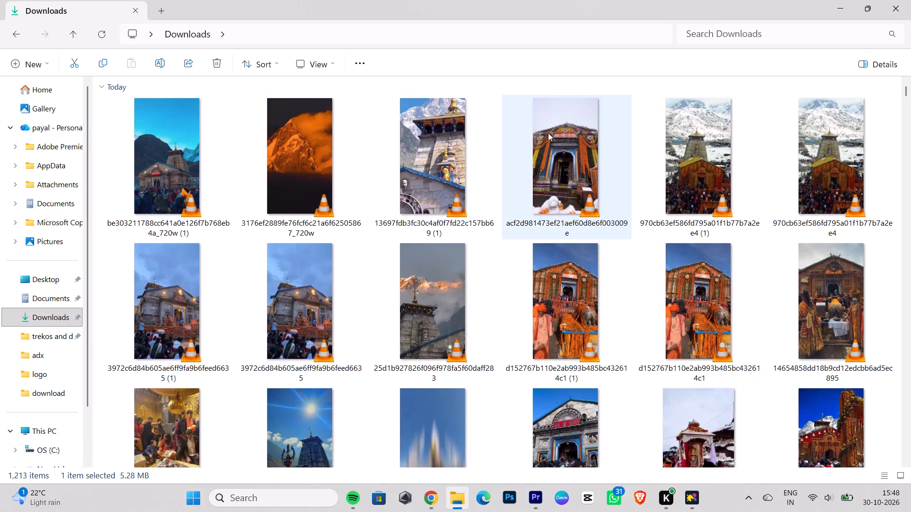
drag(564, 145, 527, 490)
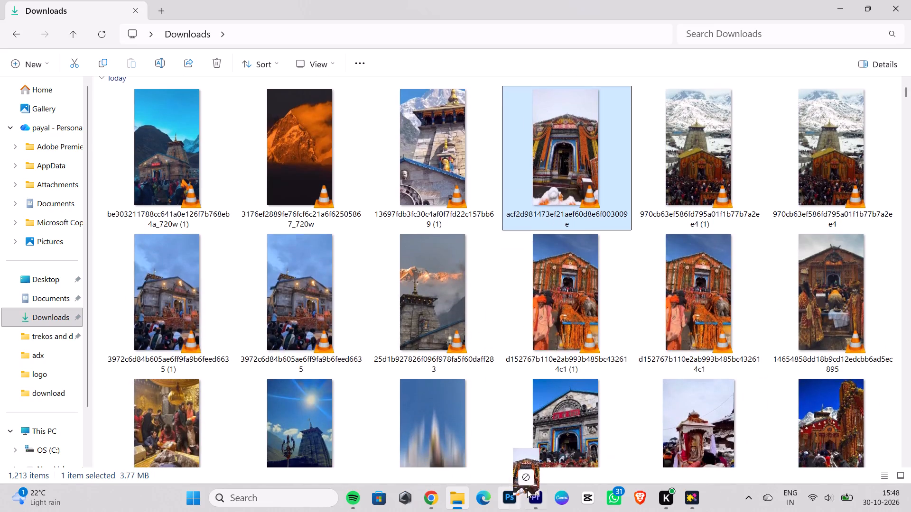
drag(527, 490, 289, 186)
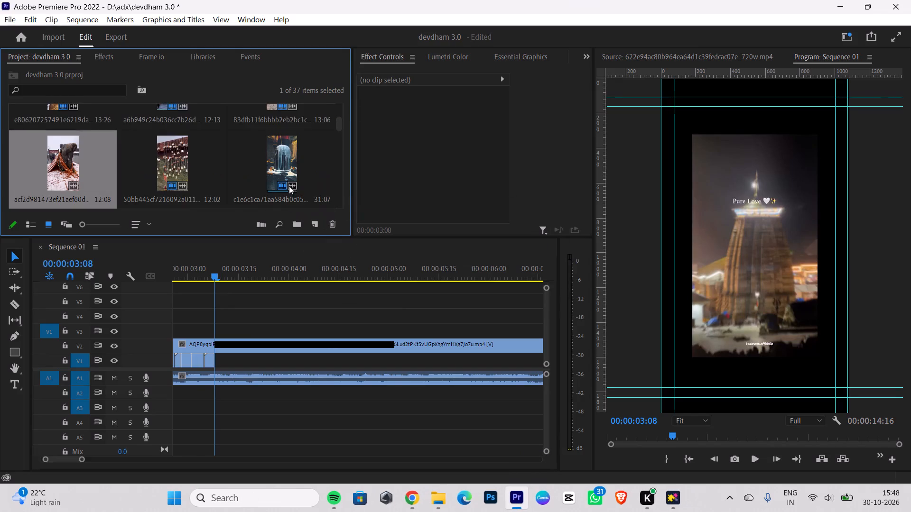
Place the snowy clip acf2d981473ef21aef60d8e6f003009e.mp4 on V4 at about 00:00:03:22 and delete its audio.
drag(65, 159, 259, 332)
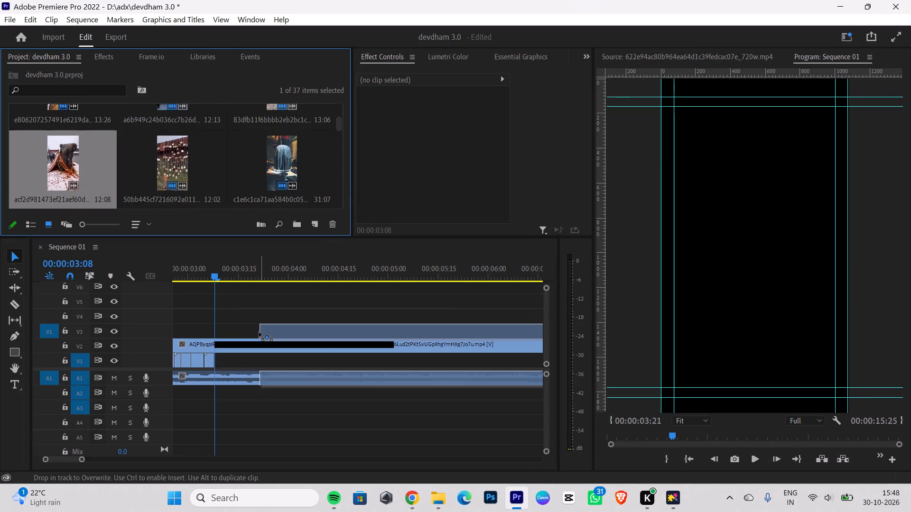
drag(259, 332, 263, 312)
click(298, 399)
key(BackSpace)
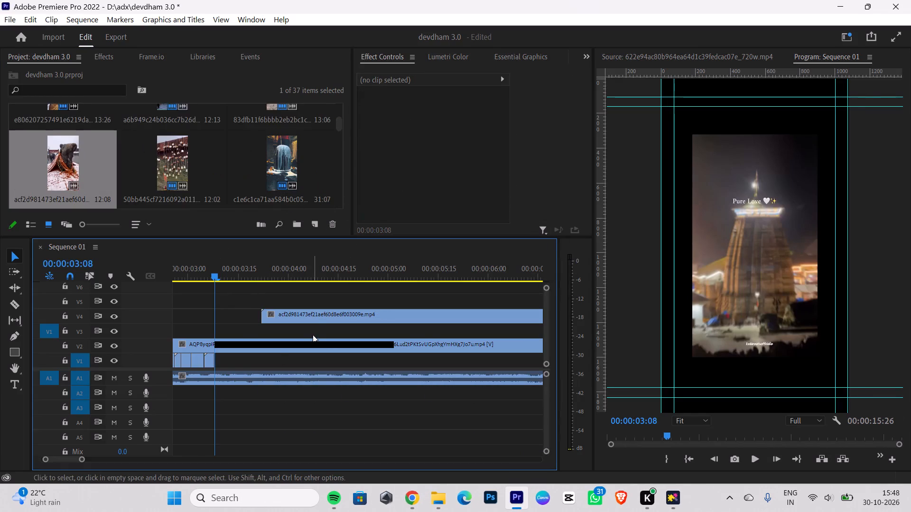
Move the snowy clip from V4 to V1 directly after the last clip, at 00:00:03:08, and scale it to frame size.
drag(313, 317, 274, 355)
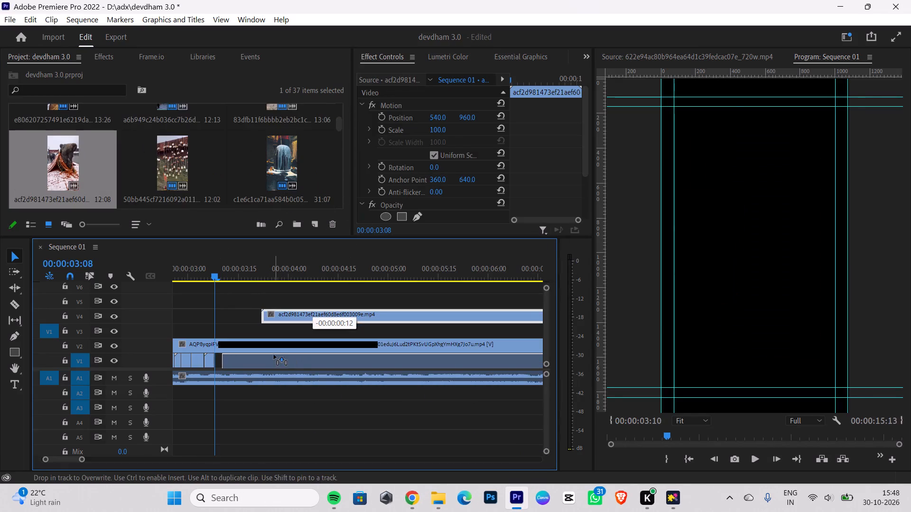
drag(274, 355, 270, 354)
right_click(276, 355)
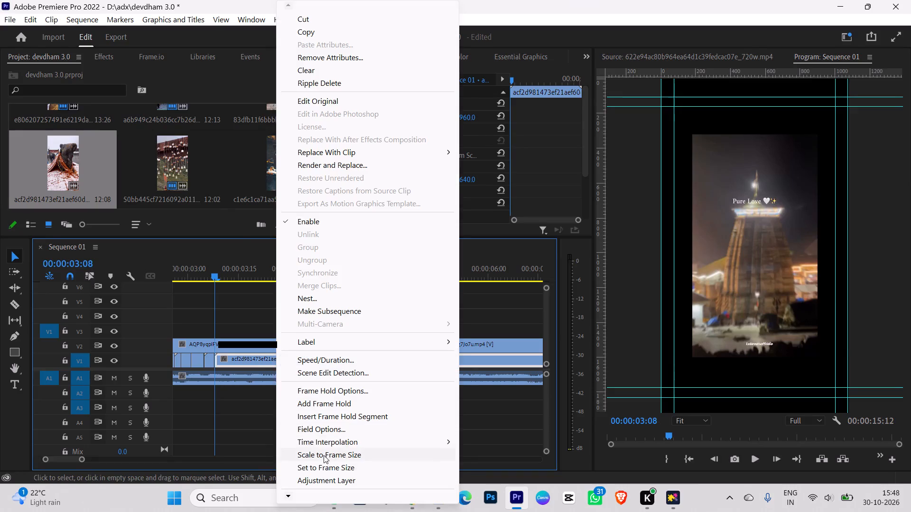
click(324, 455)
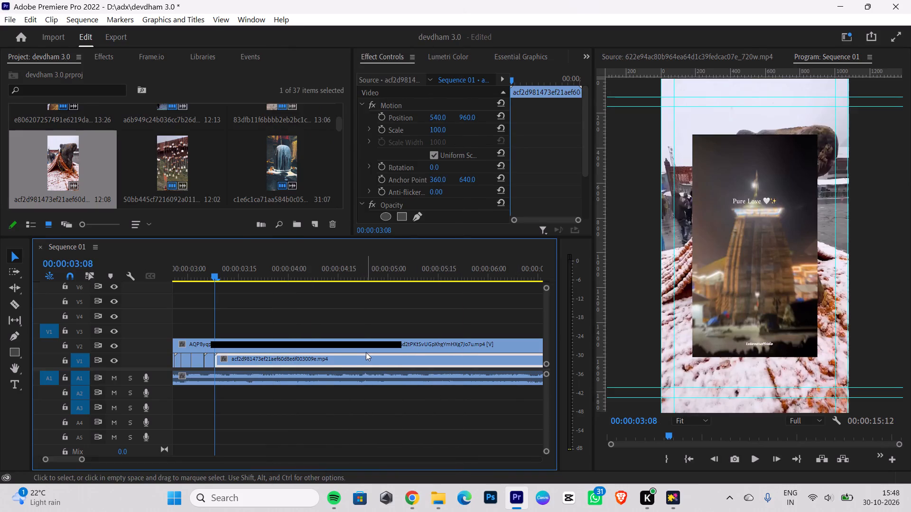
Split the snowy clip on V1 at 00:00:03:11, where the reference shot changes, and delete the part after the cut.
key(Right)
key(Right)
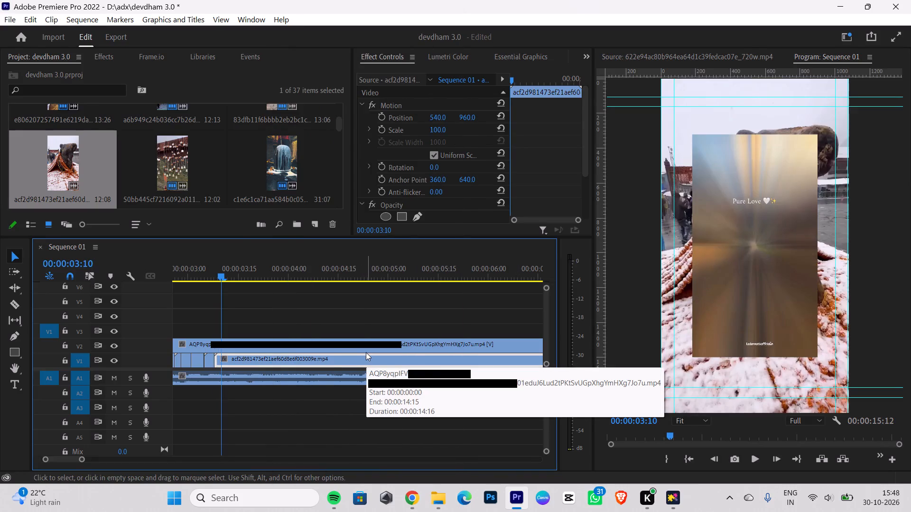
key(Right)
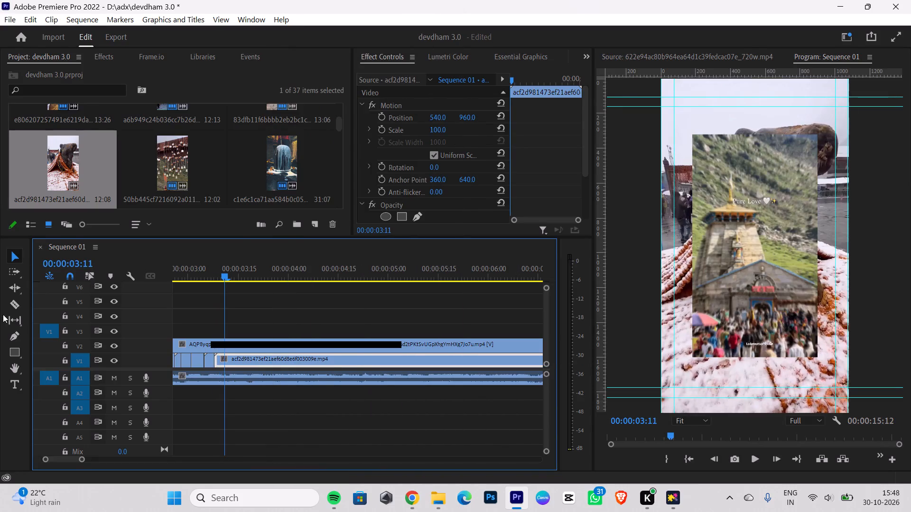
click(11, 298)
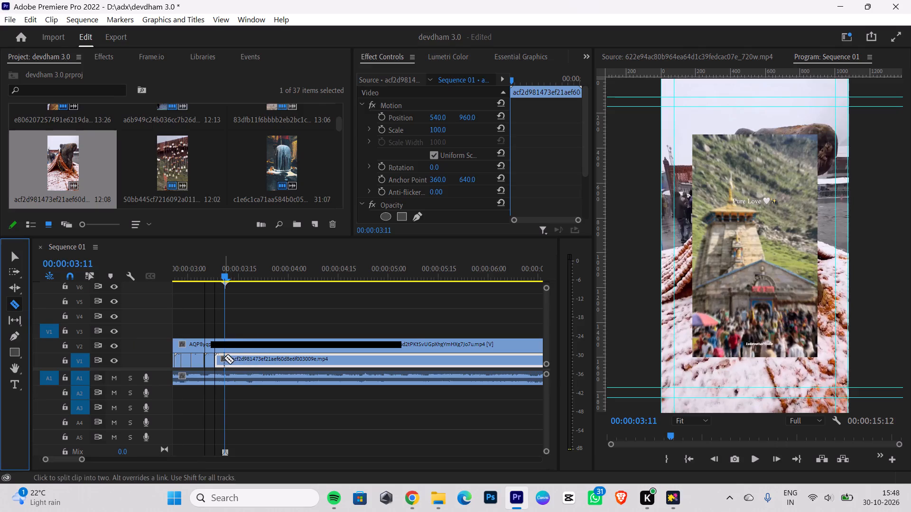
click(224, 357)
click(15, 254)
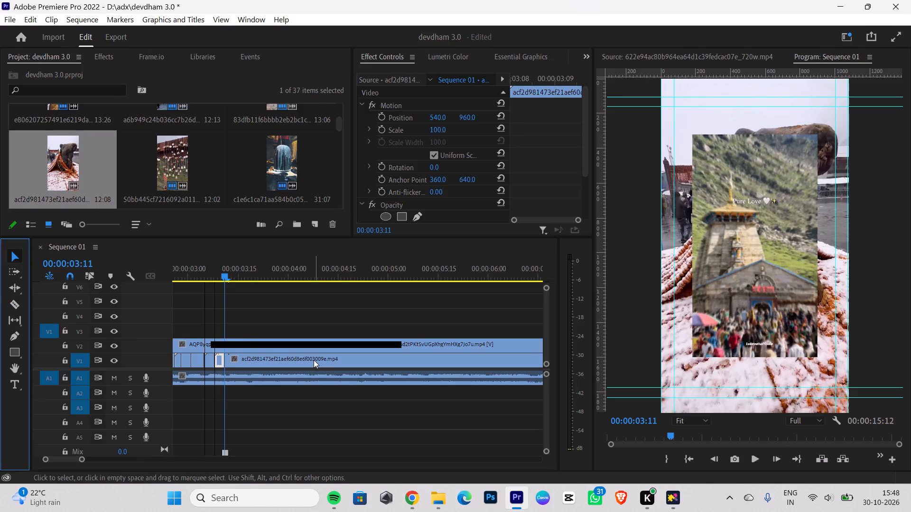
click(314, 360)
key(BackSpace)
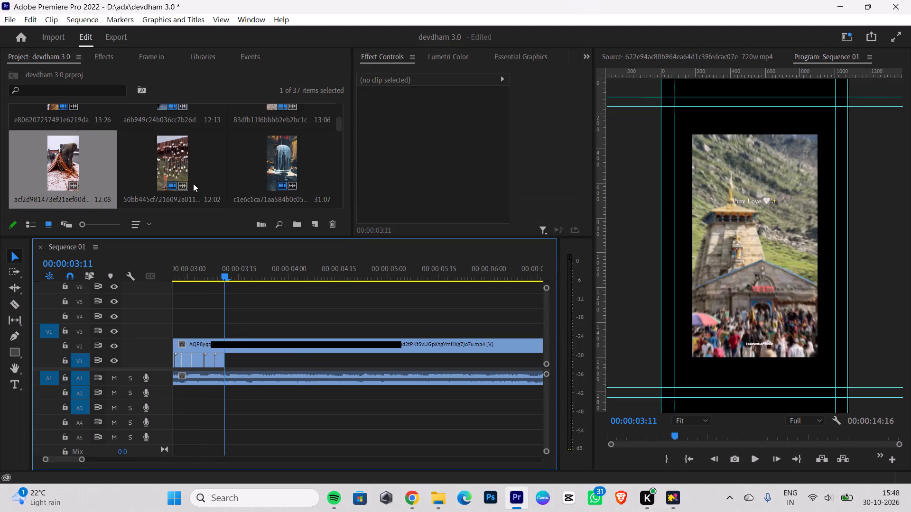
Place the blue-sky temple clip 3176ef2889fe76fcf6c21a6f62505867_720w.mp4 on V3, starting at 00:00:03:11 where the V1 clips end.
scroll(230, 174, up, 1)
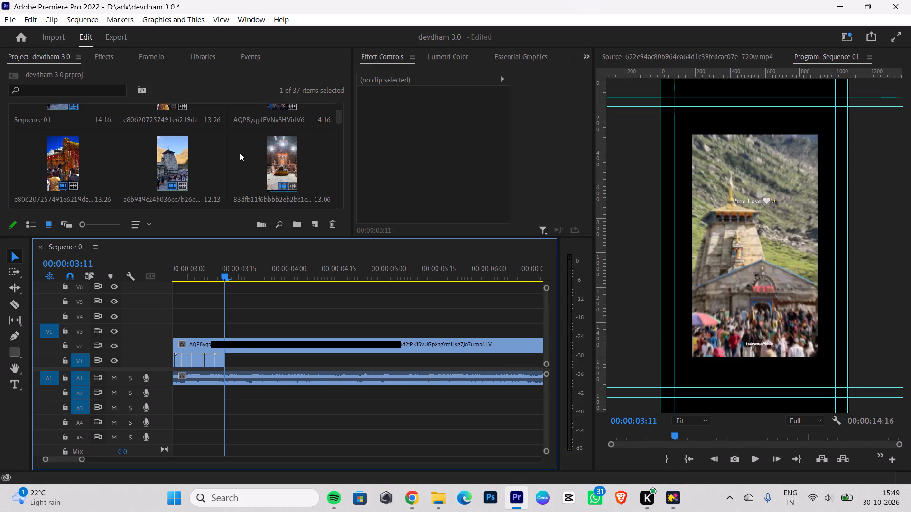
scroll(242, 147, up, 1)
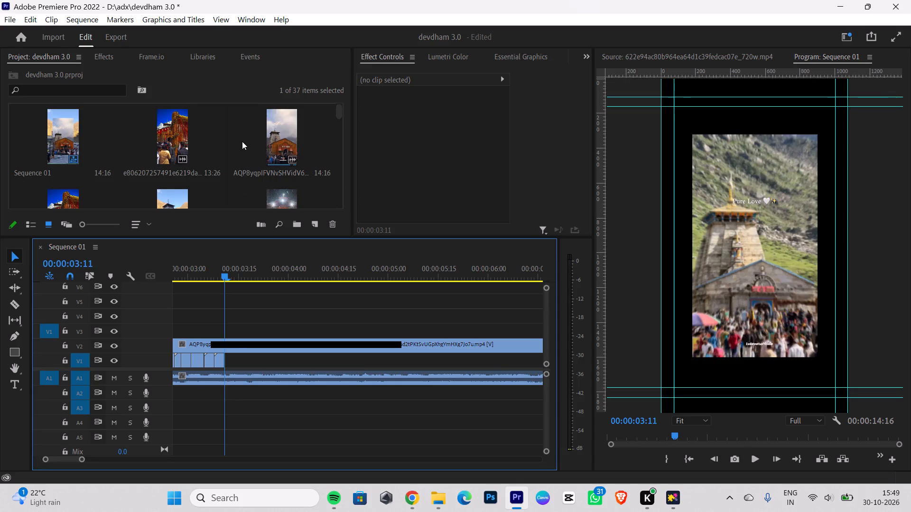
scroll(203, 152, up, 1)
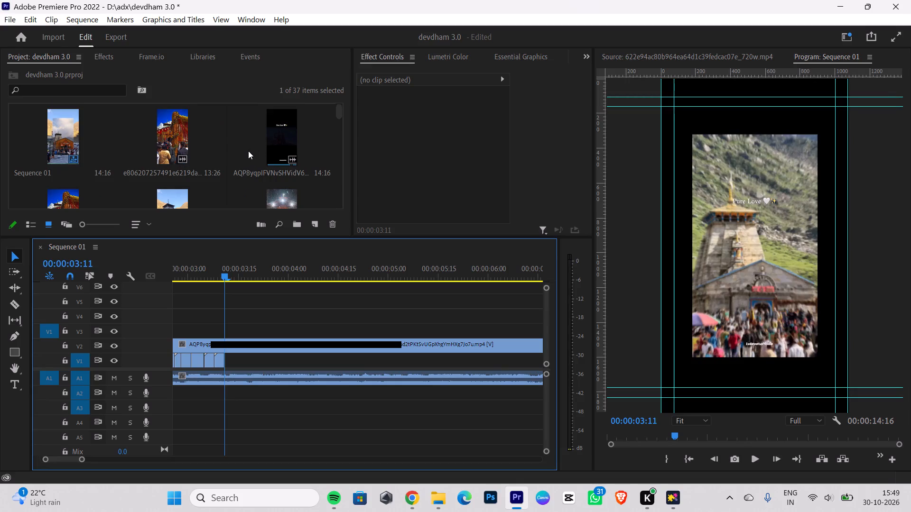
scroll(248, 151, down, 2)
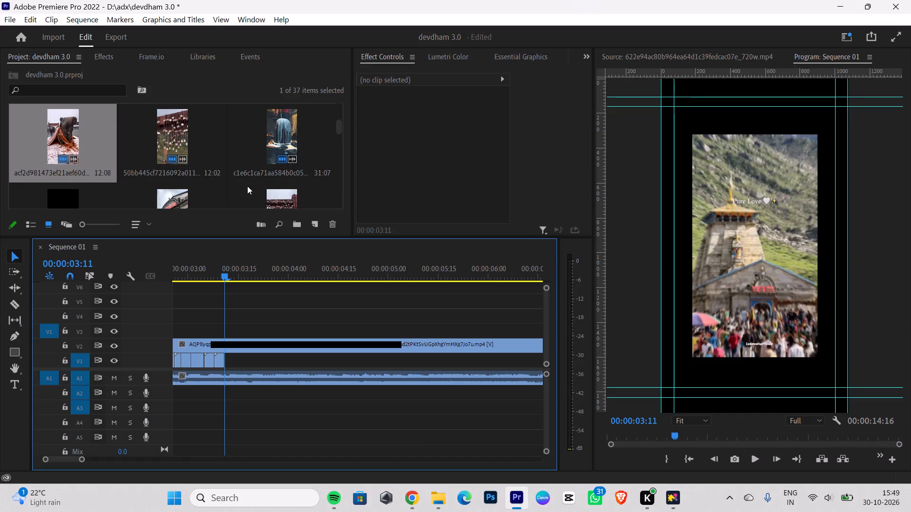
scroll(277, 145, down, 4)
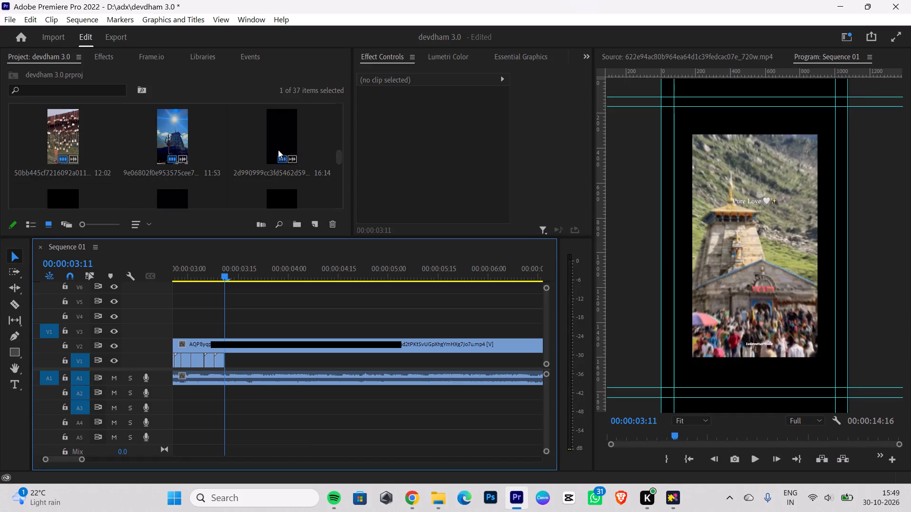
scroll(282, 144, down, 9)
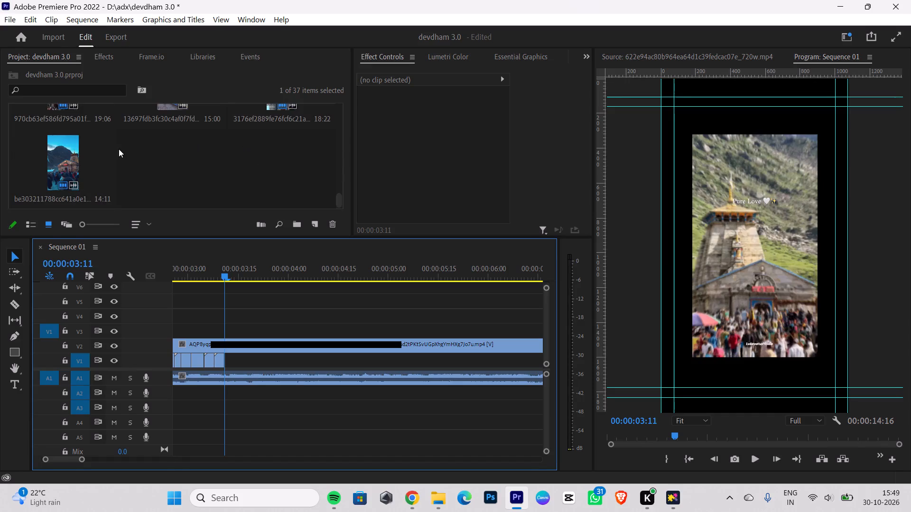
scroll(152, 154, up, 1)
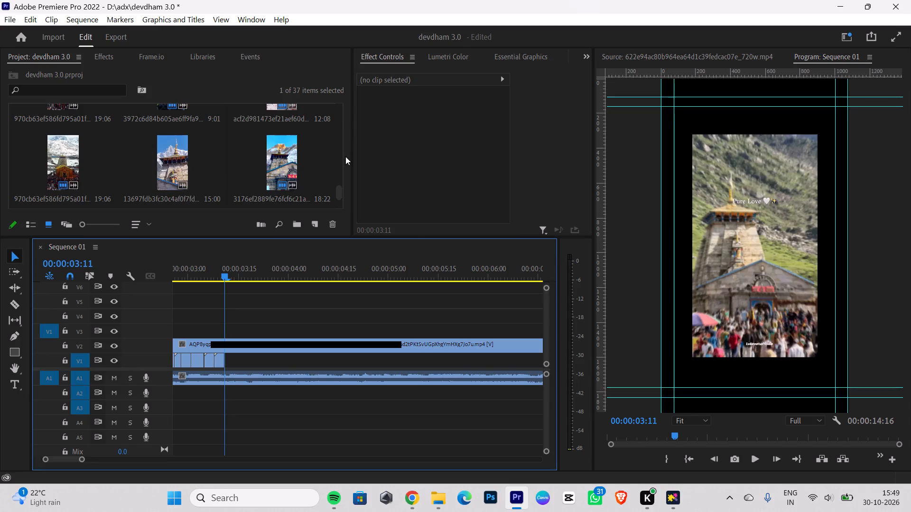
drag(288, 151, 268, 288)
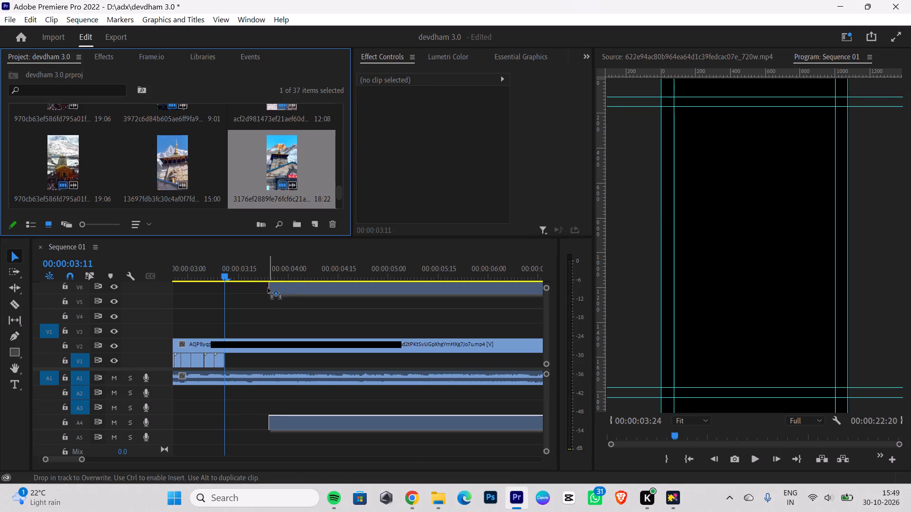
drag(268, 288, 266, 283)
drag(264, 296, 261, 309)
drag(300, 286, 267, 318)
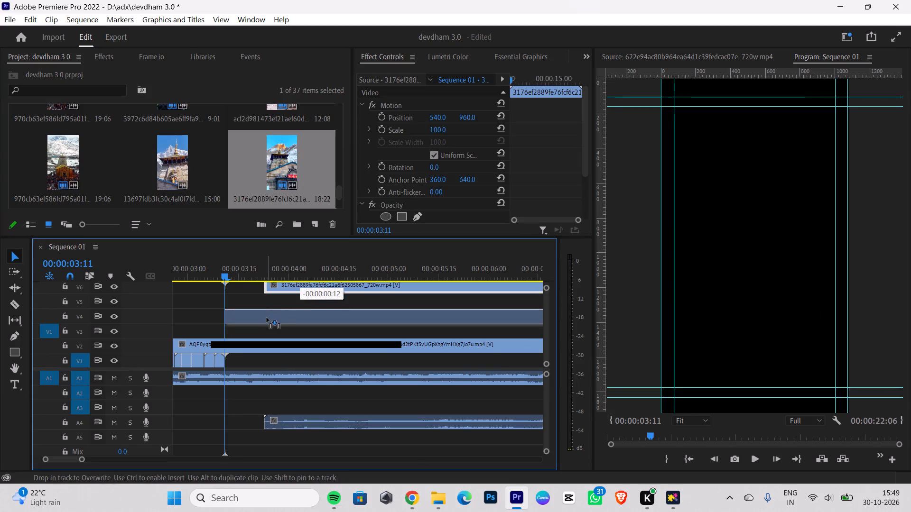
drag(267, 318, 266, 327)
Slide the 3176ef2889fe… clip earlier along V3 to bring its further shots closer.
drag(223, 272, 244, 278)
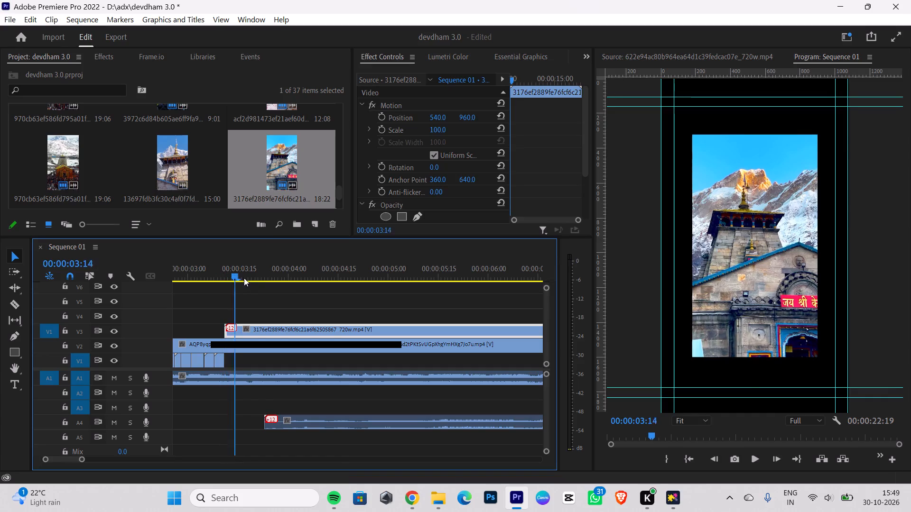
drag(244, 278, 401, 292)
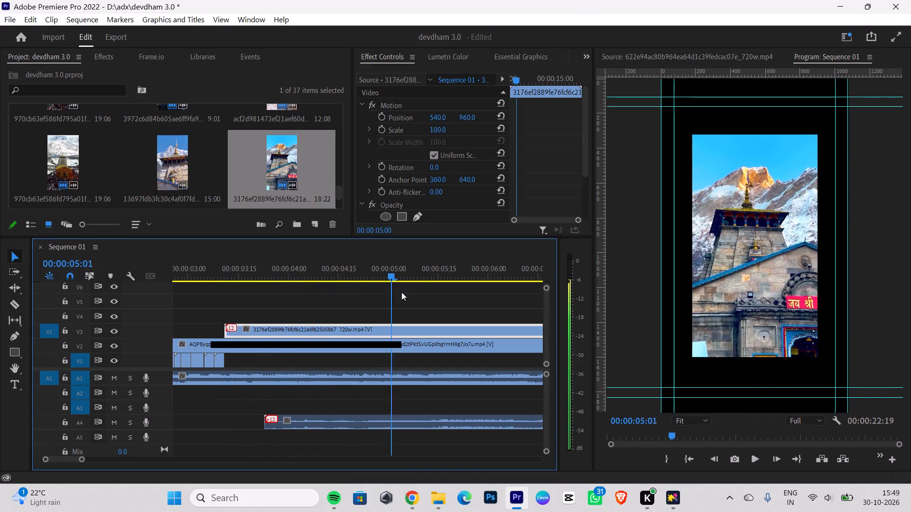
drag(401, 292, 454, 295)
drag(466, 324, 391, 332)
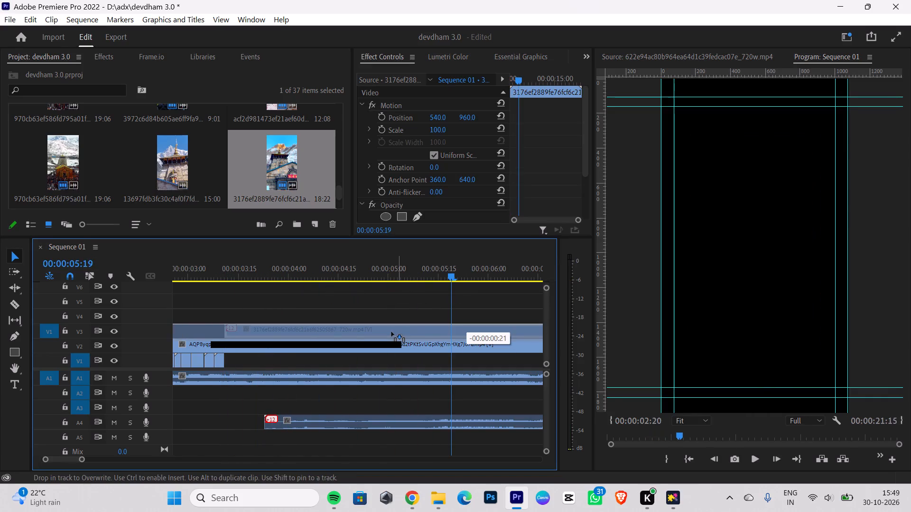
drag(391, 332, 337, 334)
Split the clip on V3 at 00:00:07:06, in its sunset trident shot, and delete the part before the cut and the clip's audio.
drag(448, 274, 366, 292)
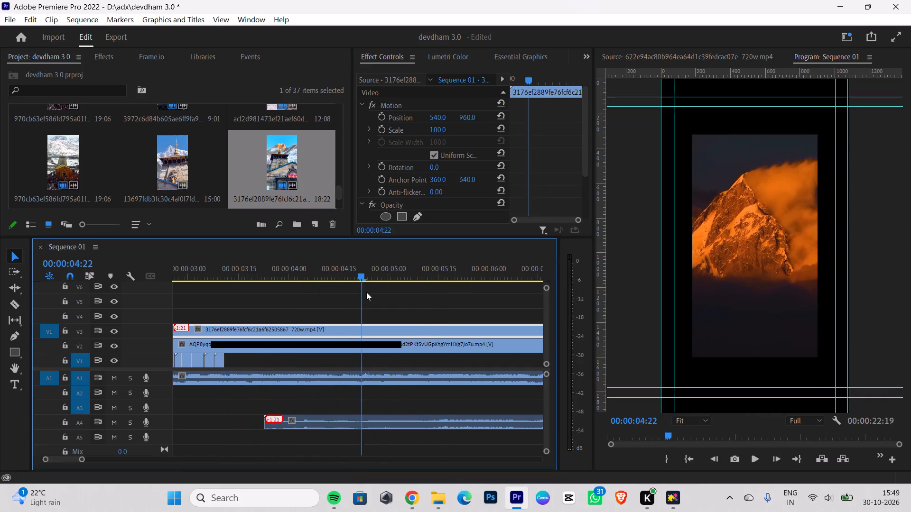
drag(366, 292, 507, 287)
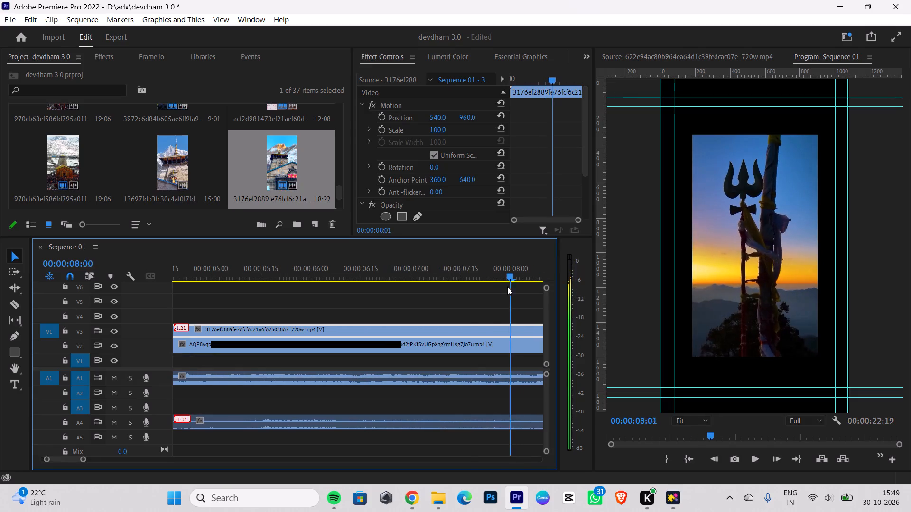
drag(507, 287, 404, 293)
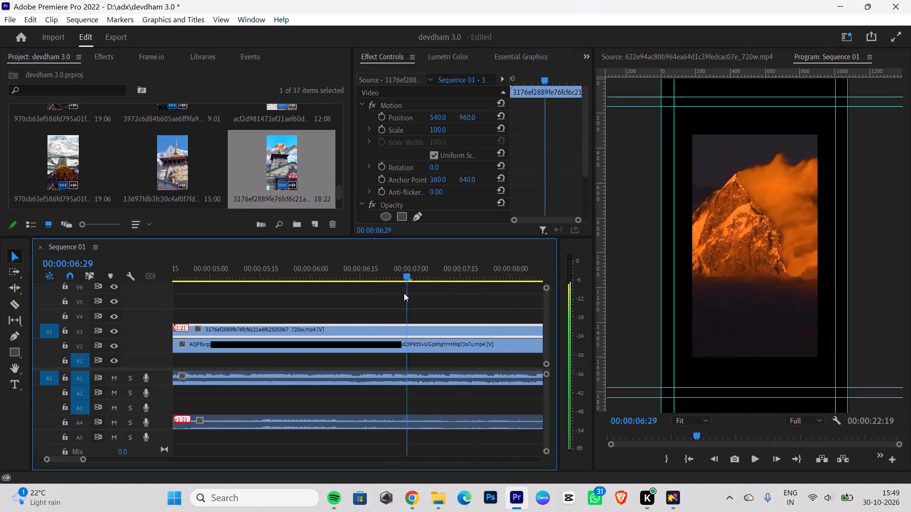
drag(404, 293, 426, 288)
click(19, 305)
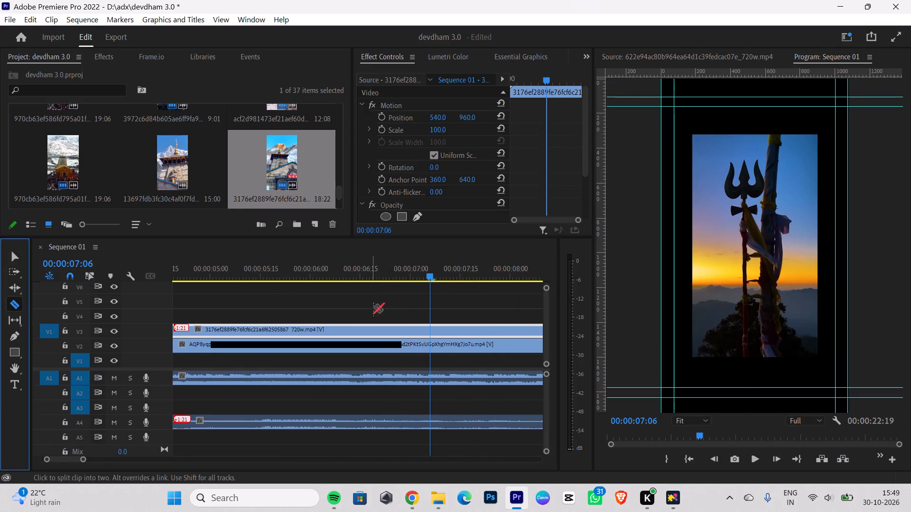
click(429, 325)
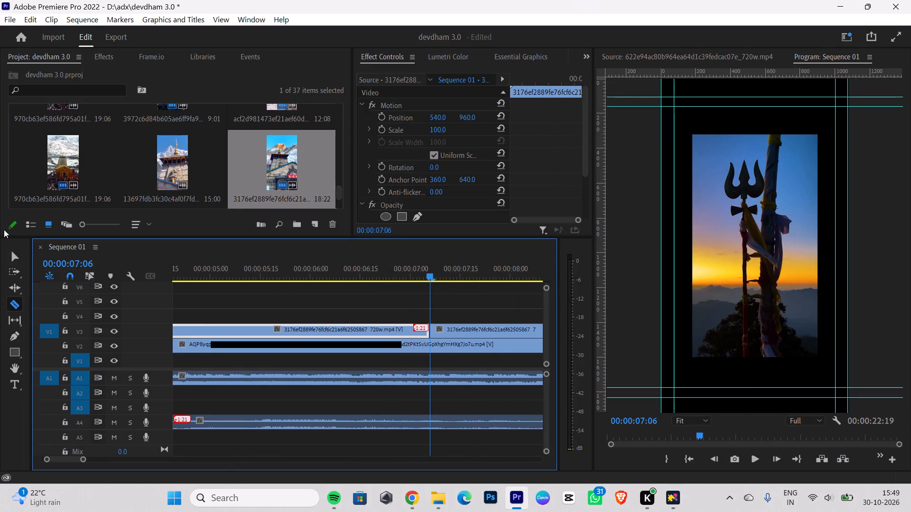
click(15, 256)
click(372, 332)
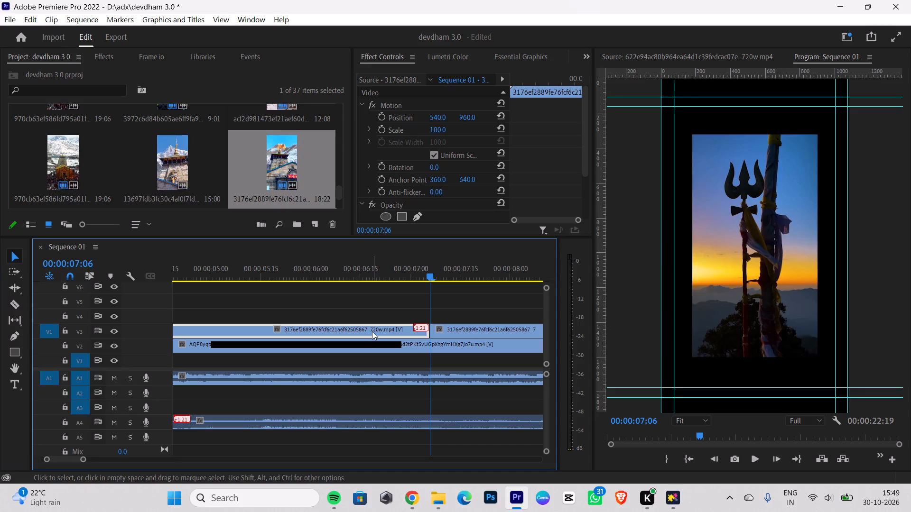
key(BackSpace)
click(351, 420)
key(BackSpace)
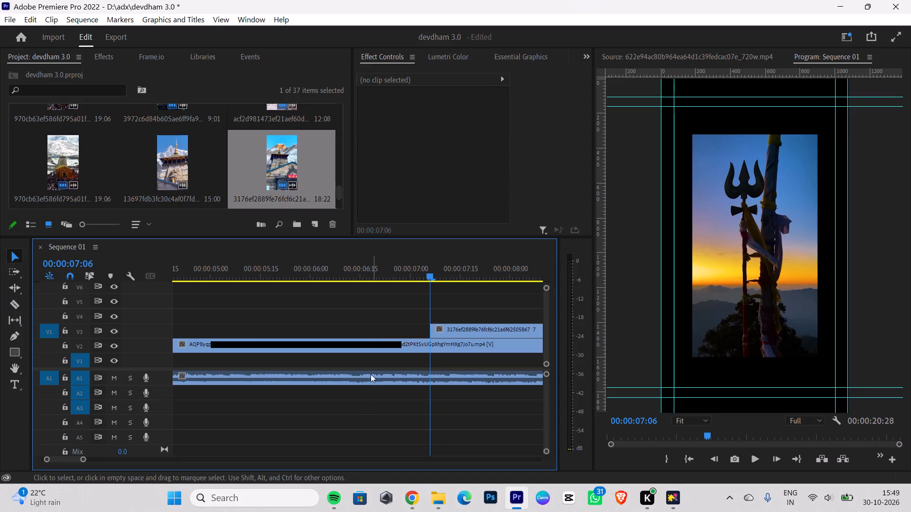
Move the trident clip from V3 to V1 directly after the snowy clip, at 00:00:03:11, and scale it to frame size.
drag(452, 323, 450, 332)
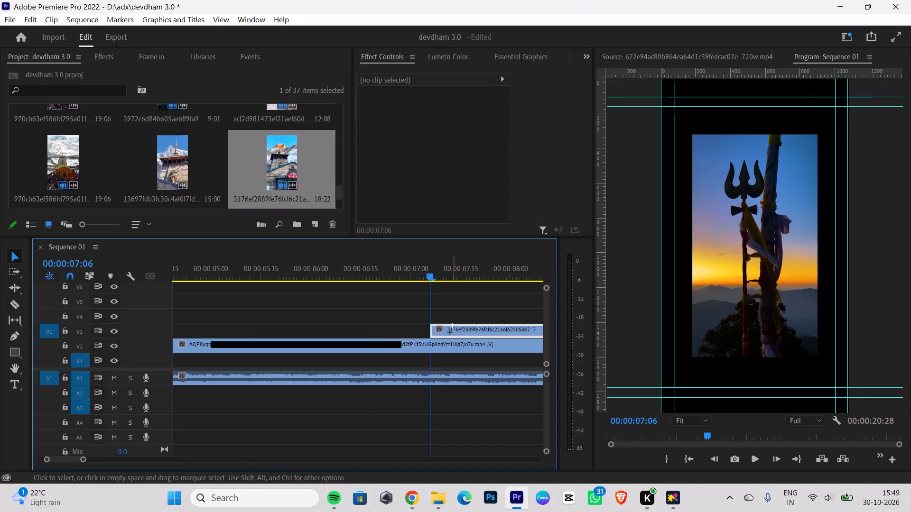
drag(450, 332, 437, 356)
click(453, 359)
drag(461, 331, 400, 349)
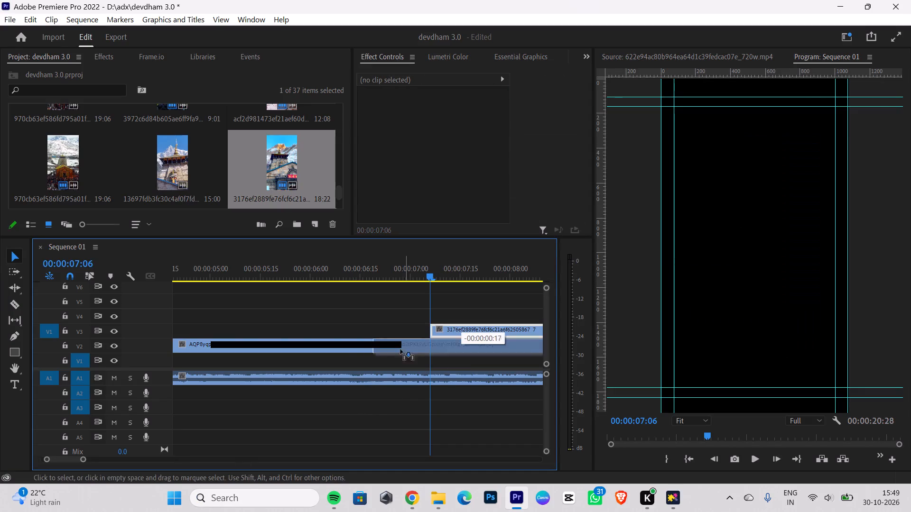
drag(400, 349, 202, 356)
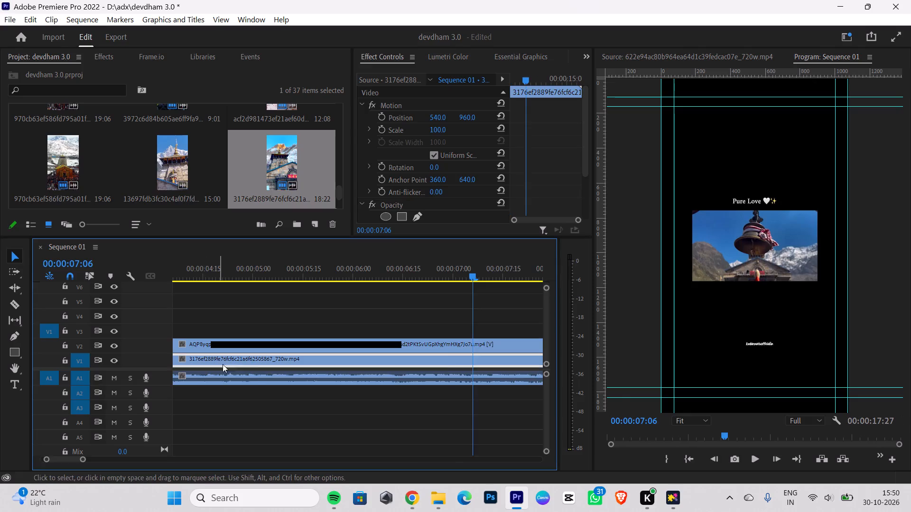
scroll(260, 384, down, 4)
scroll(261, 382, up, 15)
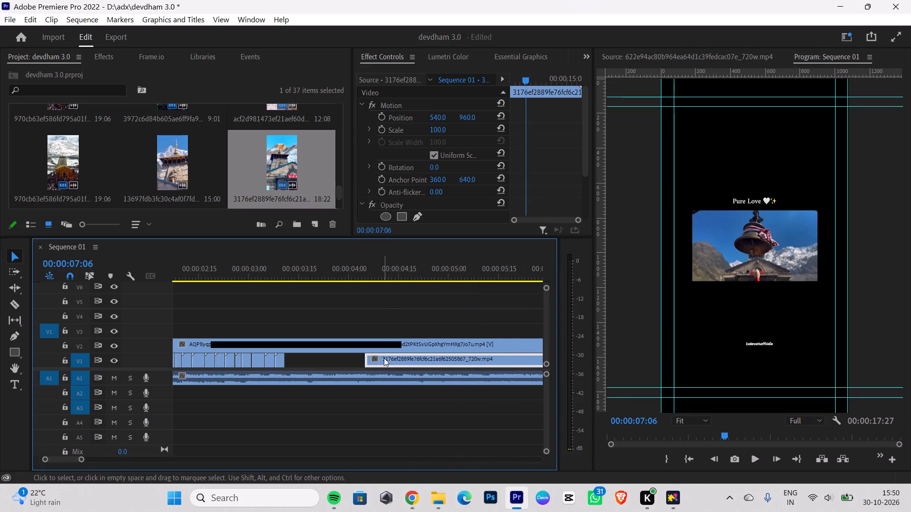
drag(384, 357, 308, 361)
right_click(310, 364)
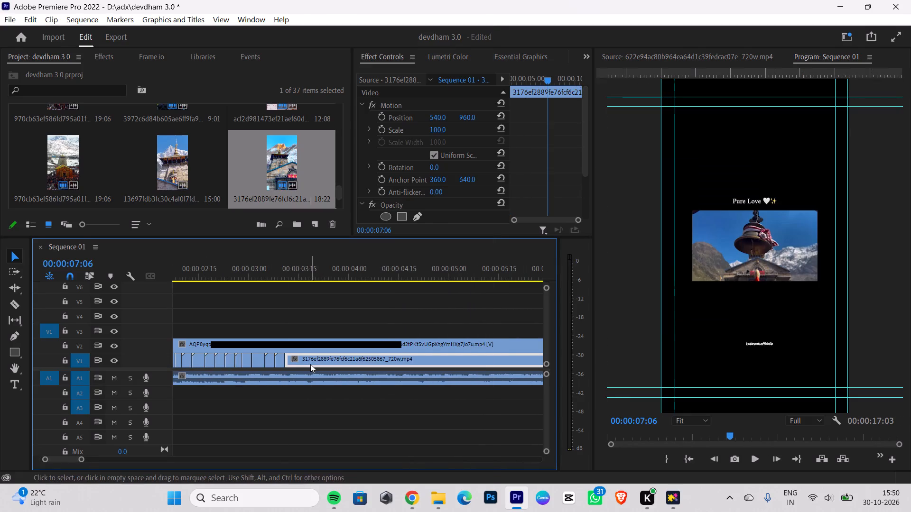
click(363, 450)
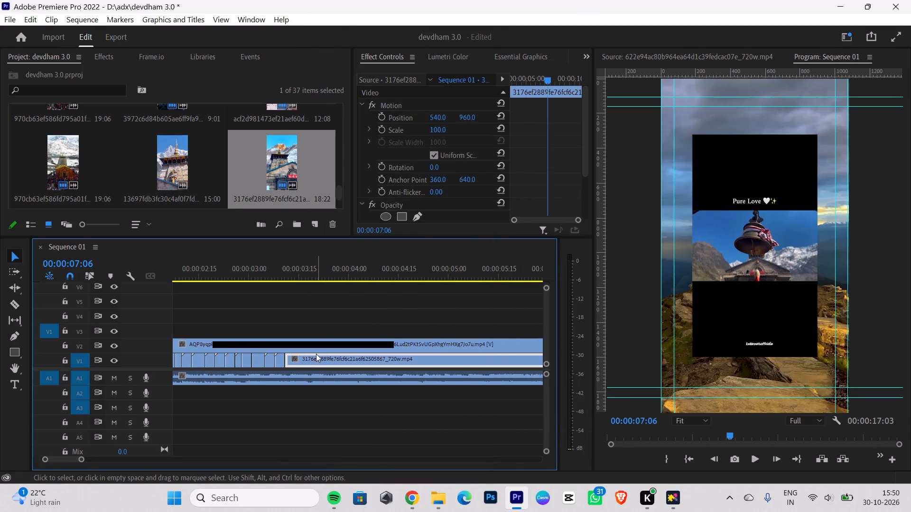
Split the trident clip on V1 at 00:00:03:14, where the reference shot changes, and delete the part after the cut.
click(272, 270)
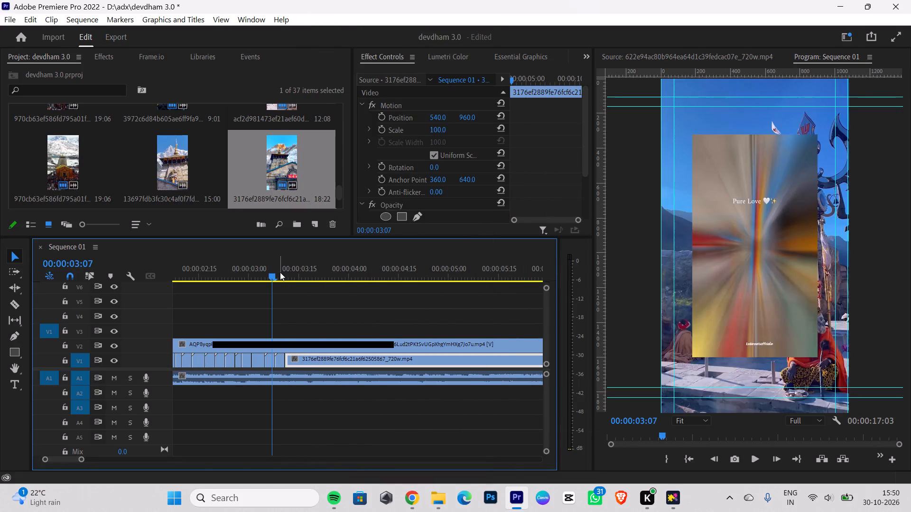
key(Right)
key(Right)
key(Right)
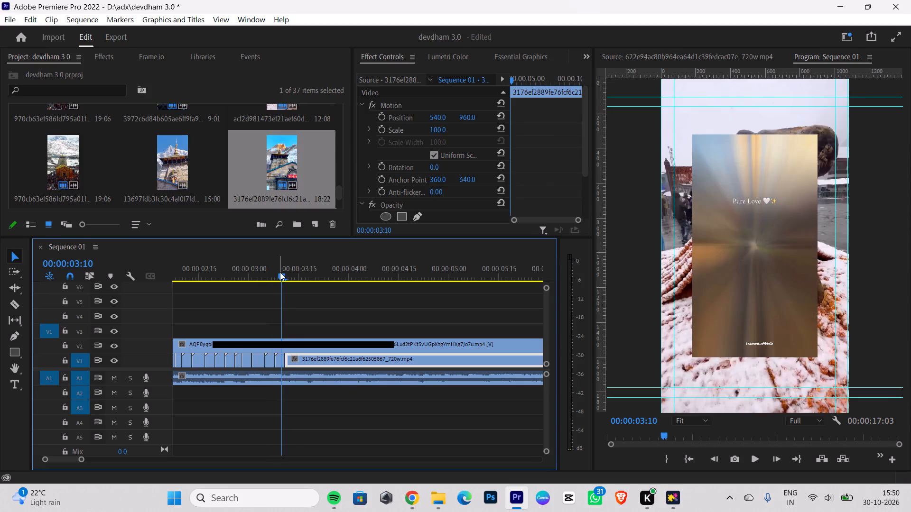
key(Right)
key(Right)
key(Right)
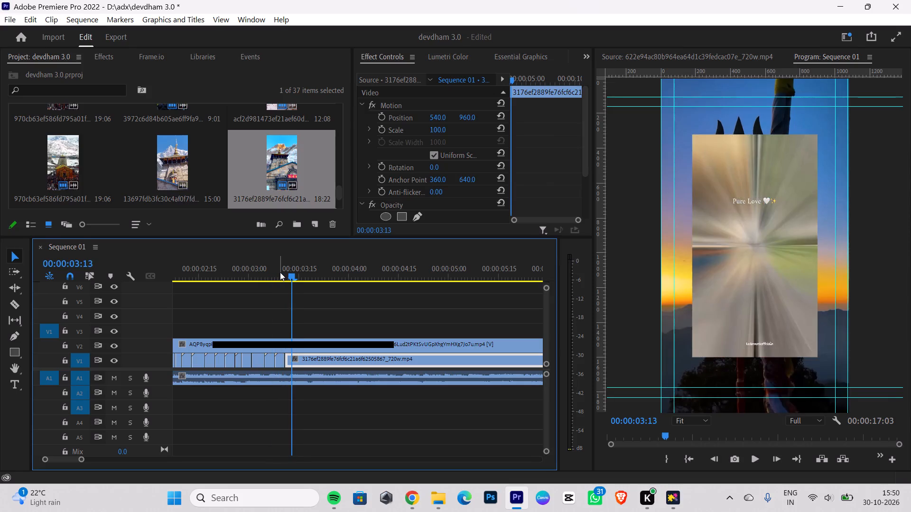
key(Right)
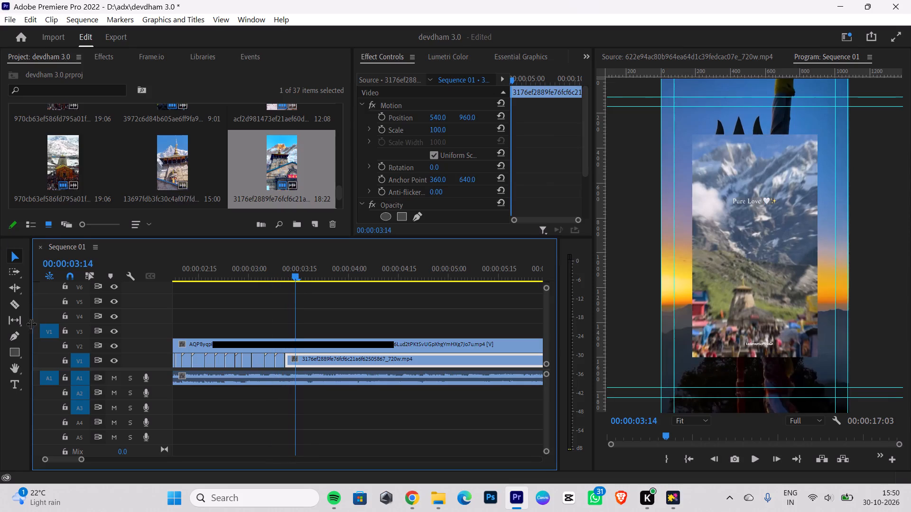
click(15, 302)
click(296, 357)
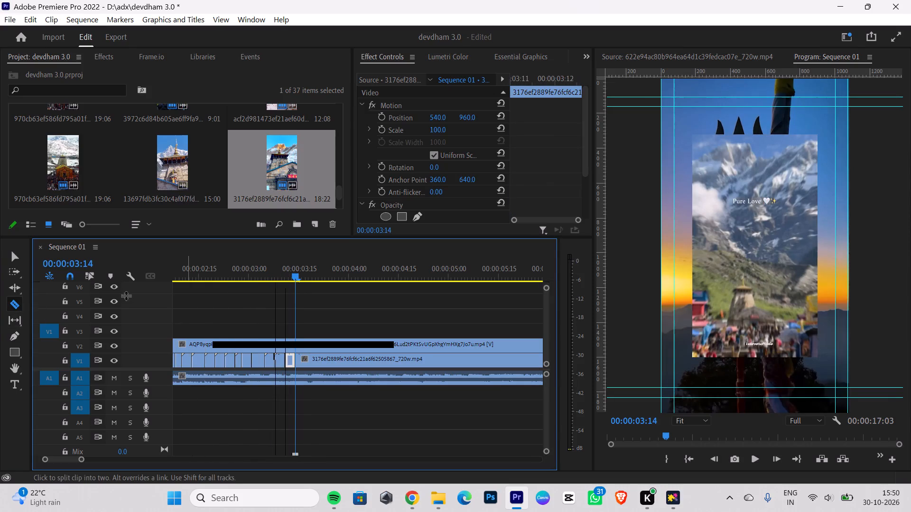
click(14, 256)
click(363, 363)
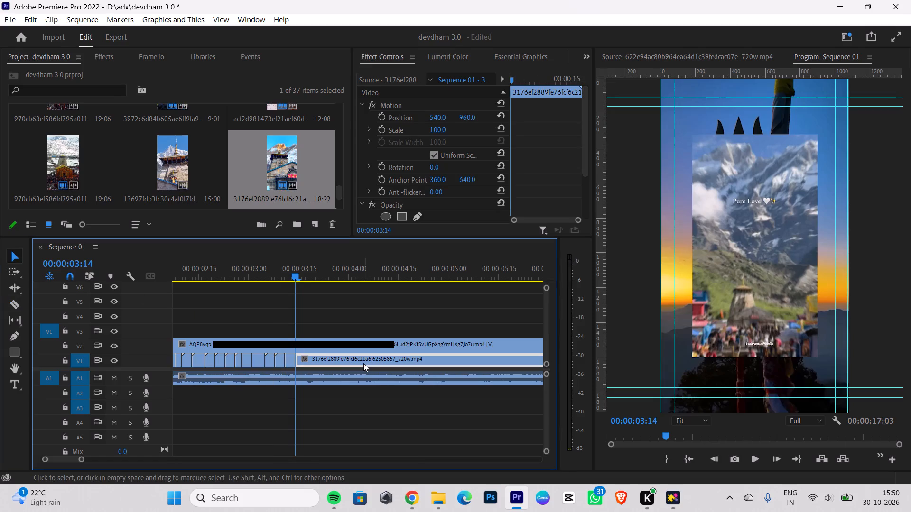
key(BackSpace)
Preview the 13697fdb…, 970cb63…, 3972c6d… and acf2d98… clips from the project bin to look for the next temple shot.
double_click(151, 156)
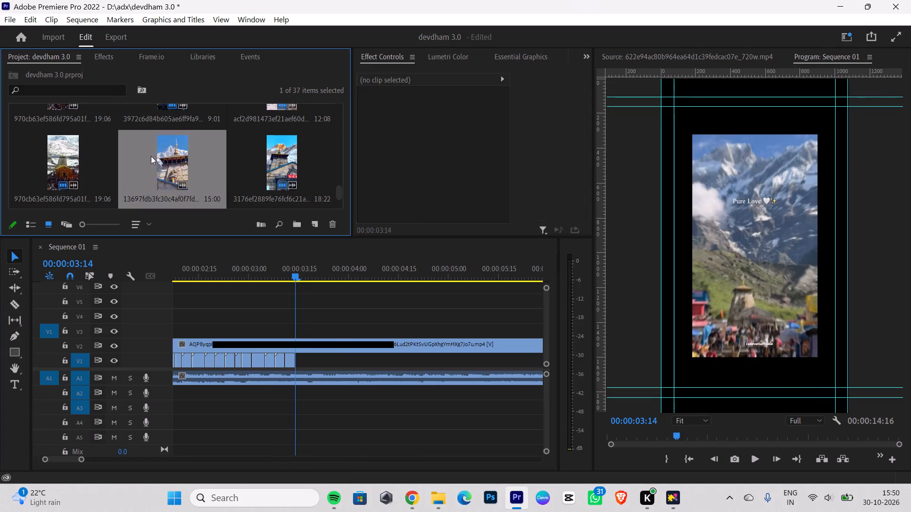
double_click(171, 177)
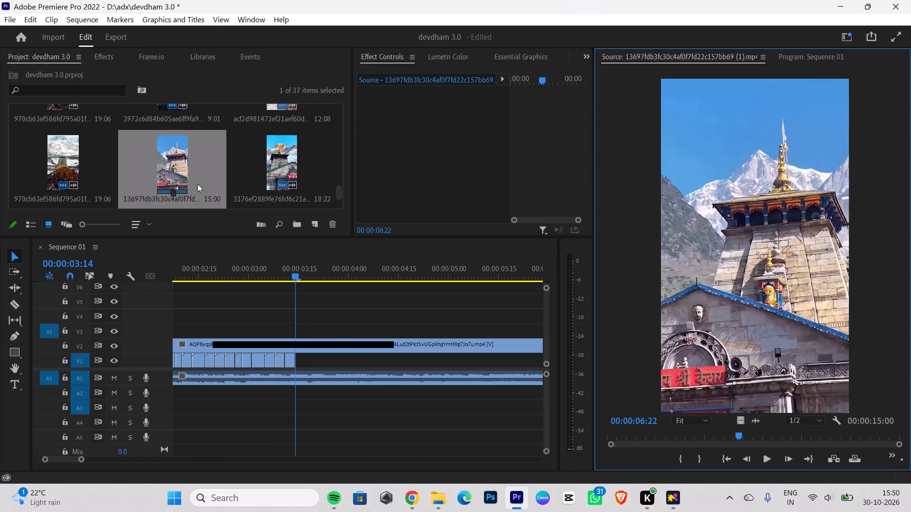
drag(741, 437, 772, 434)
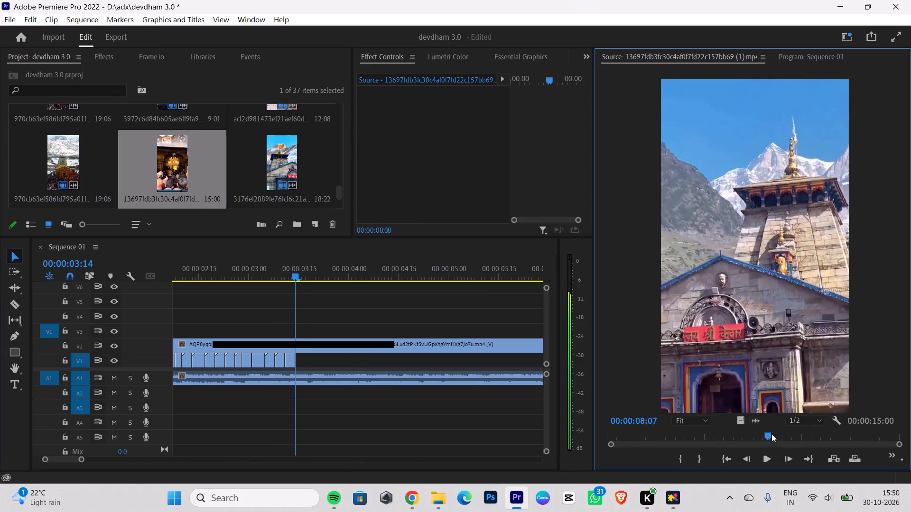
drag(772, 434, 793, 433)
double_click(45, 149)
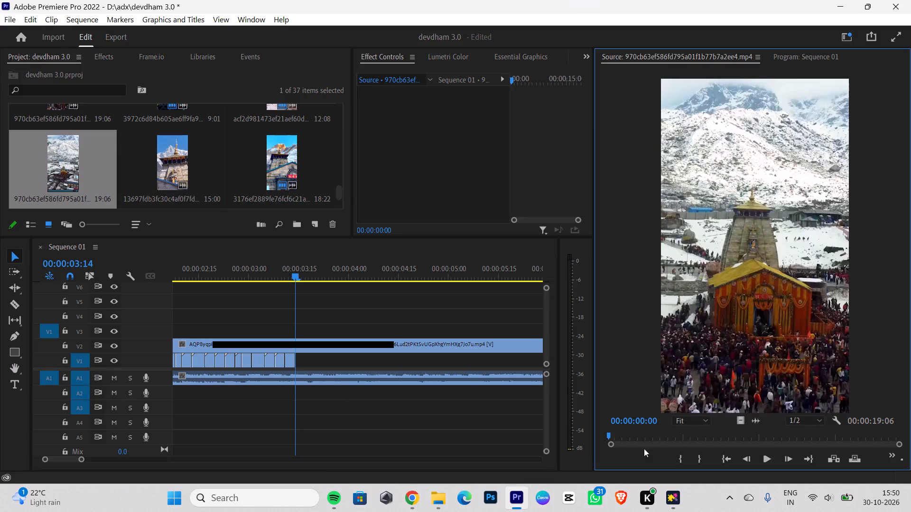
drag(610, 437, 765, 437)
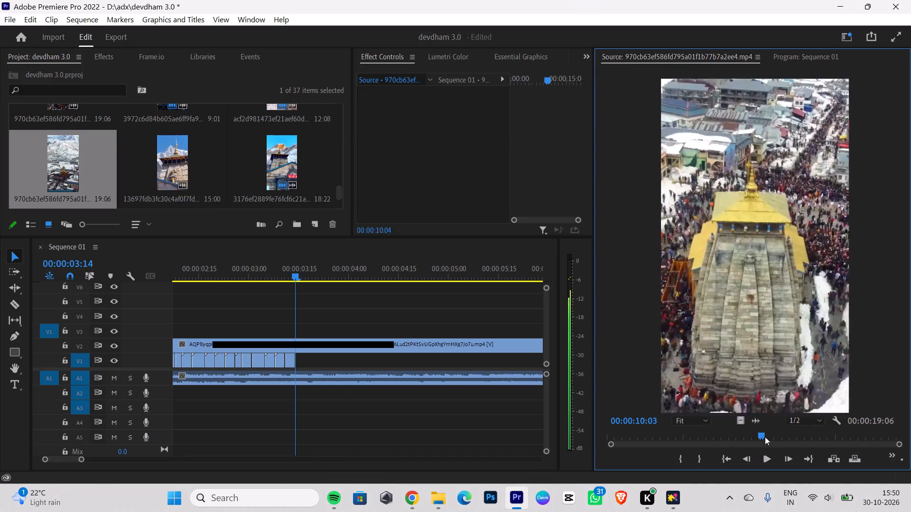
drag(765, 437, 854, 426)
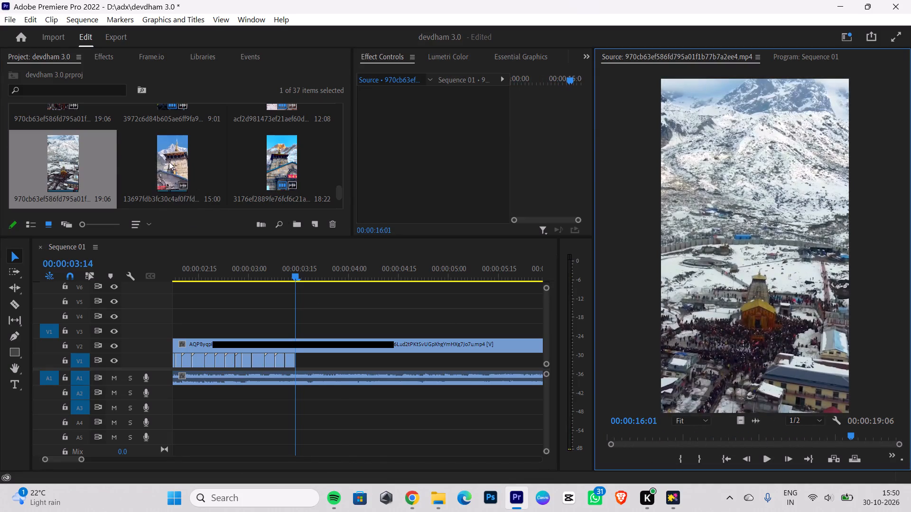
scroll(169, 162, up, 1)
double_click(183, 157)
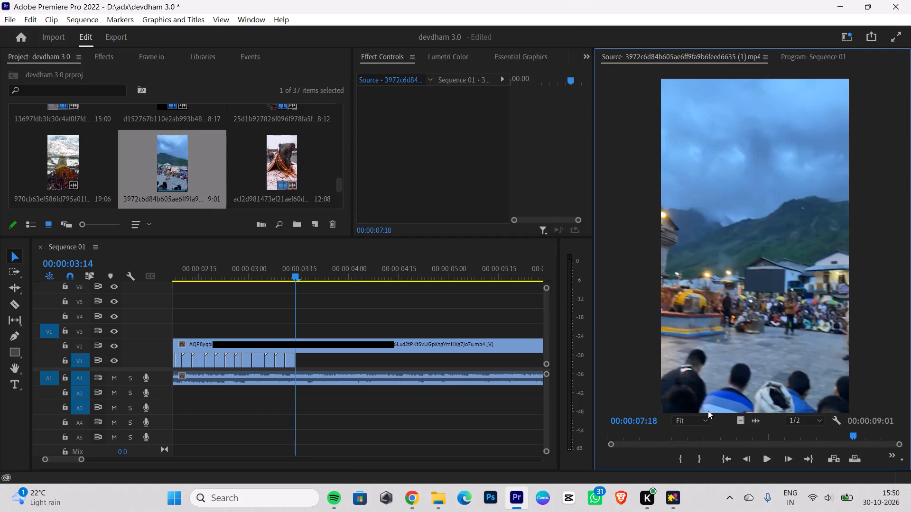
double_click(69, 158)
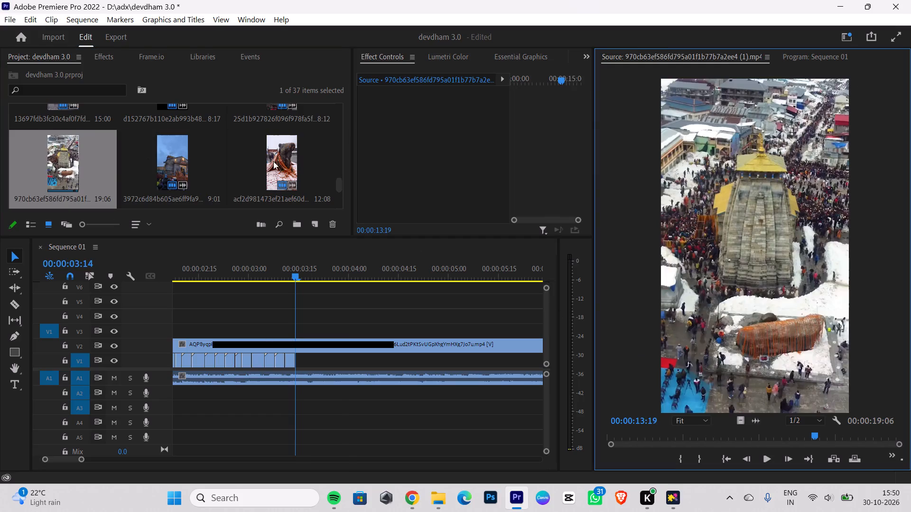
double_click(275, 163)
drag(692, 433, 701, 433)
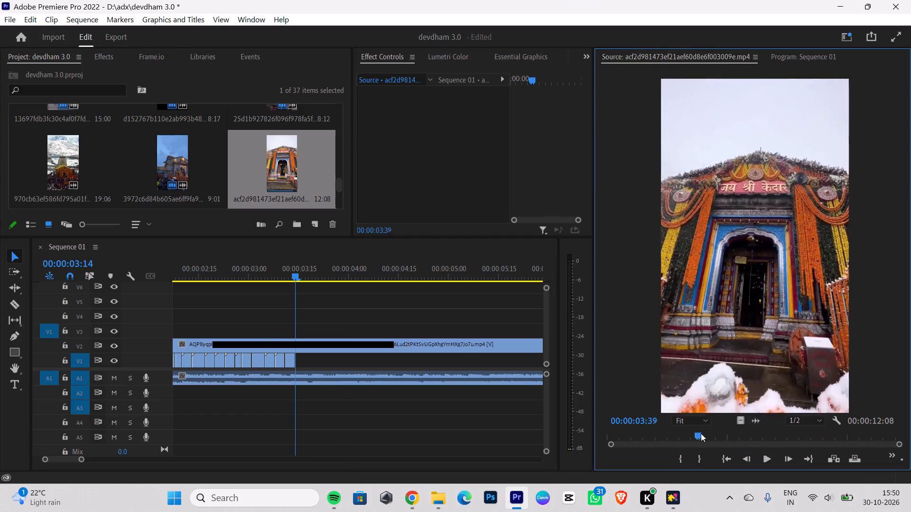
drag(701, 433, 744, 424)
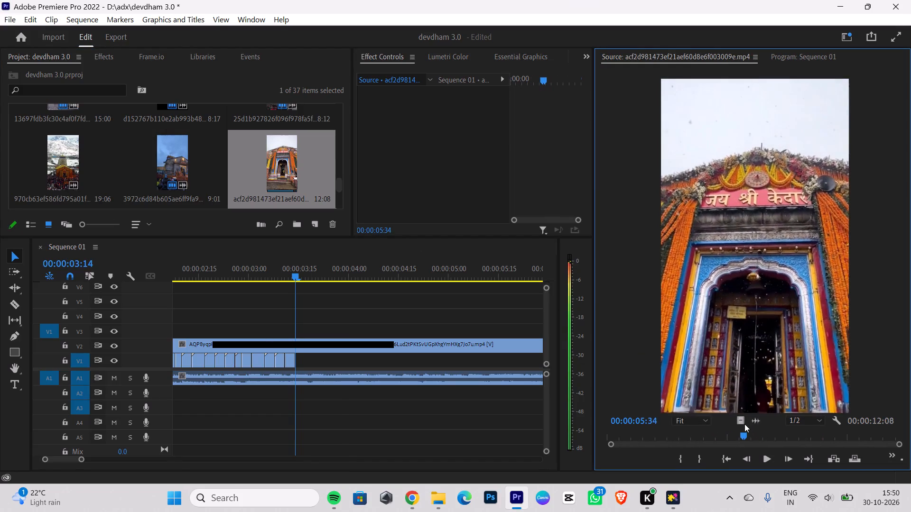
drag(744, 424, 837, 411)
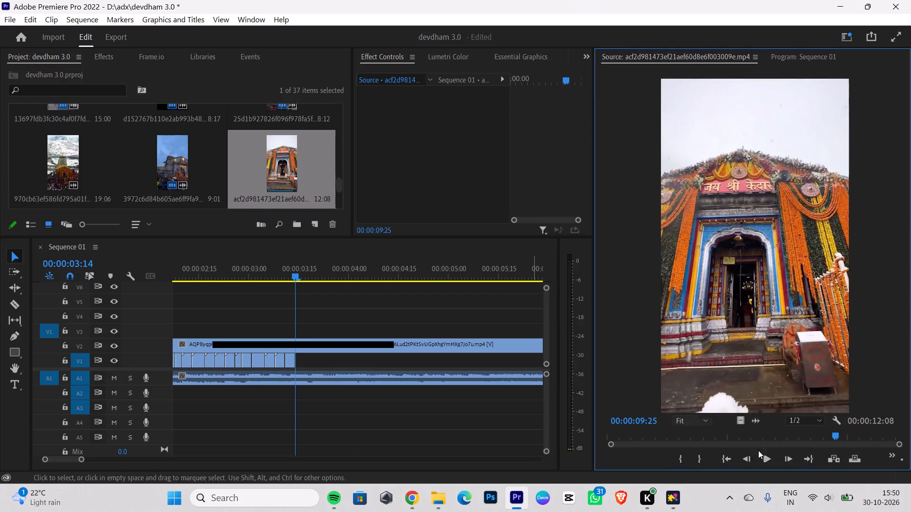
Raise the screen brightness slightly and resume the Spotify song Alfaaz.
click(820, 494)
click(812, 510)
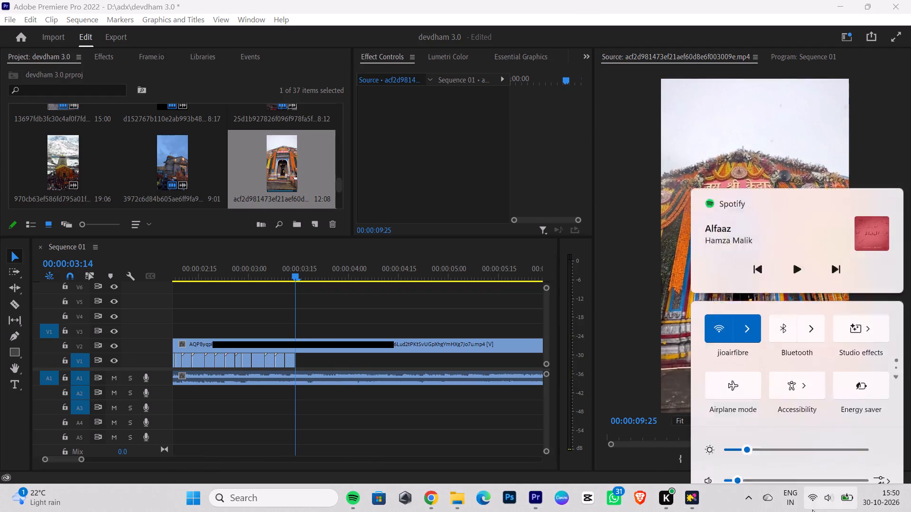
drag(761, 399, 769, 397)
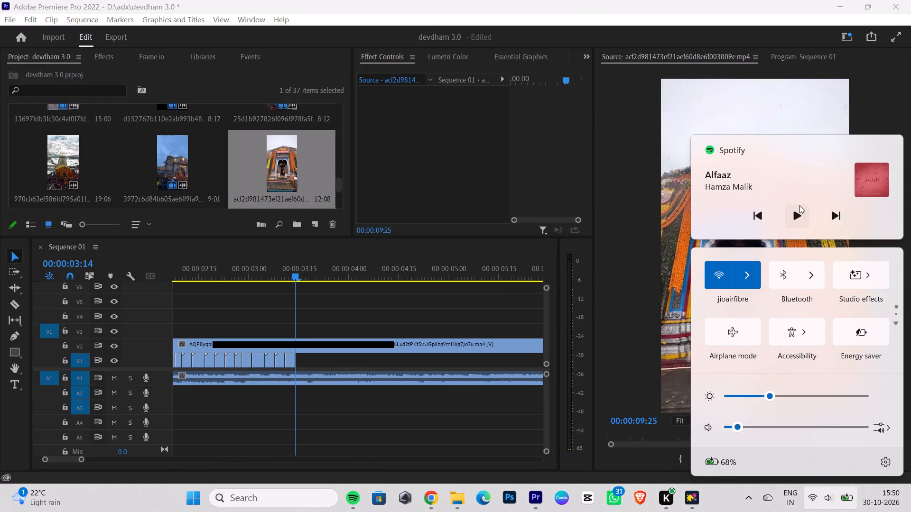
click(799, 205)
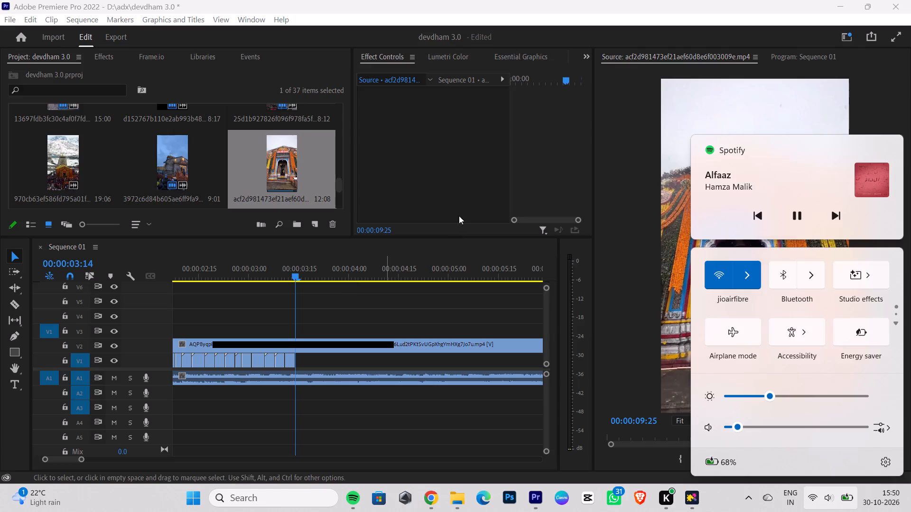
click(459, 201)
Step through the V2 reference video frame by frame from 00:00:03:14 to about 00:00:05:00 to examine its upcoming shots.
click(294, 283)
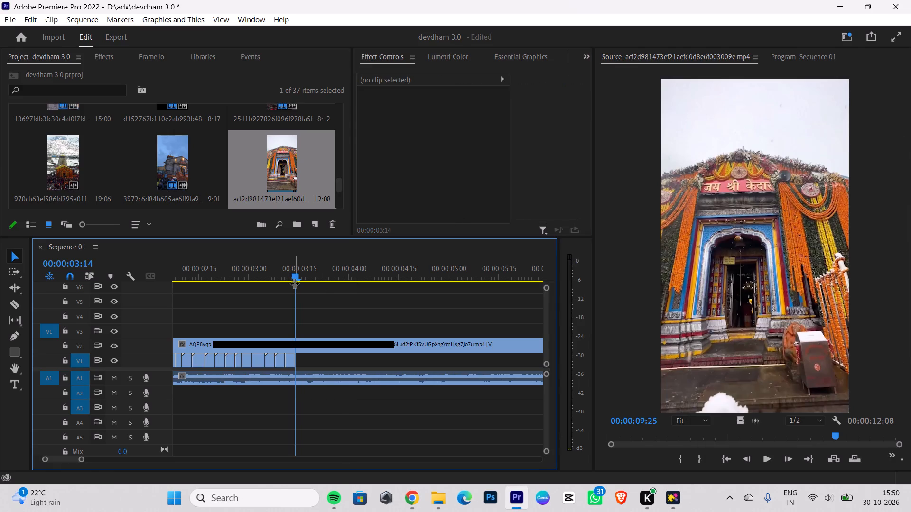
drag(299, 271, 249, 299)
key(space)
key(space)
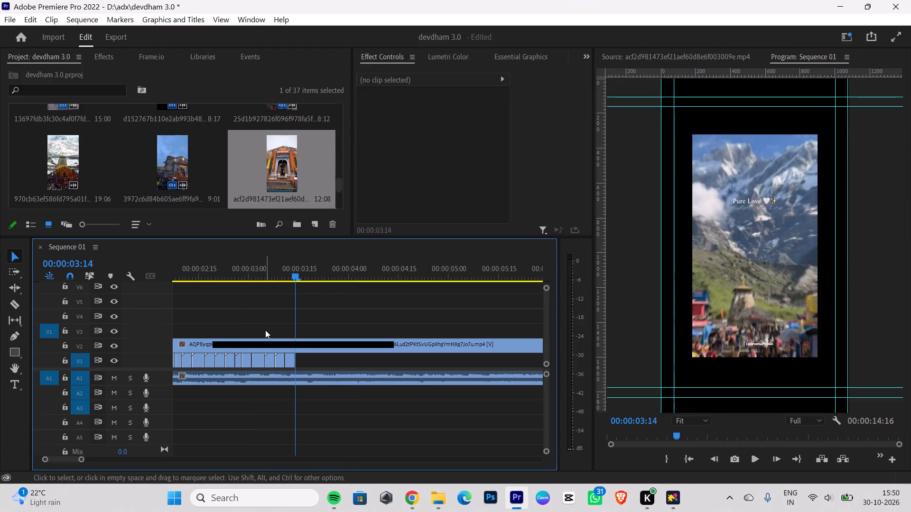
key(Right)
key(Right)
key(Right)
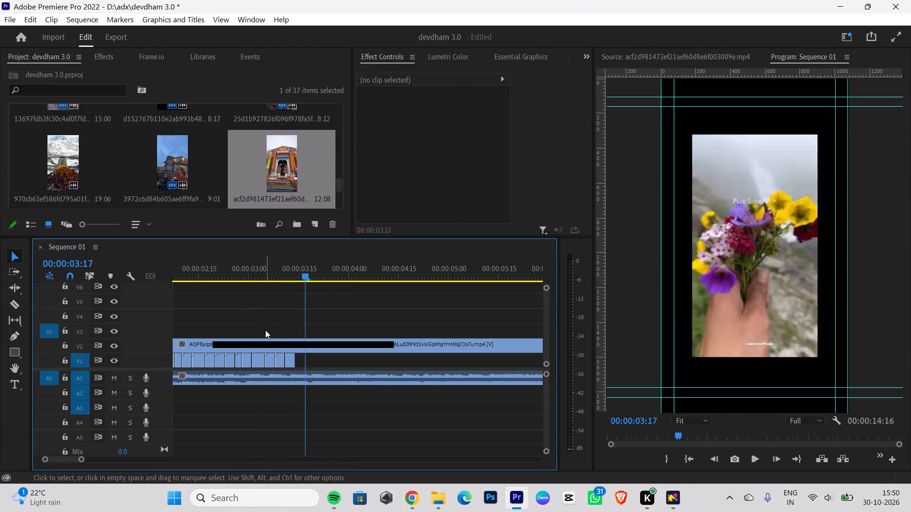
key(Right)
key(Right)
key(Right)
key(Right)
key(Right)
key(Right)
key(Right)
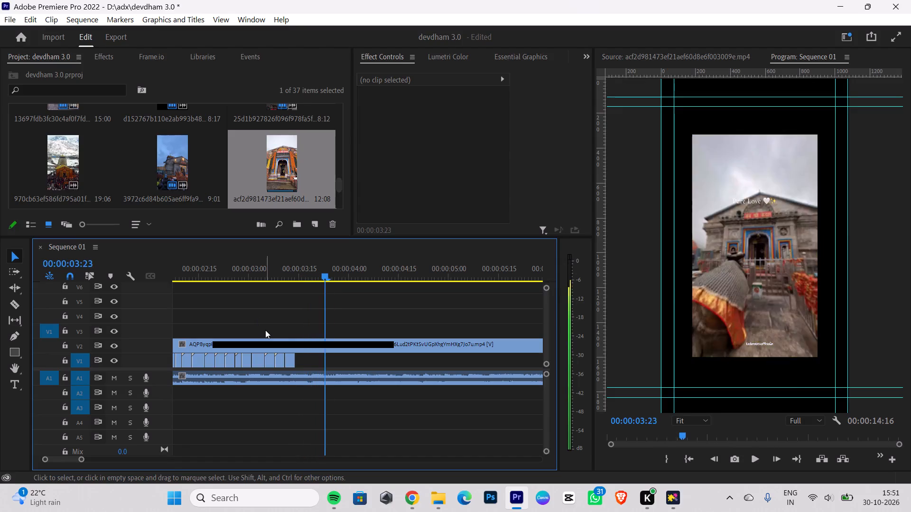
key(Right)
key(Right)
key(Right)
key(Right)
key(Right)
key(Right)
key(Right)
key(Right)
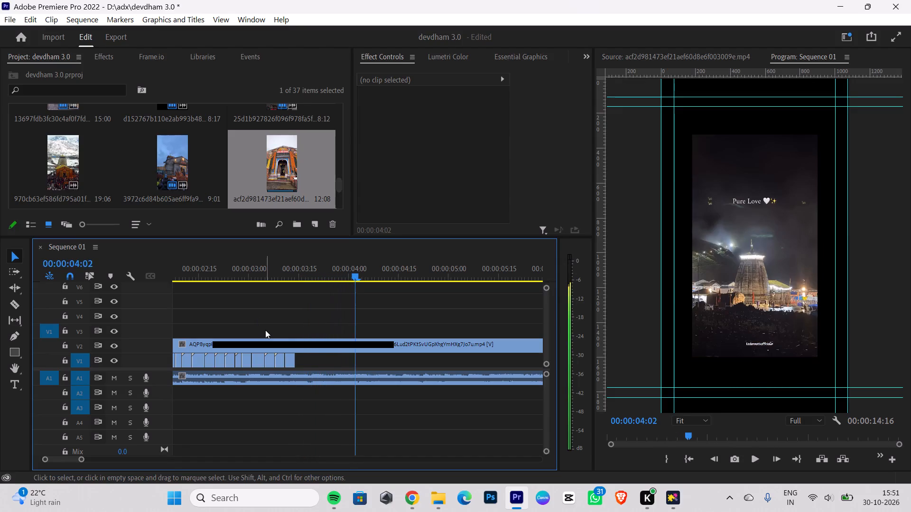
key(Right)
key(Right)
key(Right)
key(Right)
key(Right)
key(Right)
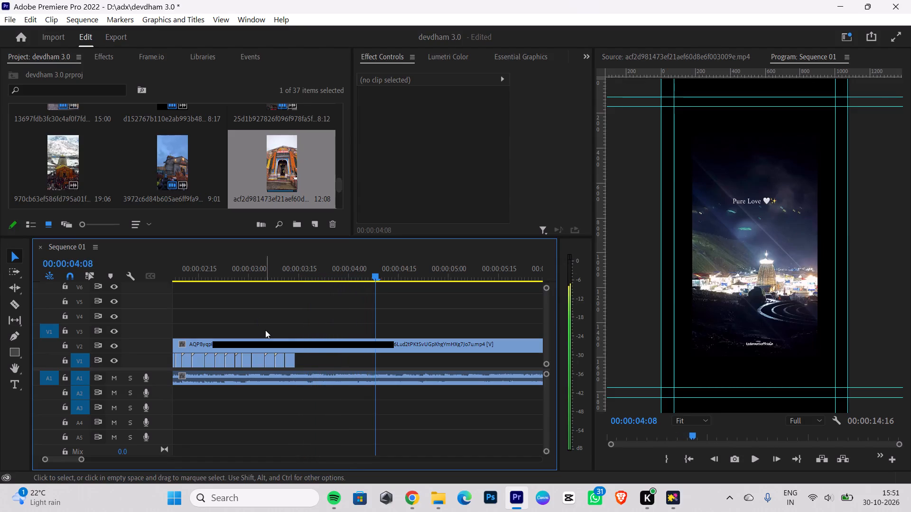
key(Right)
key(Right)
key(Right)
key(Right)
key(Right)
key(Right)
key(Right)
key(Right)
key(Right)
key(Right)
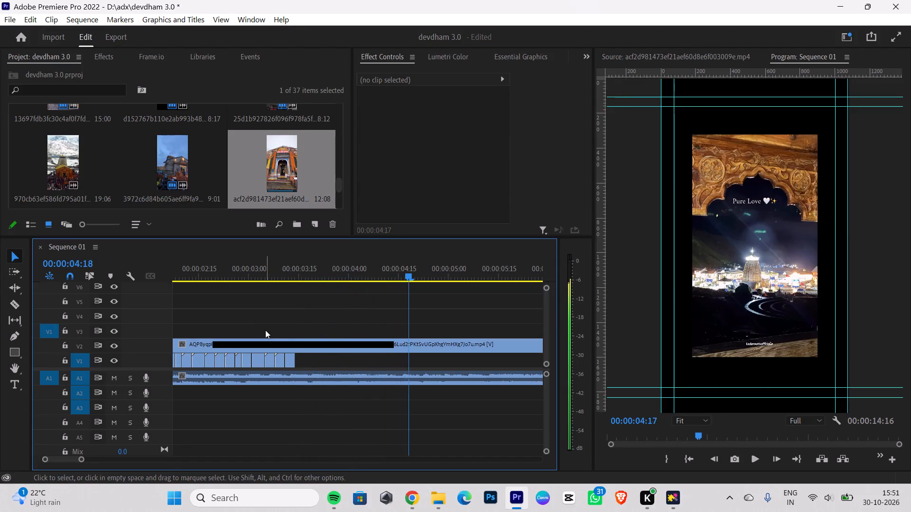
key(Right)
key(Right)
key(Right)
key(Right)
key(Right)
key(Right)
key(Right)
key(Right)
key(Right)
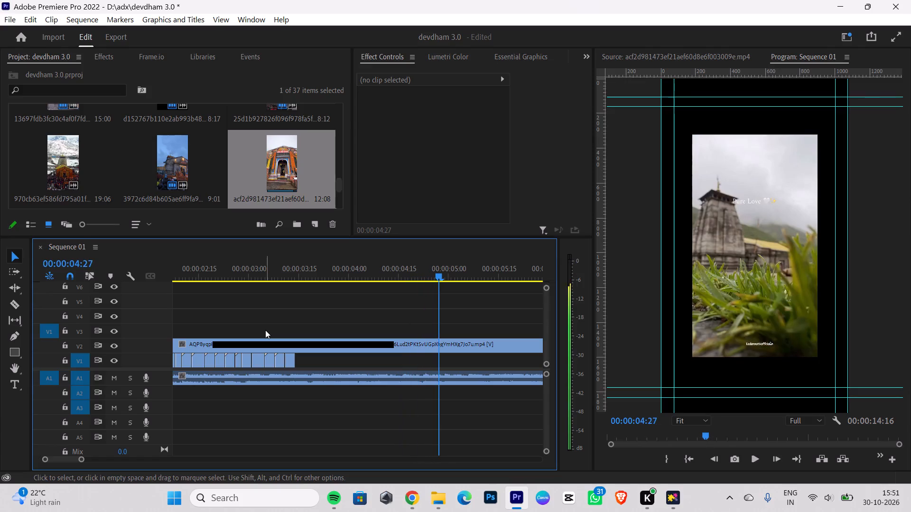
key(Right)
key(Right)
key(Right)
Step back through the reference video and place the playhead at 00:00:03:14, where the V1 clips end.
key(Left)
key(Left)
key(Left)
key(Left)
key(Left)
key(Left)
key(Left)
key(Left)
key(Left)
key(Left)
key(Left)
key(Left)
key(Left)
key(Left)
key(Left)
key(Left)
key(Left)
key(Left)
key(Left)
key(Left)
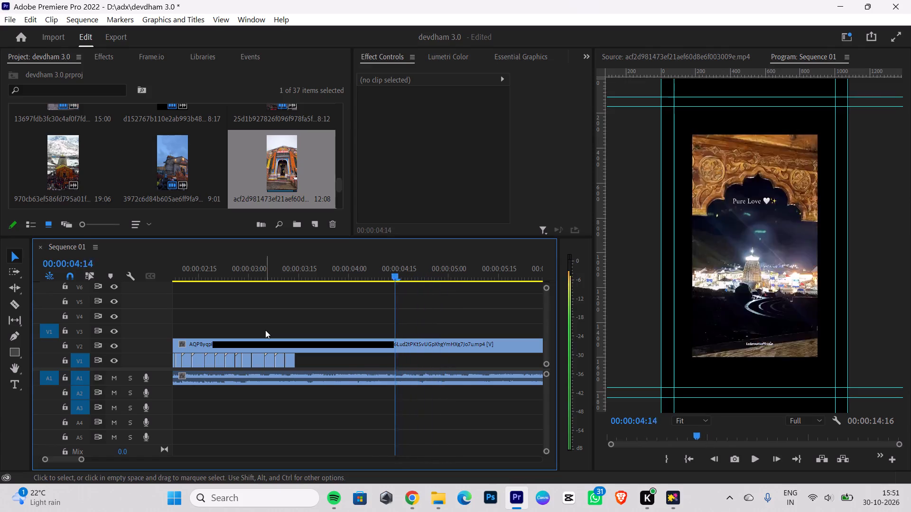
key(Right)
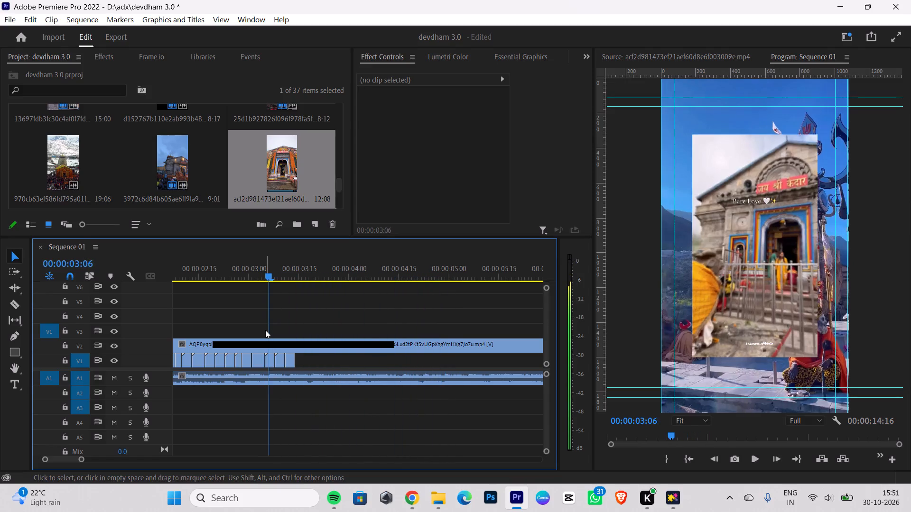
key(Right)
key(Right)
key(Right)
key(Right)
key(Right)
key(Right)
key(Right)
key(Right)
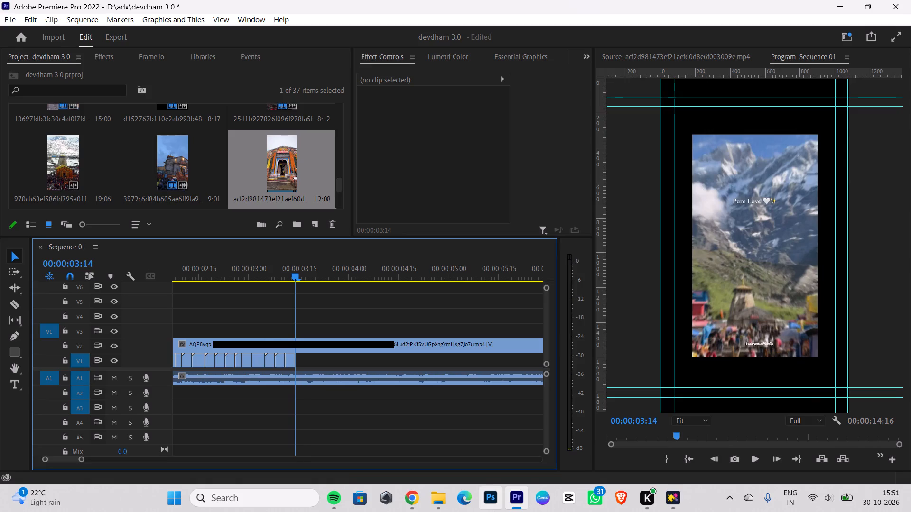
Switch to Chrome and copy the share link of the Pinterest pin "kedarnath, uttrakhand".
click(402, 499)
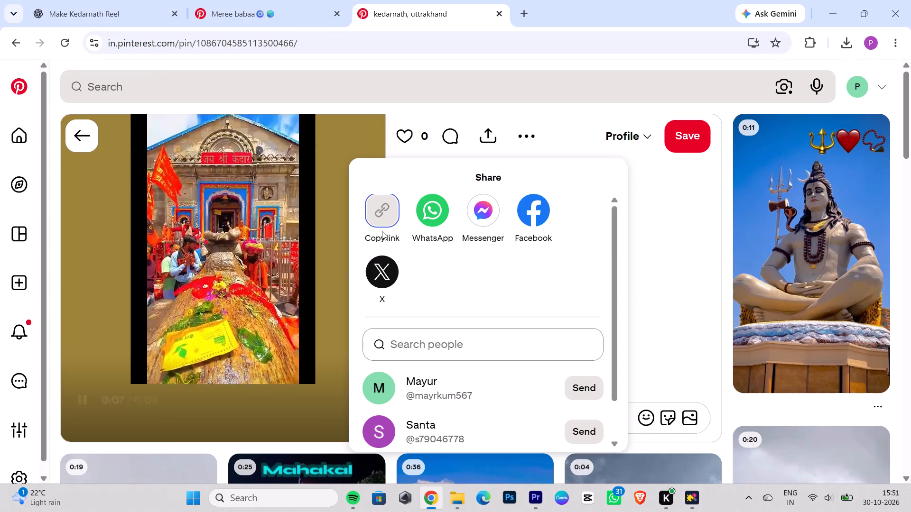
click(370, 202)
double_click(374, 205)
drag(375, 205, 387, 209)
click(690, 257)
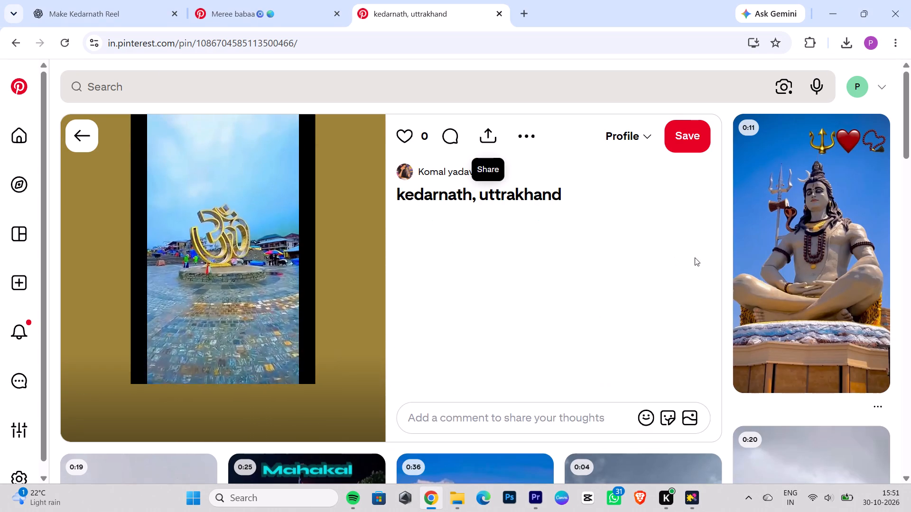
Open the marigold-decorated Kedarnath temple video pin from the Pinterest home feed and copy its share link.
scroll(843, 246, down, 8)
click(870, 89)
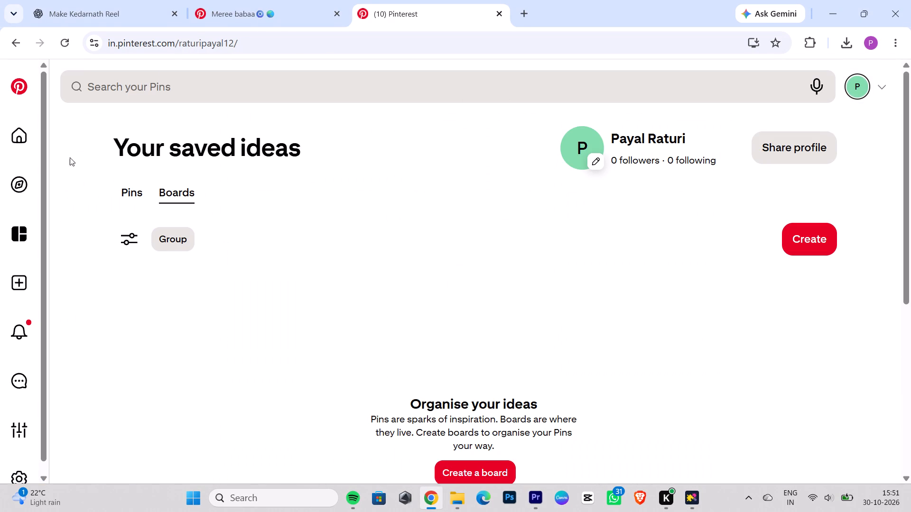
triple_click(14, 142)
double_click(14, 142)
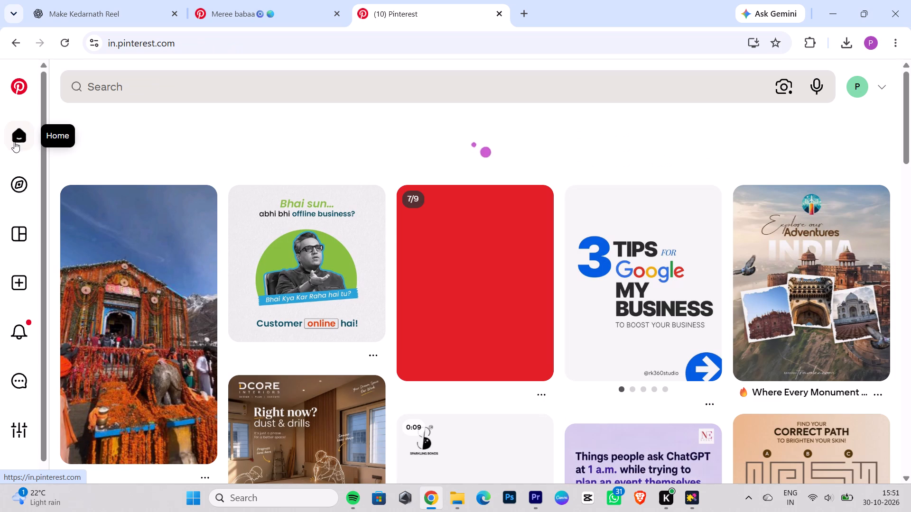
click(158, 340)
click(507, 139)
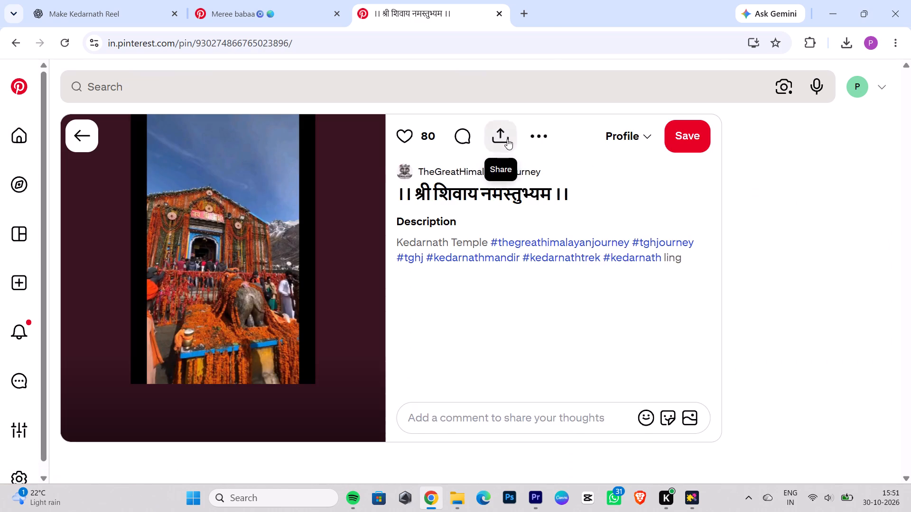
click(387, 205)
double_click(397, 218)
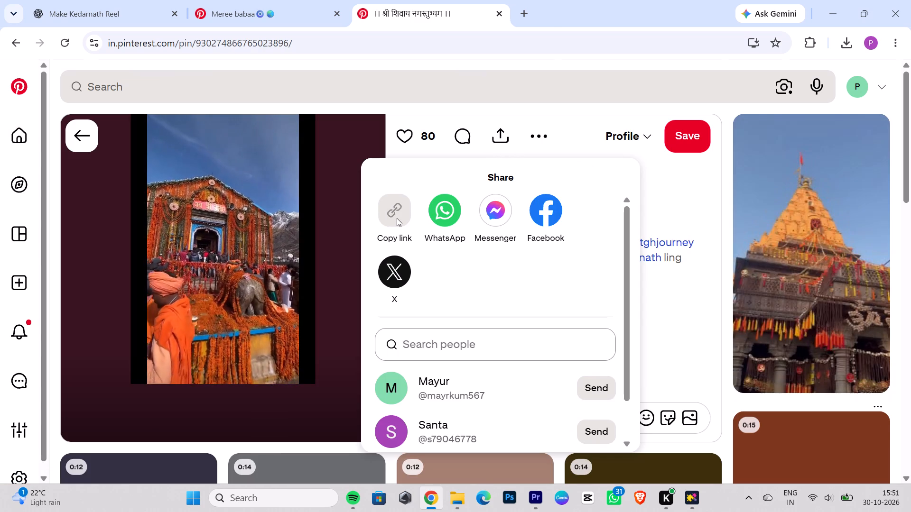
drag(397, 218, 401, 217)
click(401, 216)
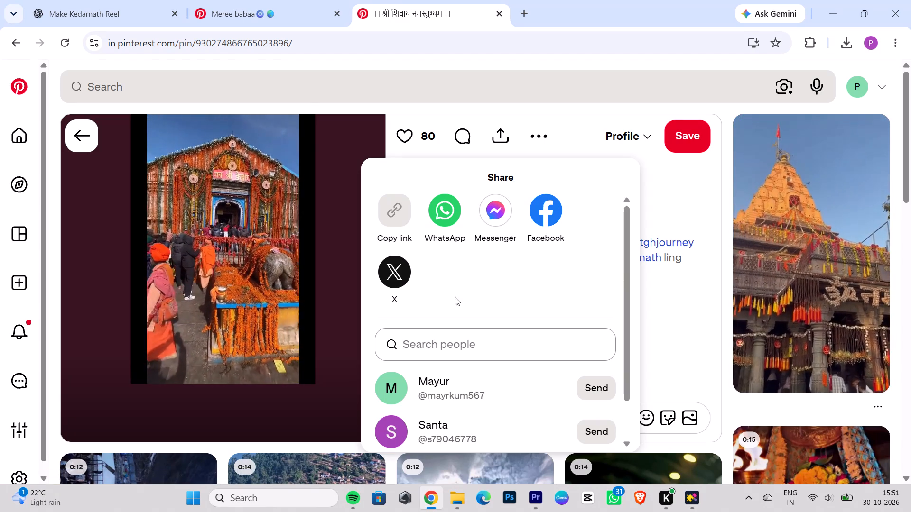
click(220, 0)
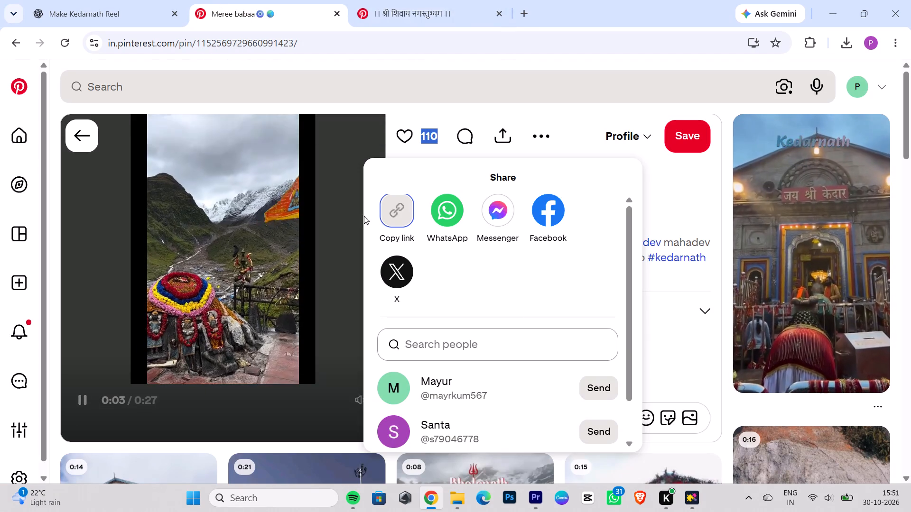
click(431, 27)
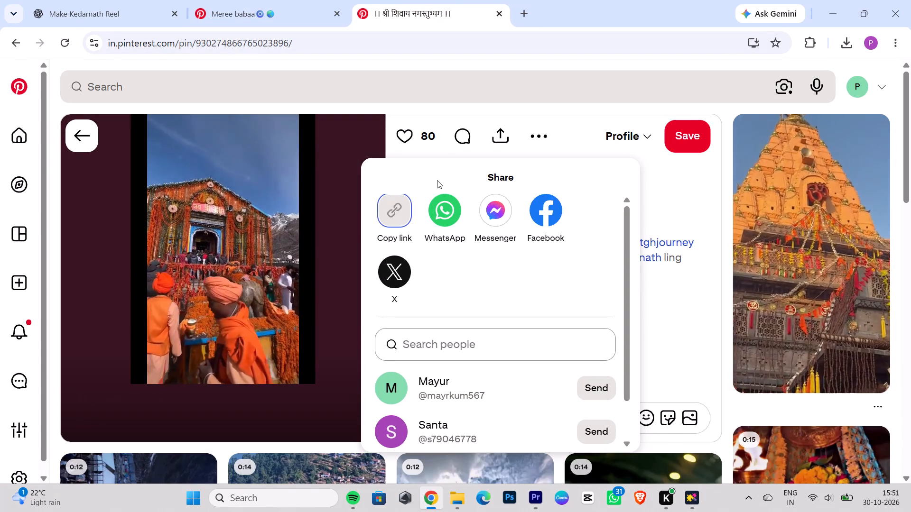
click(391, 221)
drag(395, 214, 393, 198)
click(343, 15)
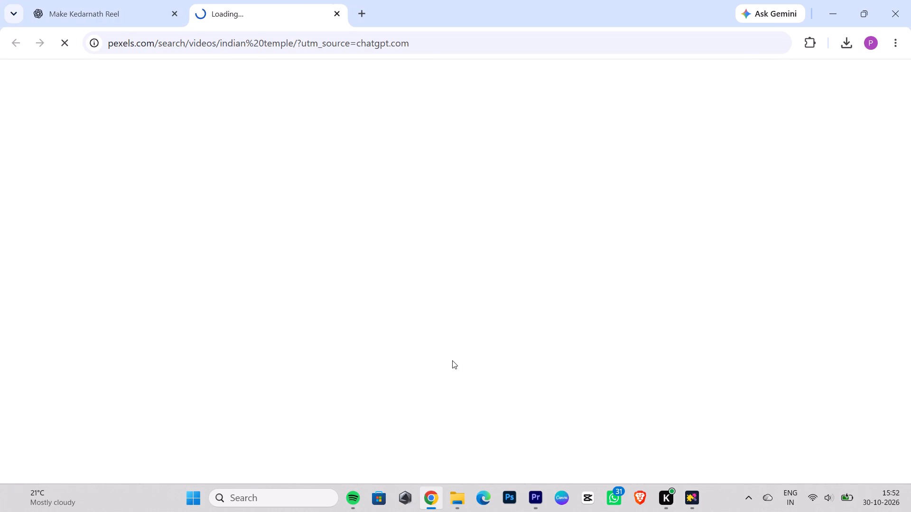
key(h)
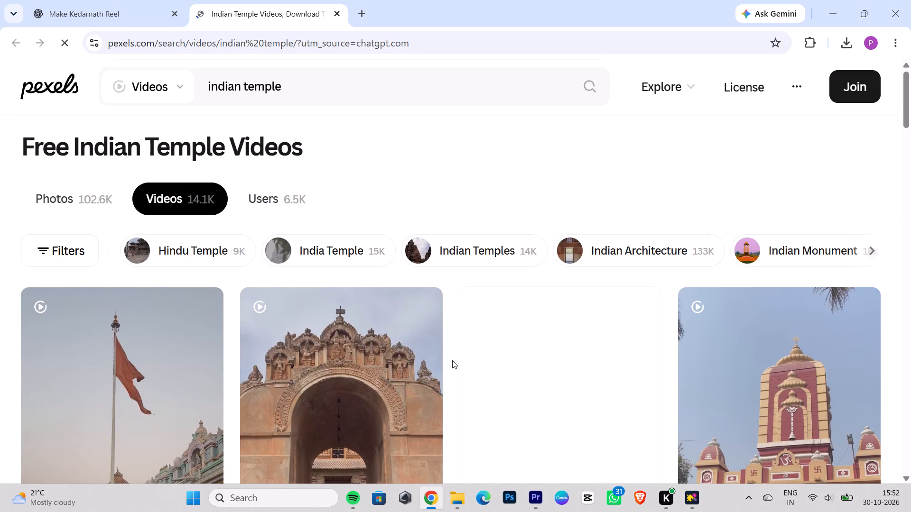
scroll(576, 91, down, 4)
scroll(577, 132, down, 4)
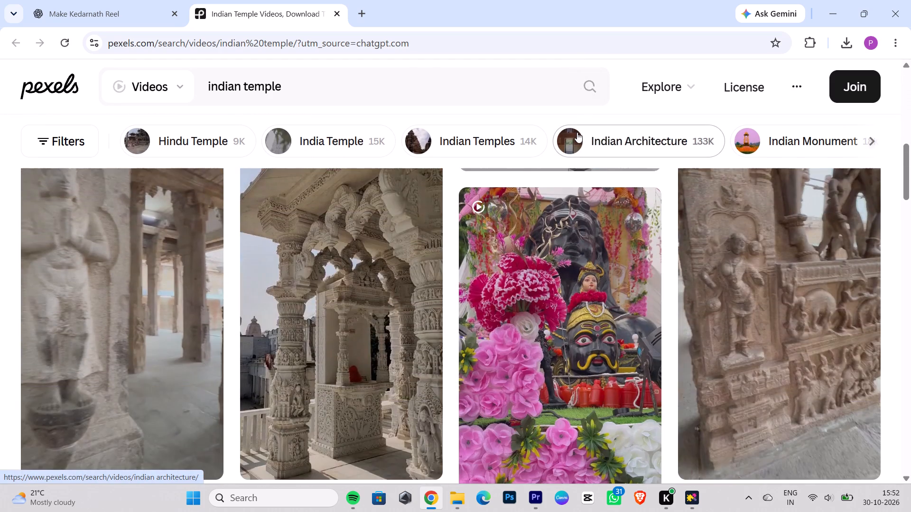
Replace the Pexels video search with "kedarnath dham videos" and run it.
drag(403, 83, 135, 90)
key(BackSpace)
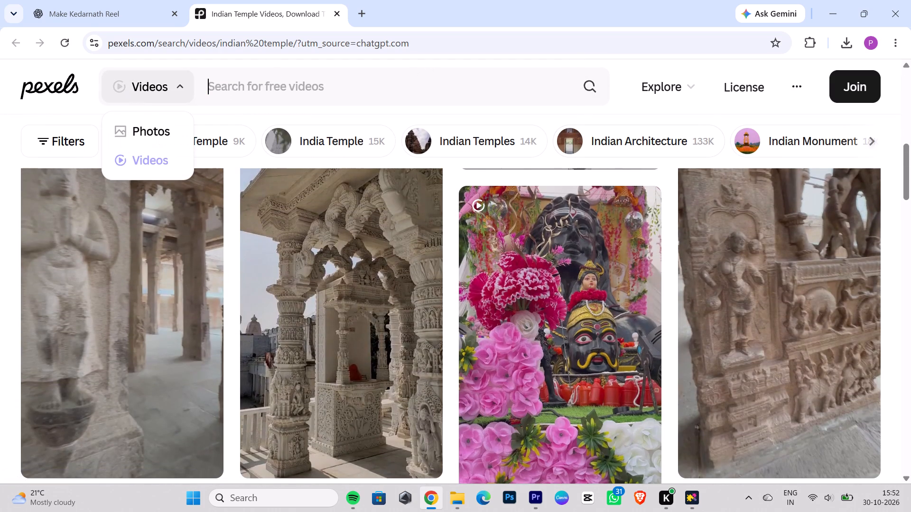
text(kedanr)
key(BackSpace)
key(BackSpace)
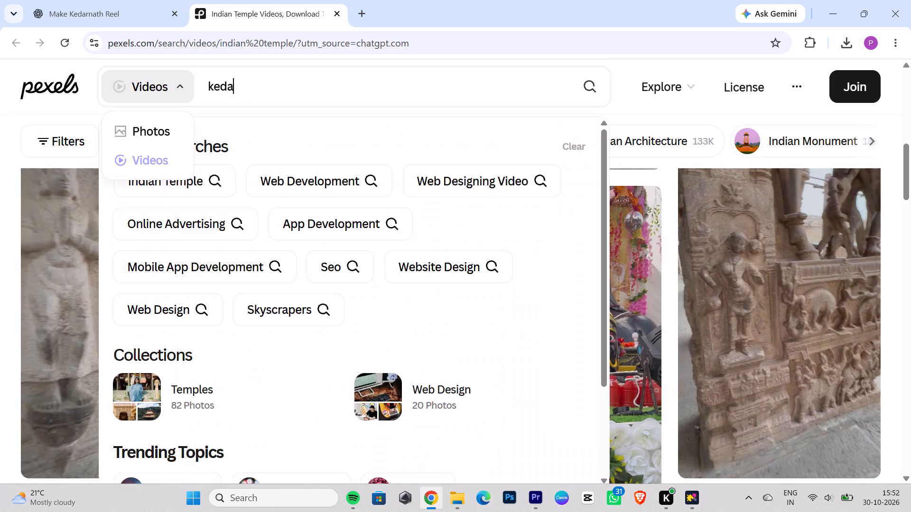
text(rnath s)
key(BackSpace)
text(dham videos)
key(space)
key(Return)
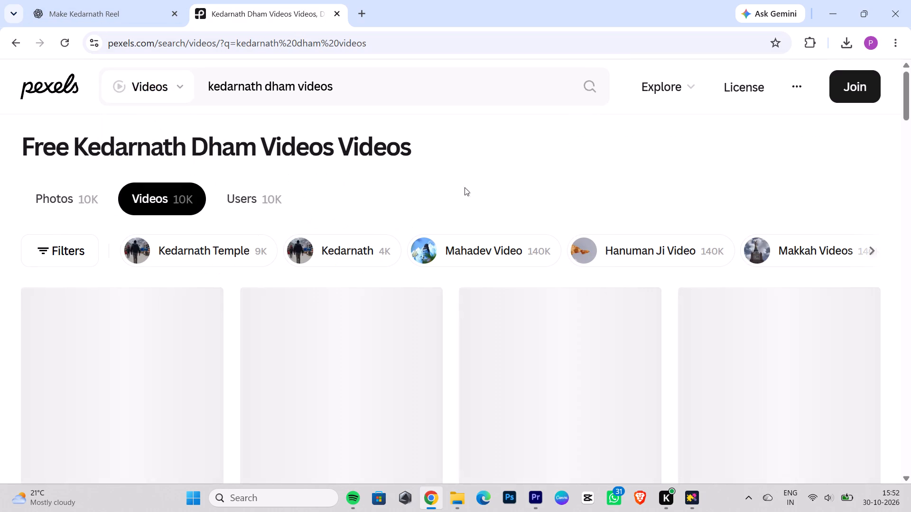
Look through the Kedarnath video results and preview the vertical clip of a man in a black jacket facing the temple.
click(496, 169)
scroll(500, 168, down, 2)
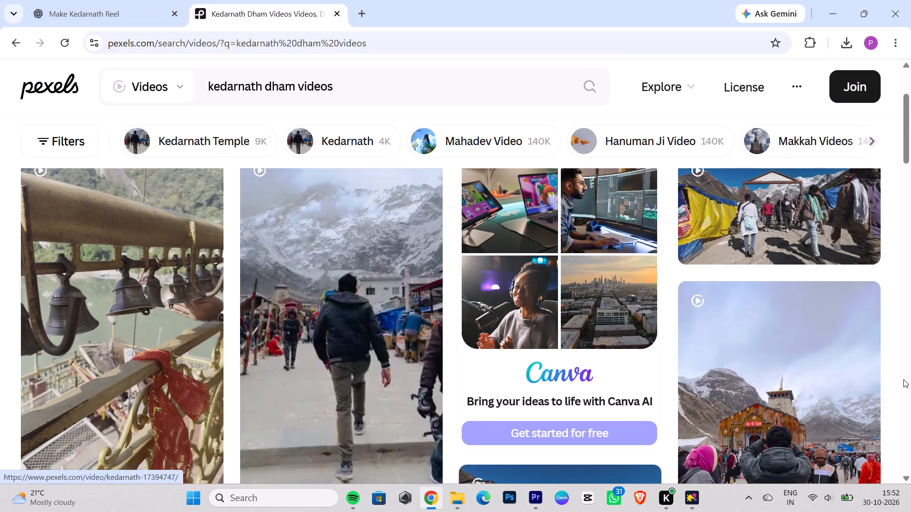
scroll(904, 379, down, 3)
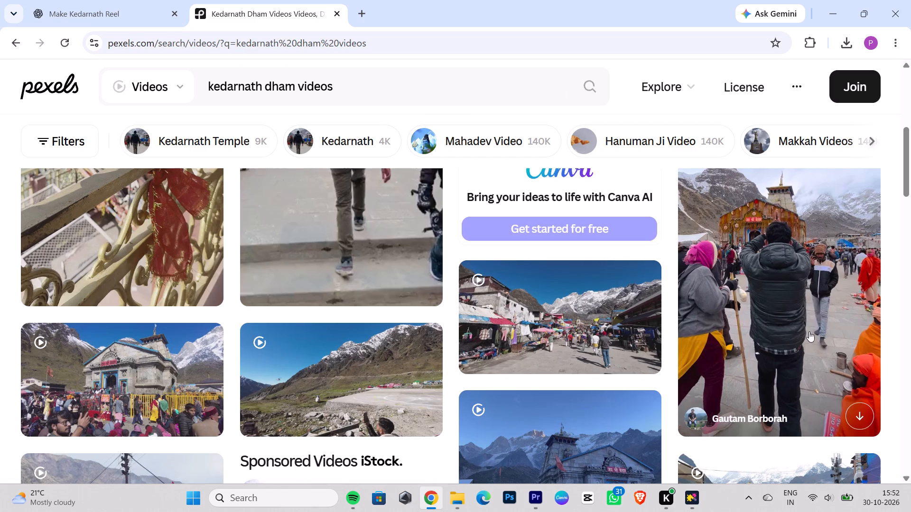
scroll(313, 318, up, 1)
scroll(351, 296, up, 2)
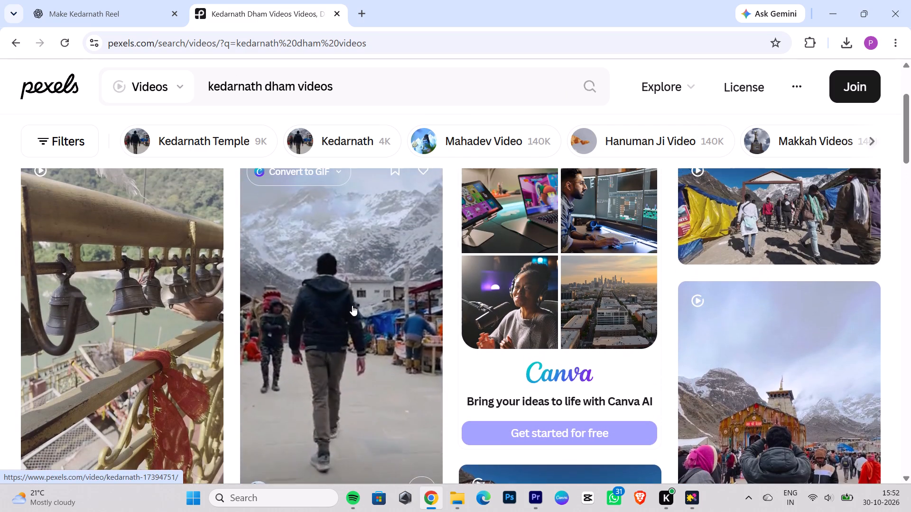
scroll(781, 225, up, 1)
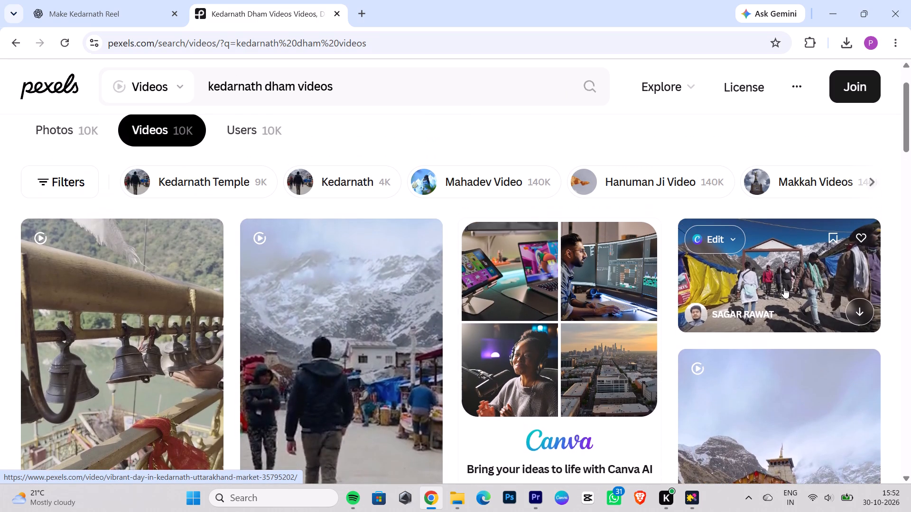
scroll(743, 296, down, 3)
click(796, 316)
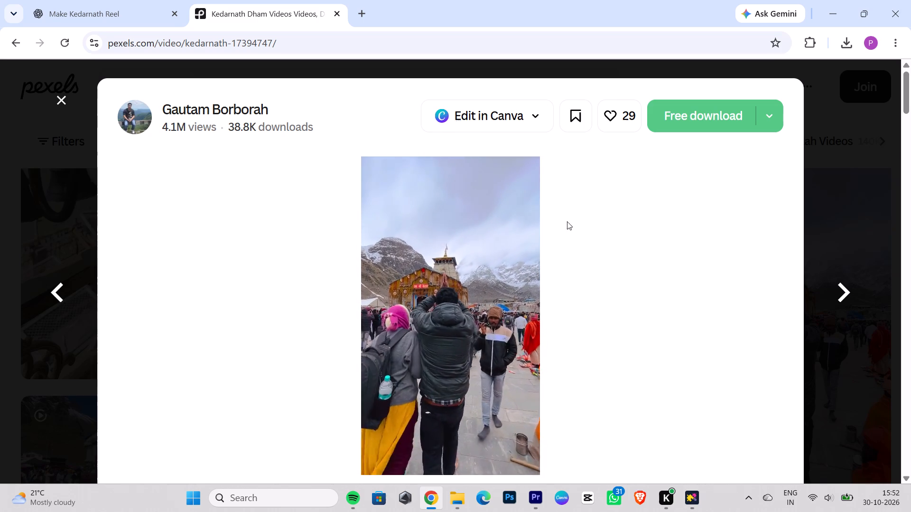
click(59, 102)
Download the free Pexels video of the crowd gathered before Kedarnath Temple and dismiss the thank-you pop-up.
scroll(713, 282, down, 2)
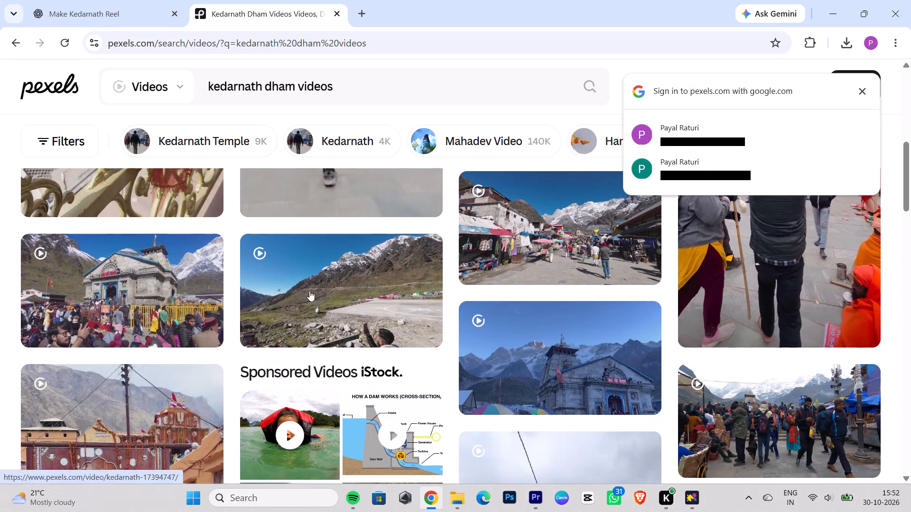
click(94, 285)
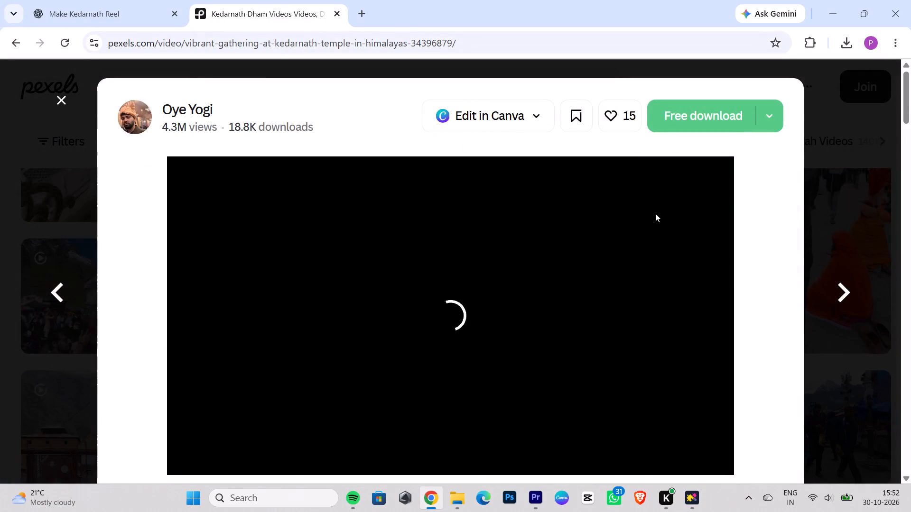
click(692, 119)
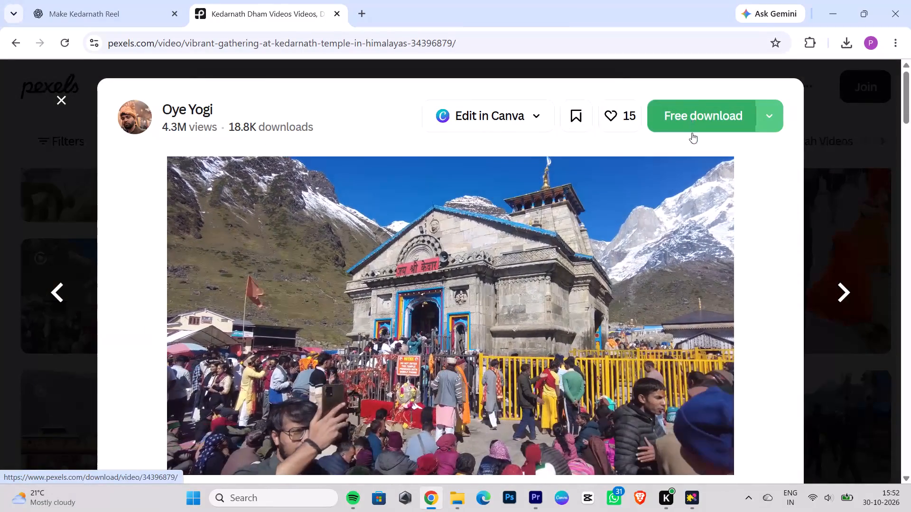
click(632, 79)
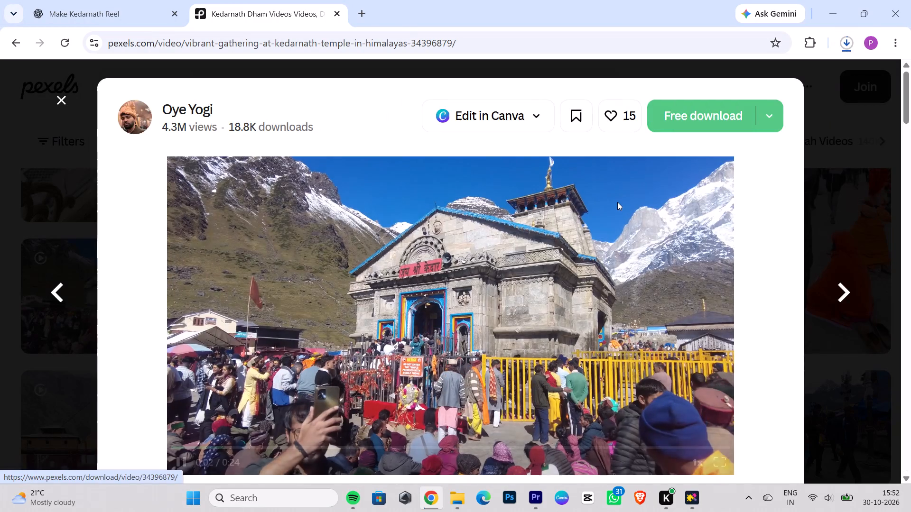
Look through the related videos, preview the "people in village in mountains" clip, and return to the search results.
scroll(612, 202, down, 8)
scroll(545, 302, down, 2)
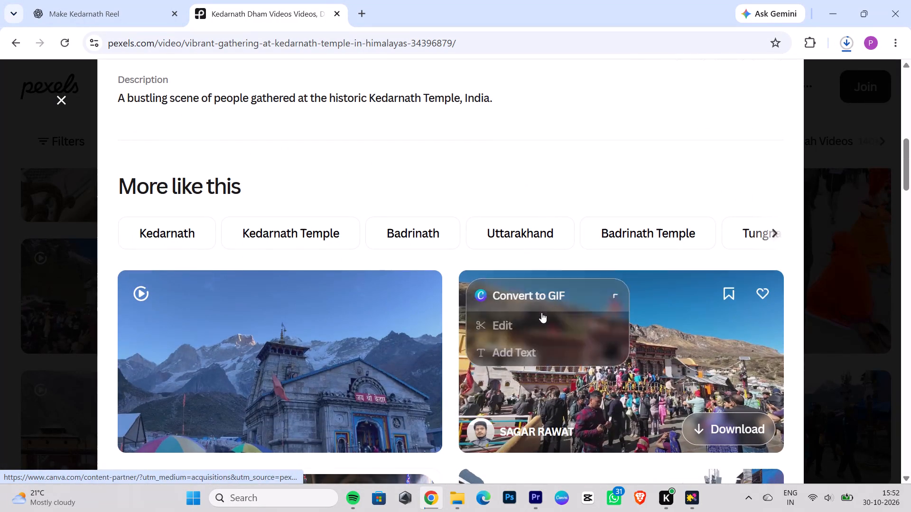
scroll(342, 304, down, 3)
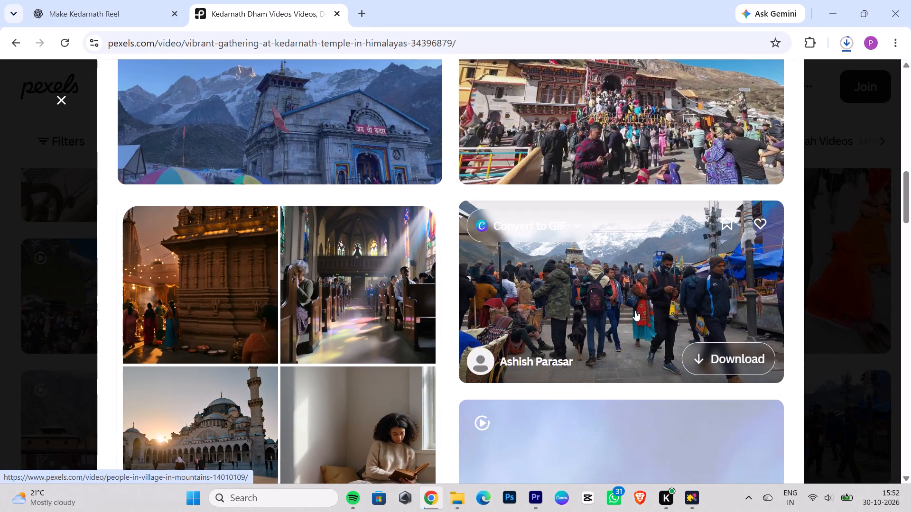
click(649, 299)
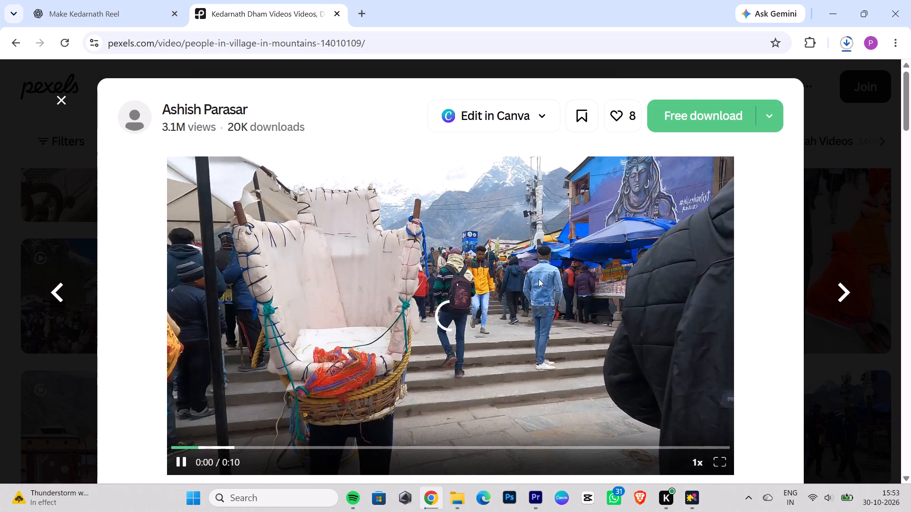
scroll(531, 285, down, 10)
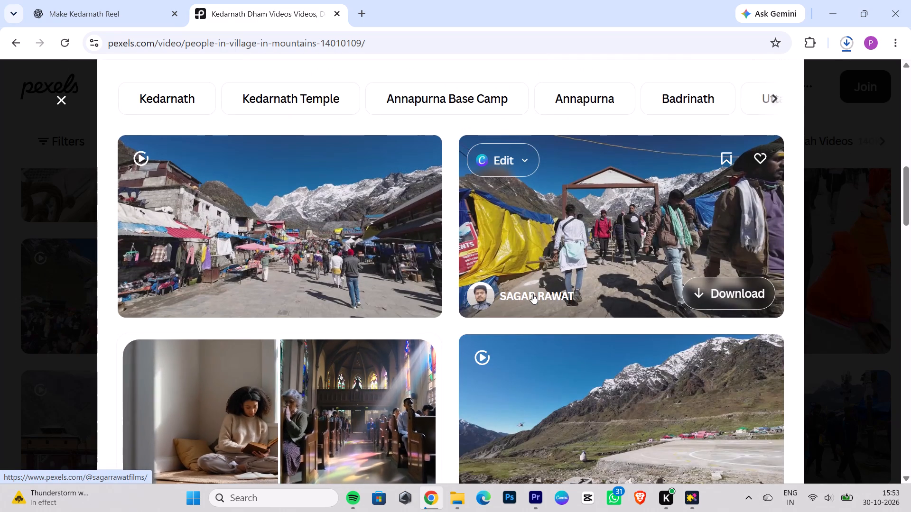
scroll(582, 282, down, 2)
click(54, 100)
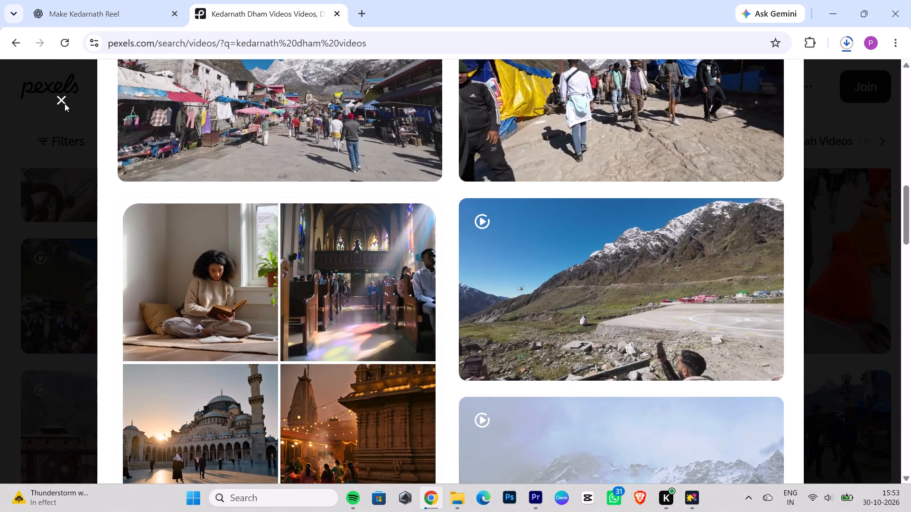
Download the vertical Kedarnath video of pilgrims walking past blue tents below a snowy slope.
scroll(548, 284, down, 4)
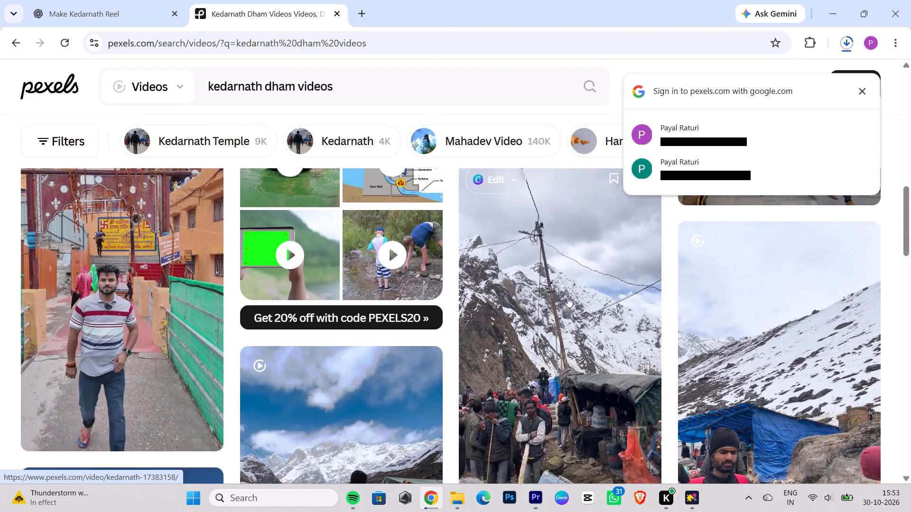
scroll(658, 348, down, 2)
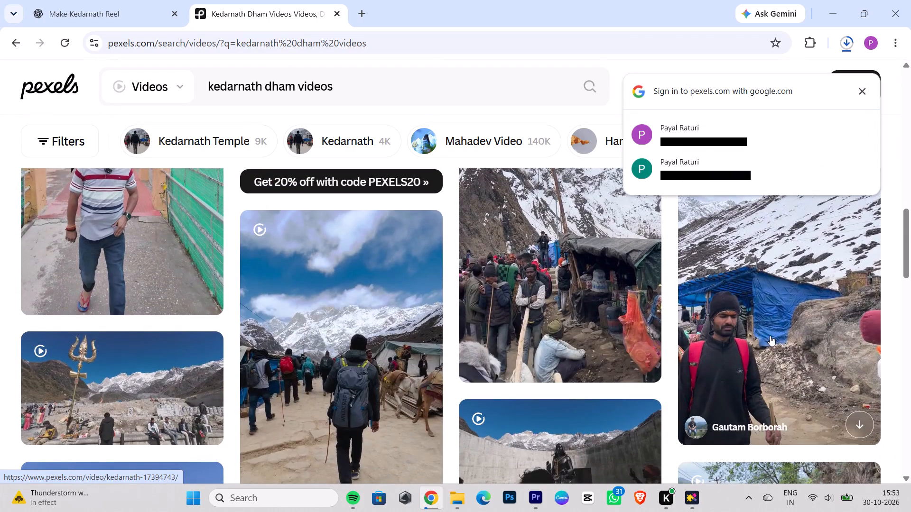
click(775, 335)
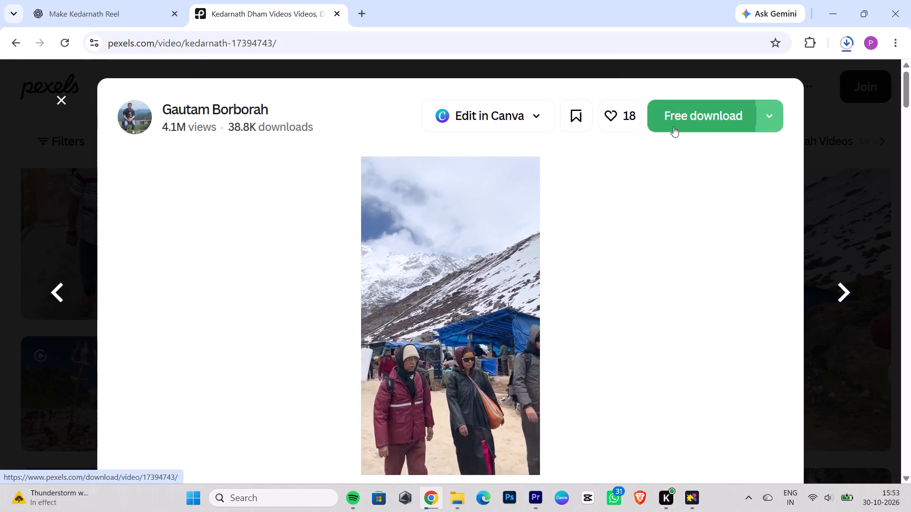
click(675, 127)
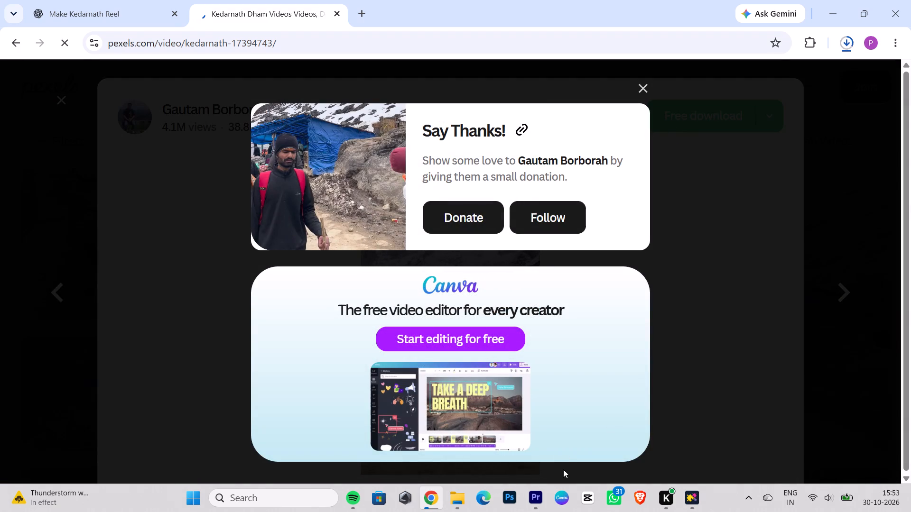
Check the Downloads folder and the browser's download history for the two Pexels clips.
click(530, 491)
key(ctrl+i)
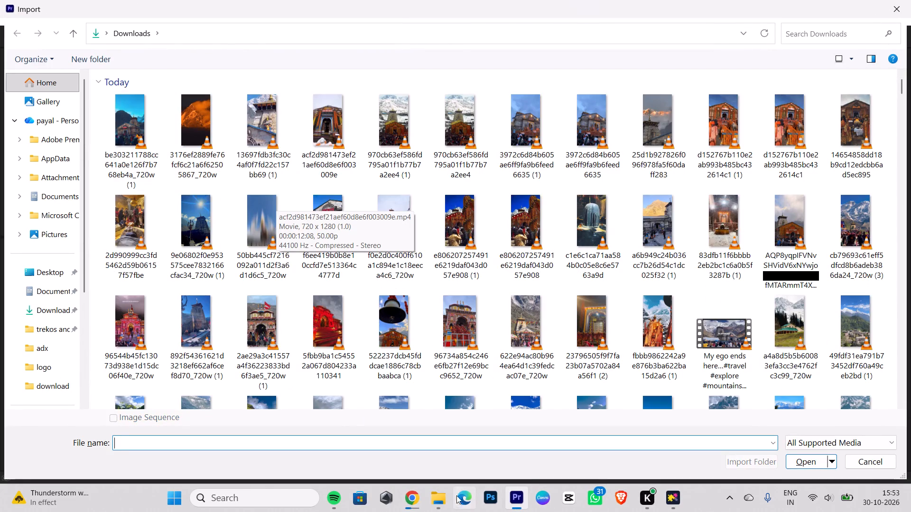
click(441, 507)
click(106, 39)
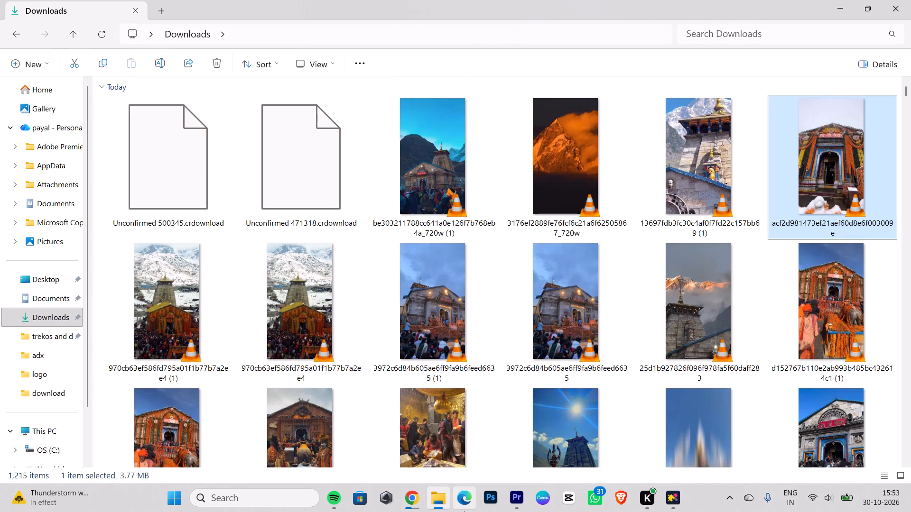
click(425, 503)
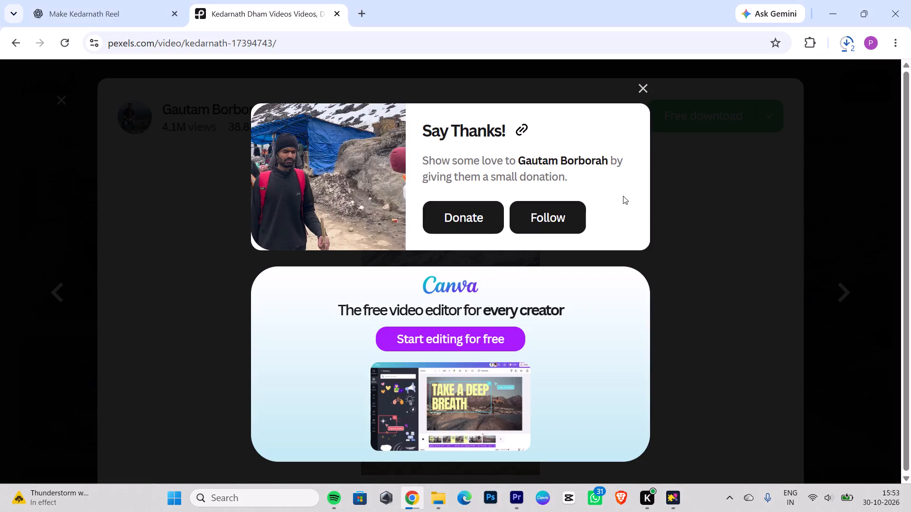
click(868, 45)
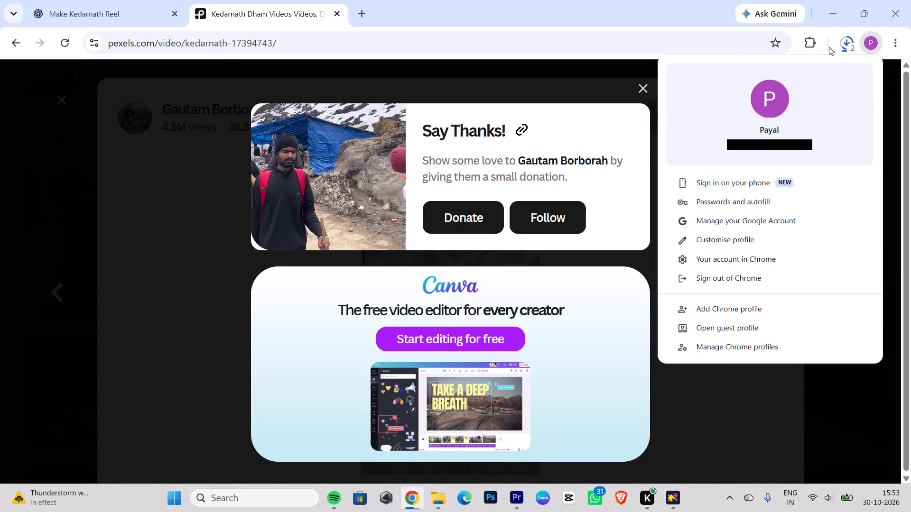
click(834, 47)
click(840, 46)
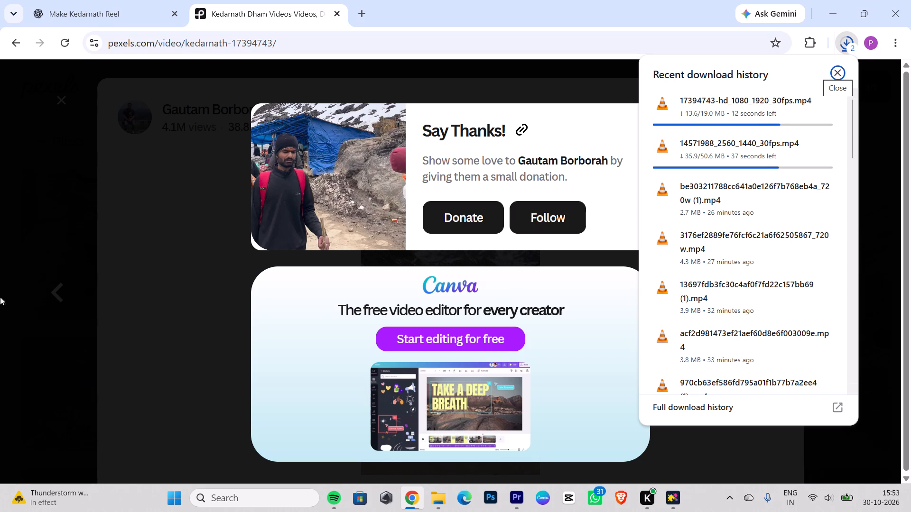
Dismiss the thank-you pop-up, look through the videos related to the Kedarnath trail clip, and return to the search results.
click(113, 195)
scroll(634, 198, down, 7)
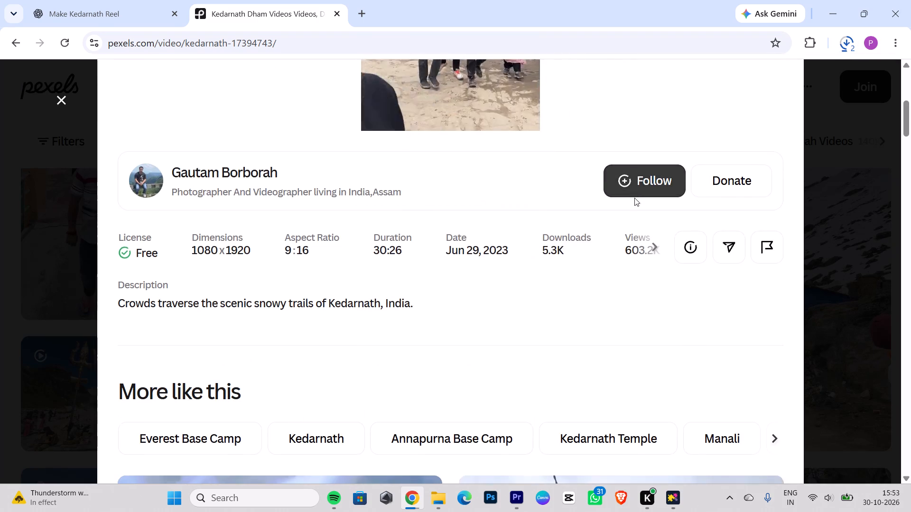
scroll(634, 198, down, 12)
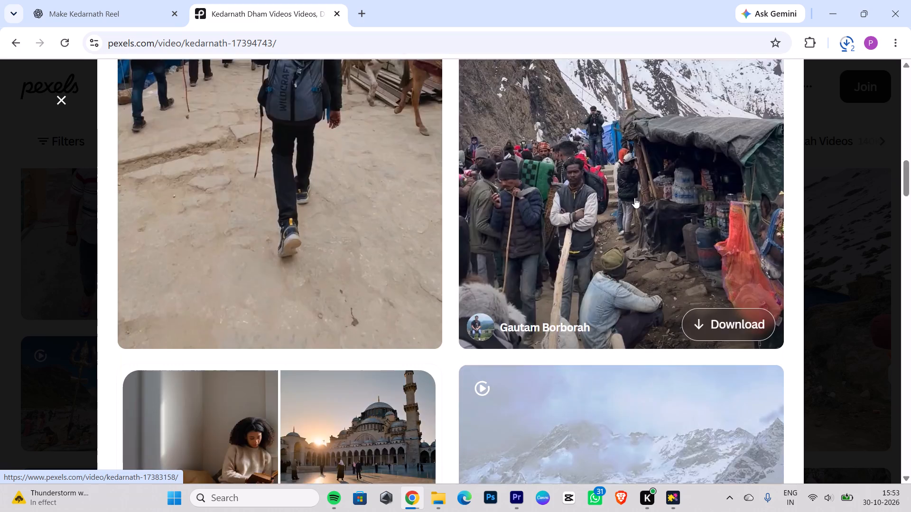
scroll(634, 198, down, 4)
click(62, 103)
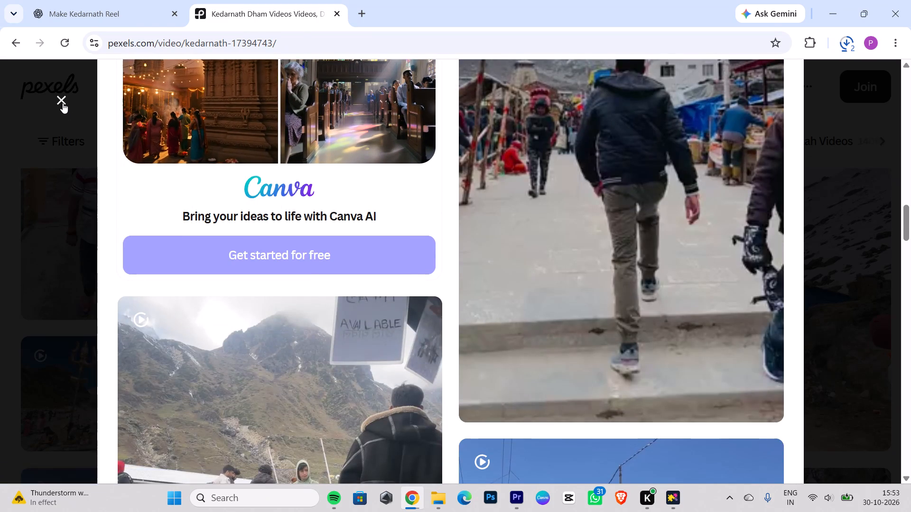
Download the free vertical Ex Route Adventures video of Kedarnath Temple with the trident and pilgrims, and dismiss the thank-you pop-up.
scroll(881, 310, down, 4)
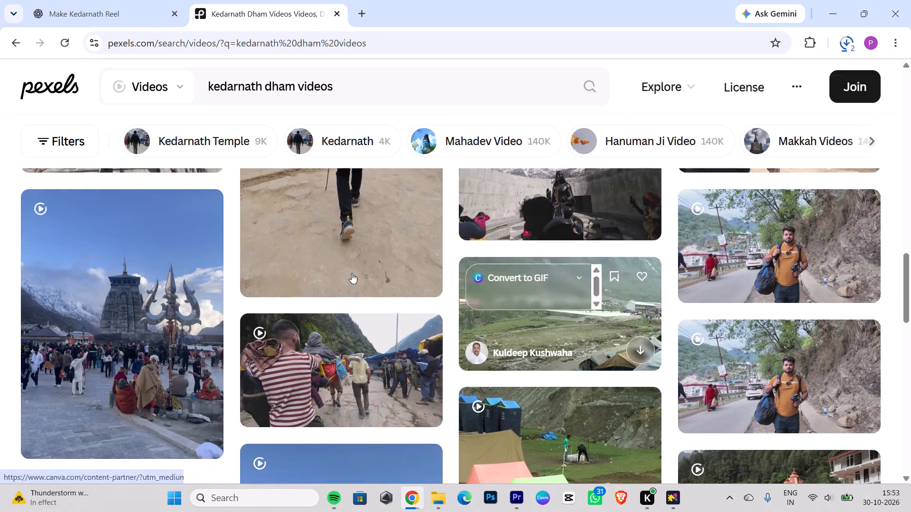
click(153, 328)
click(698, 114)
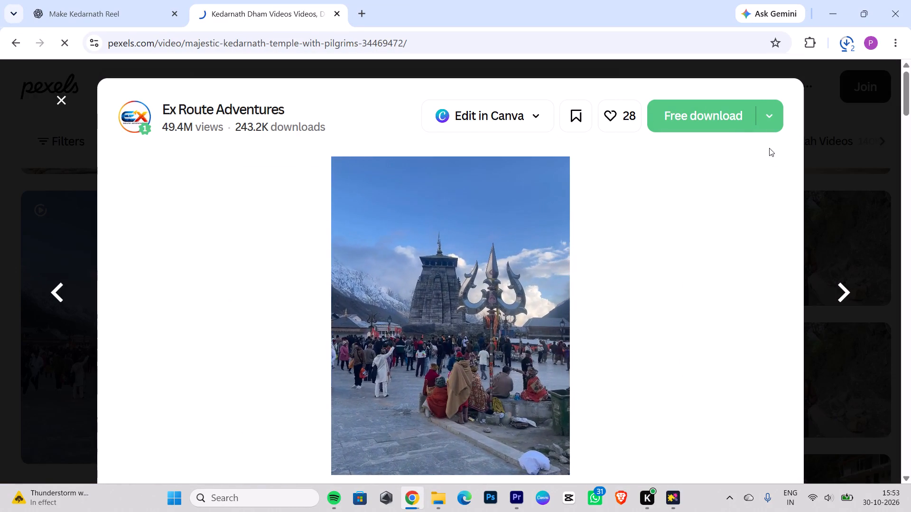
click(658, 112)
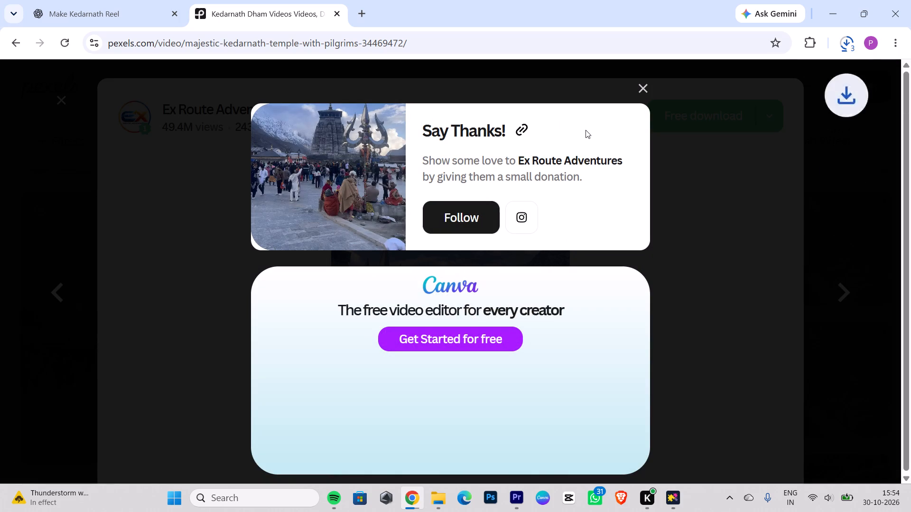
click(831, 300)
Look through the videos related to the trident and temple clip, then return to the search results.
scroll(734, 62, down, 8)
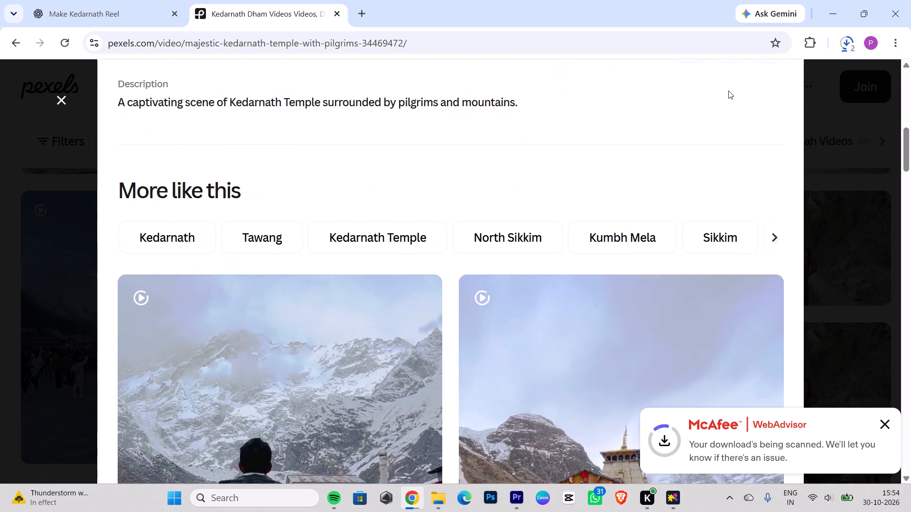
scroll(728, 91, down, 3)
scroll(731, 0, down, 5)
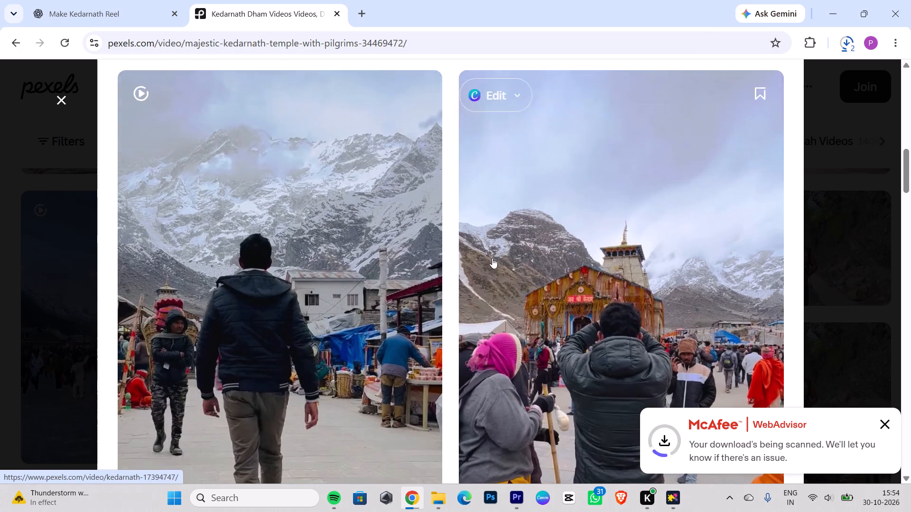
scroll(493, 258, down, 8)
scroll(548, 248, down, 2)
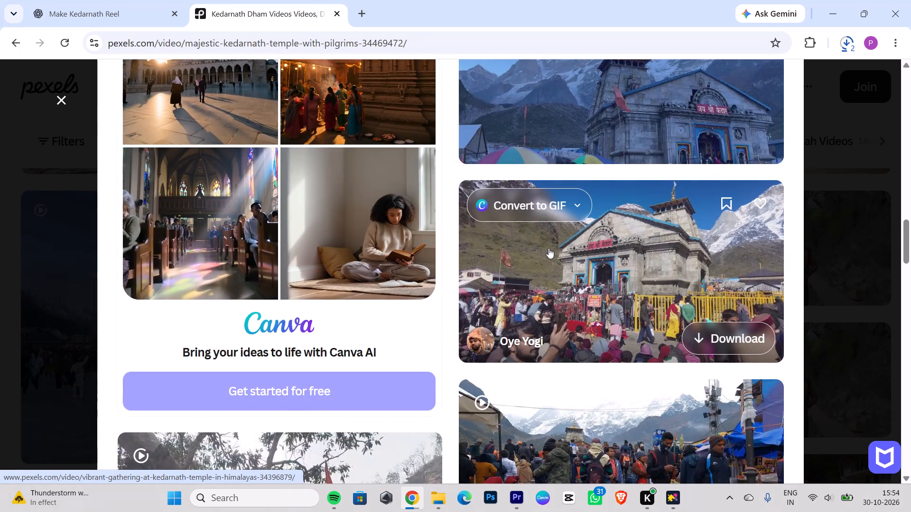
scroll(621, 253, down, 2)
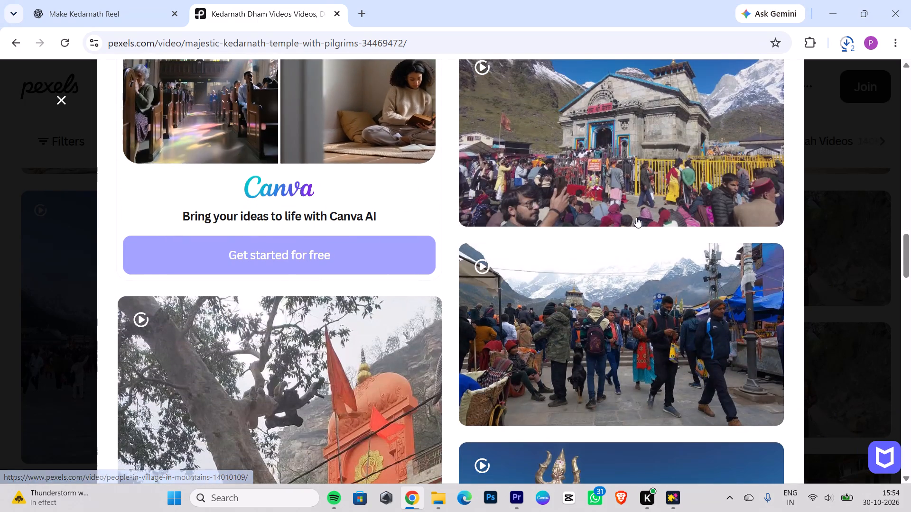
scroll(622, 201, down, 3)
scroll(613, 316, down, 5)
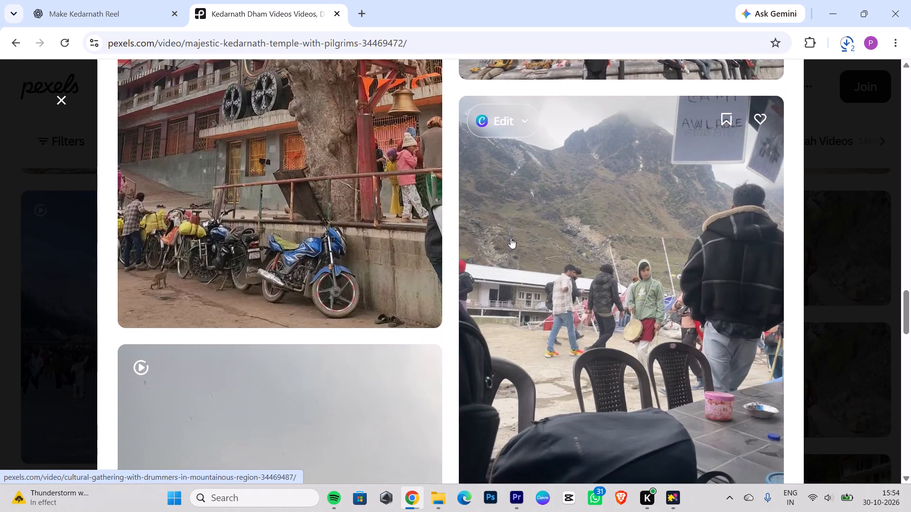
click(65, 105)
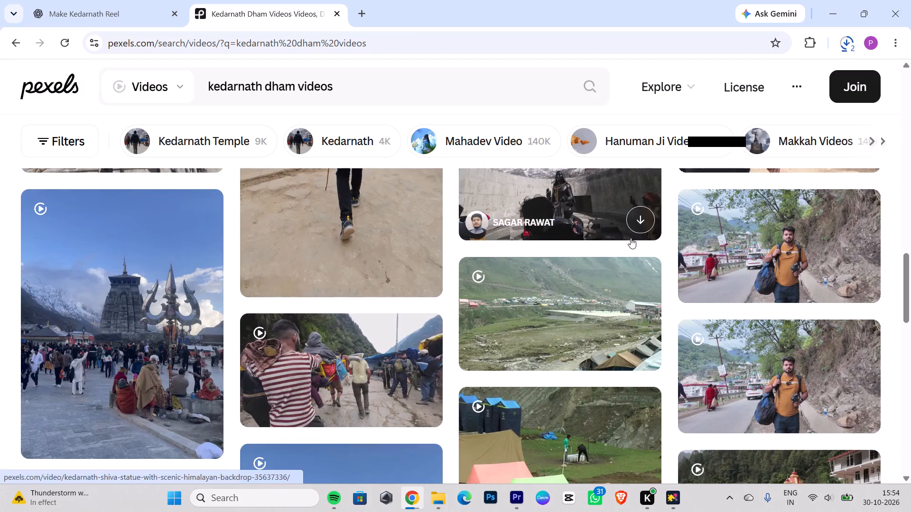
Look further through the Kedarnath Dham results, preview the Badrinath Temple river clip, and close it.
scroll(631, 238, down, 5)
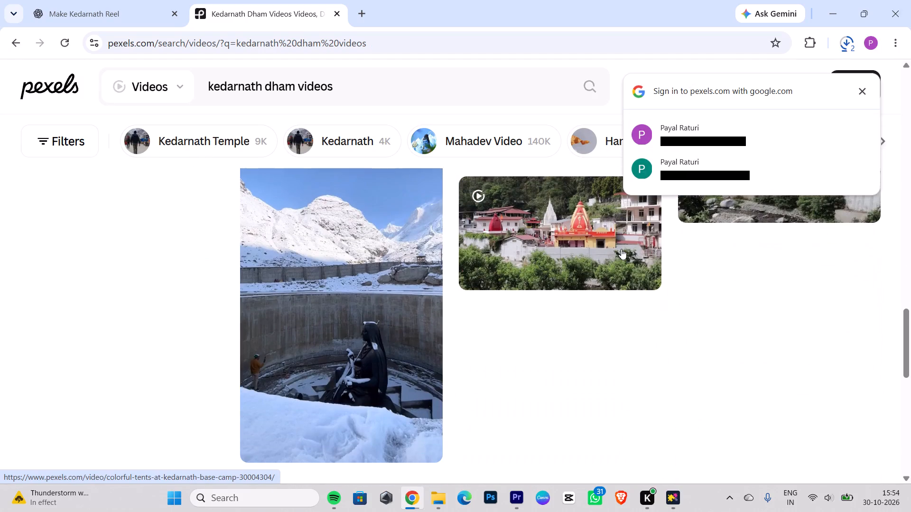
scroll(621, 249, down, 2)
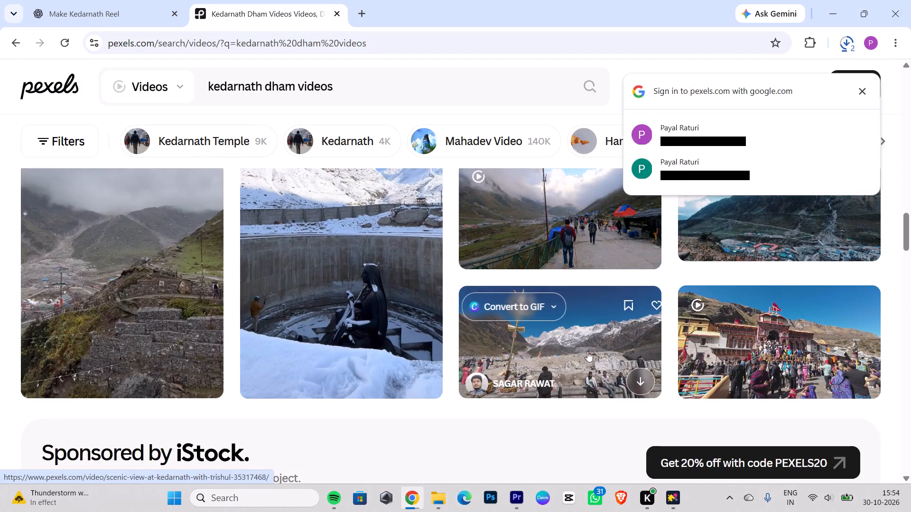
scroll(585, 365, down, 10)
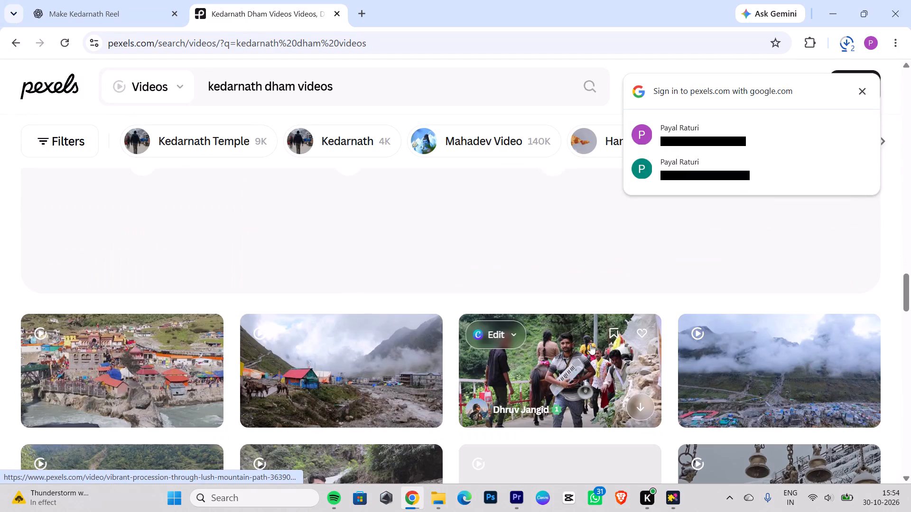
click(184, 354)
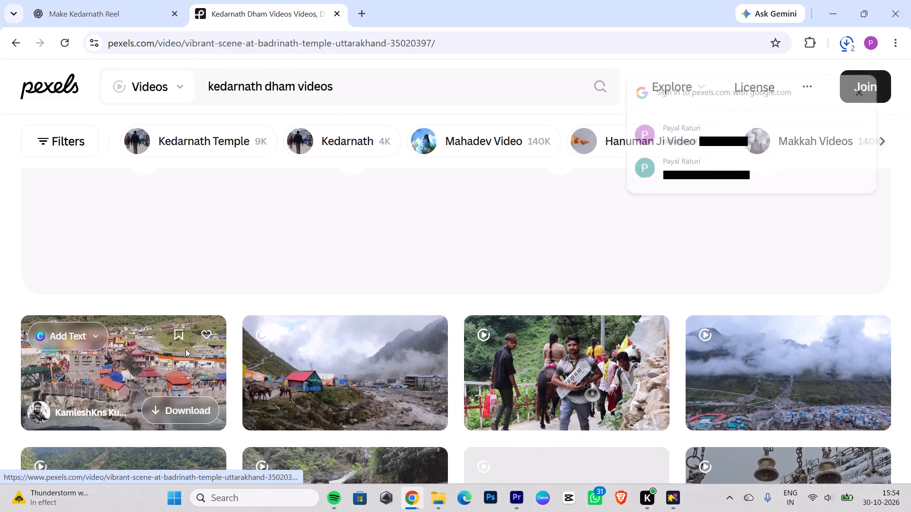
scroll(532, 252, down, 3)
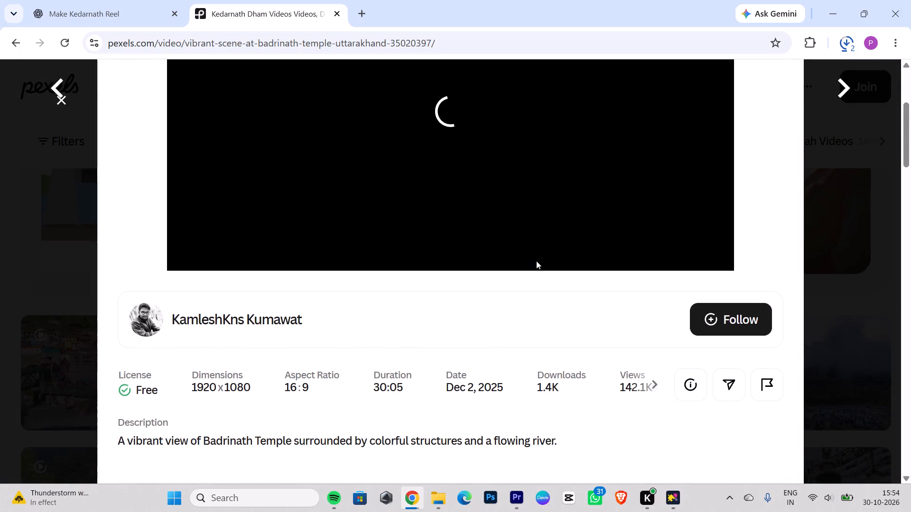
click(58, 104)
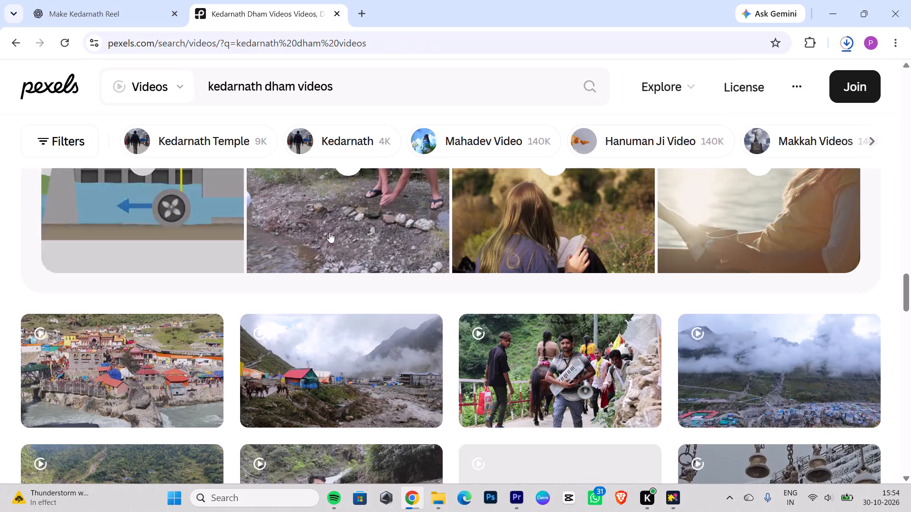
Switch to the related Kedarnath Temple video search and look through its results.
click(212, 141)
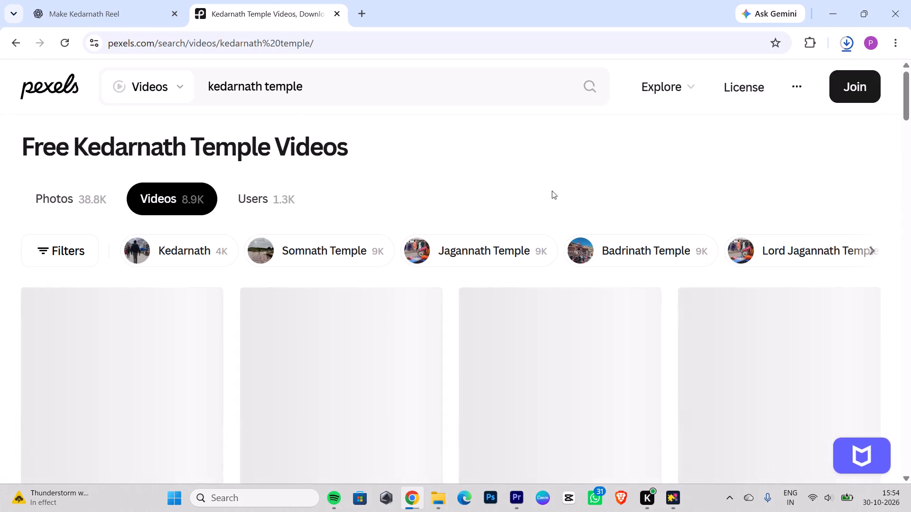
scroll(552, 184, down, 2)
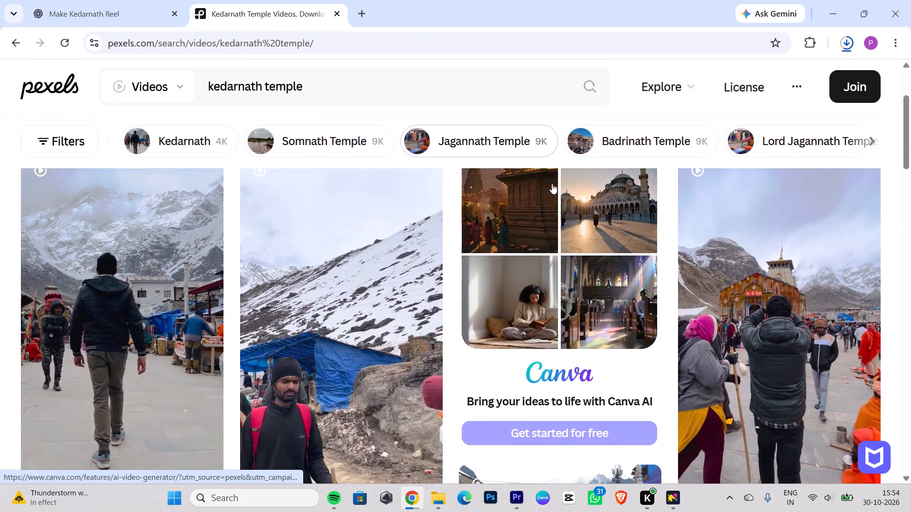
scroll(552, 183, down, 5)
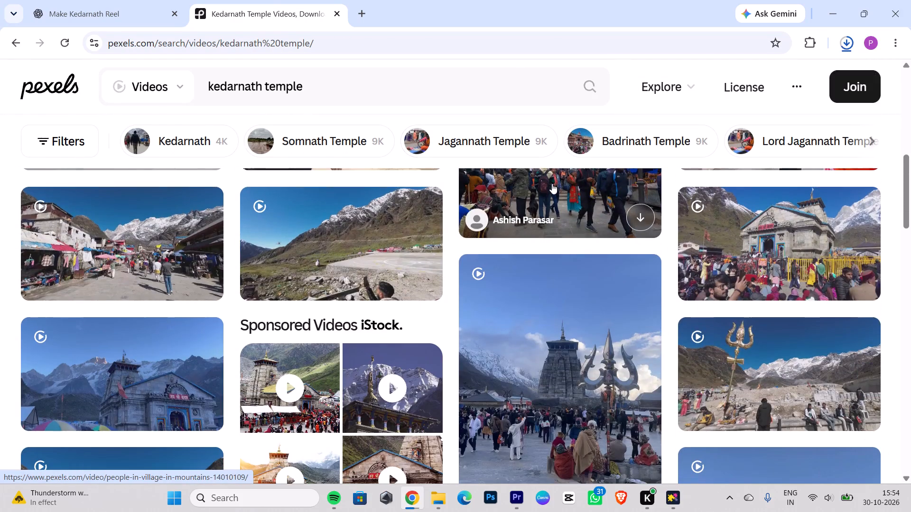
Import the downloaded clips 14571988_2560_1440_30fps and 17394743-hd_1080_1920_30fps from the Downloads folder into the devdham 3.0 Premiere Pro project.
click(442, 502)
click(104, 38)
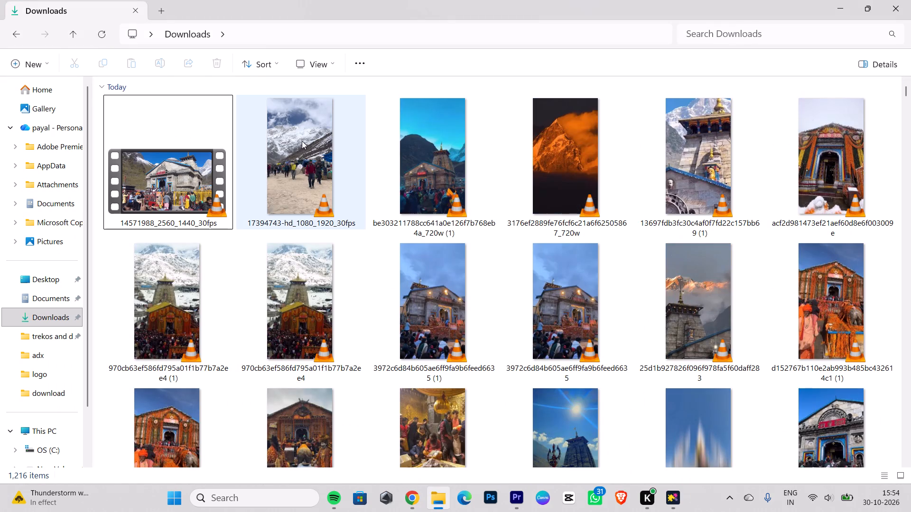
click(443, 146)
click(322, 155)
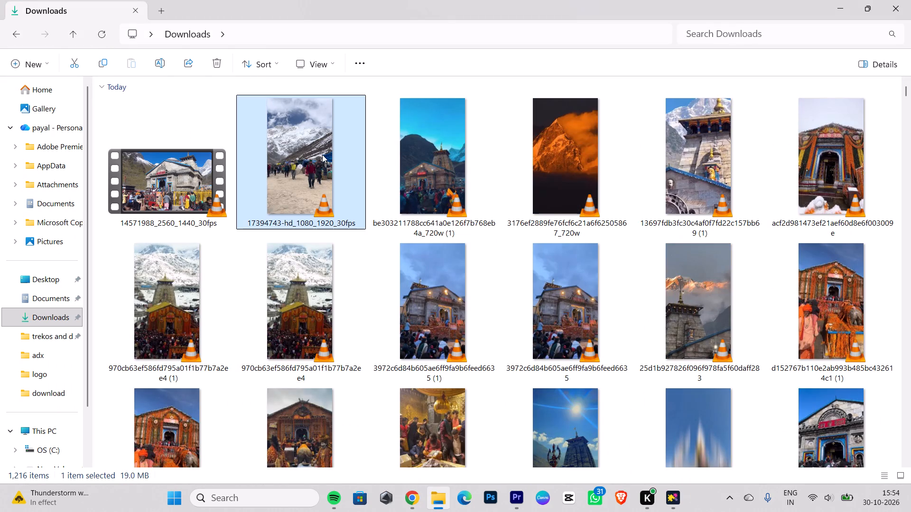
shift+click(220, 145)
drag(331, 128, 331, 135)
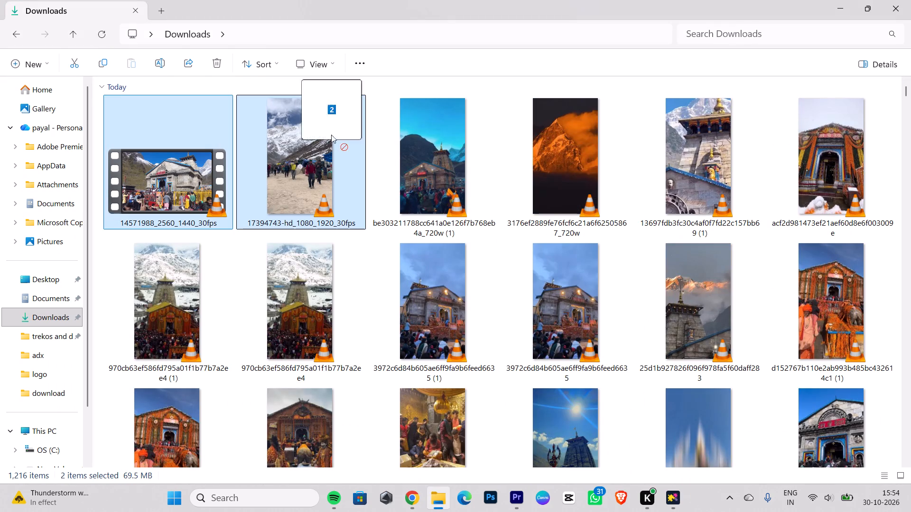
drag(331, 135, 600, 382)
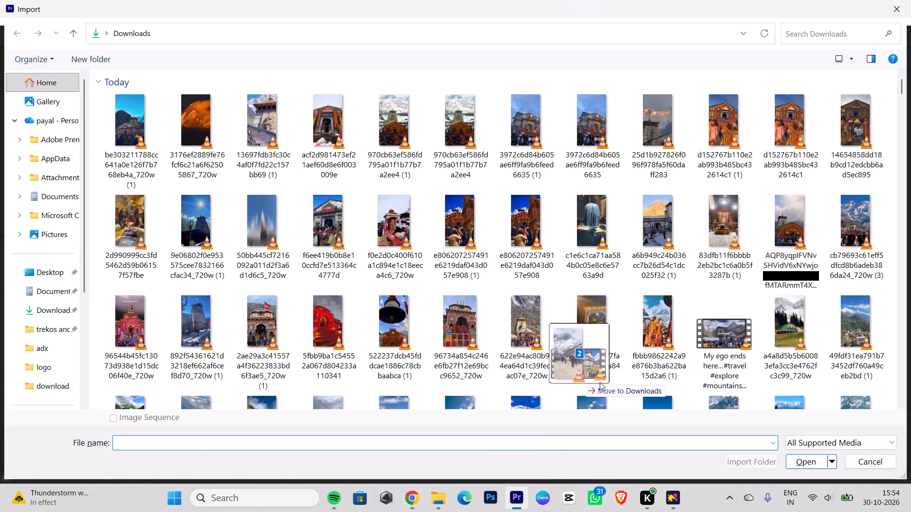
drag(600, 382, 771, 415)
click(860, 466)
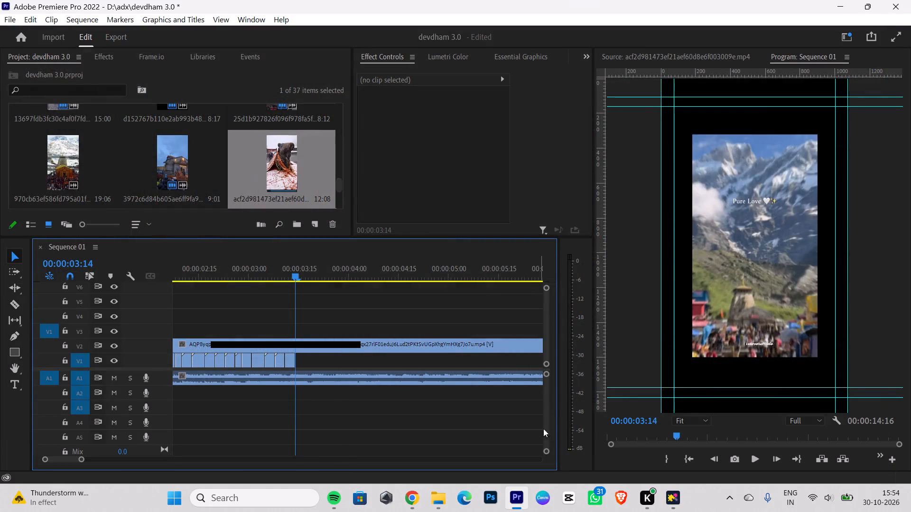
click(431, 492)
drag(217, 158, 492, 444)
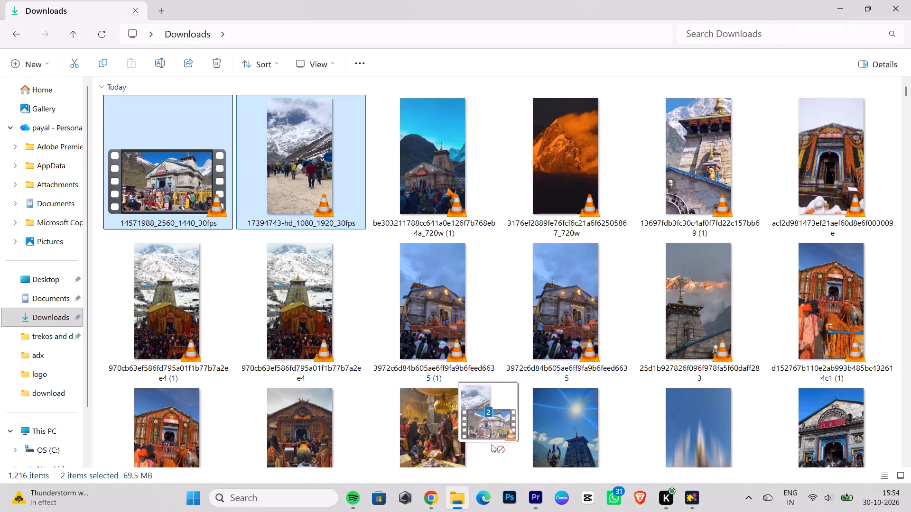
drag(492, 444, 227, 156)
Place the two imported Pexels clips on V1 starting at 00:00:03:14 and scale the temple crowd clip to the frame size.
drag(67, 162, 291, 325)
drag(334, 330, 333, 347)
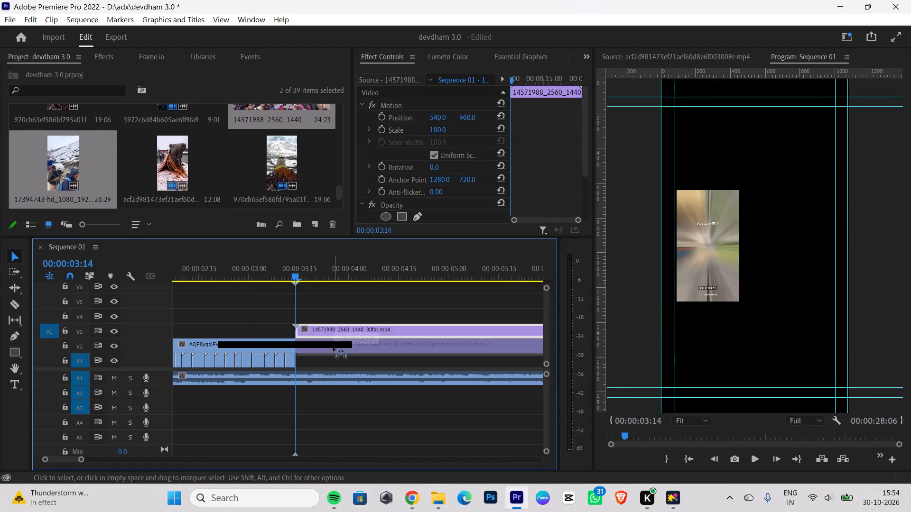
drag(333, 347, 333, 354)
right_click(335, 355)
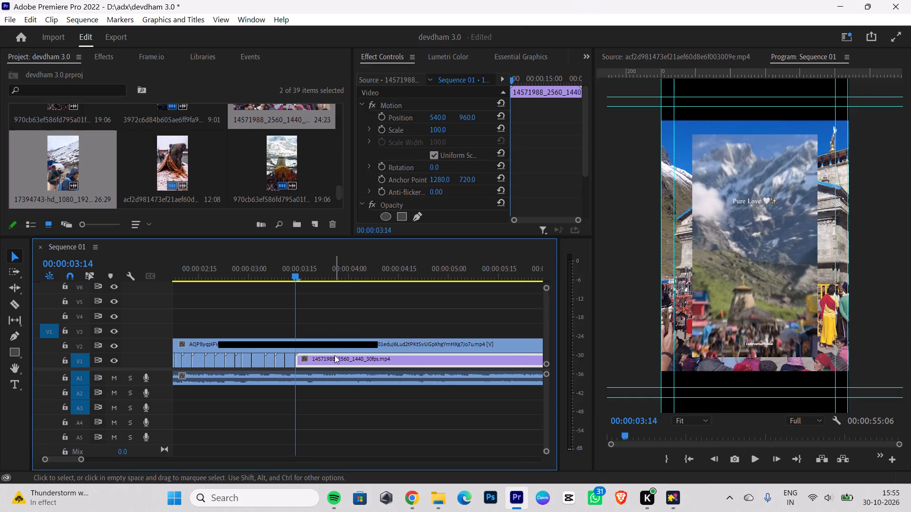
click(380, 451)
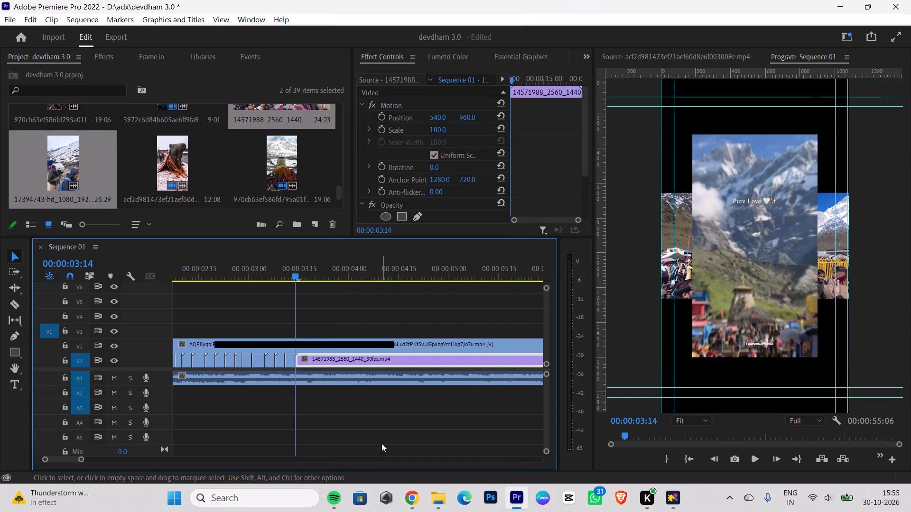
Undo the frame-size scaling of the temple crowd clip on V1 and set its scale to 144.
key(ctrl+z)
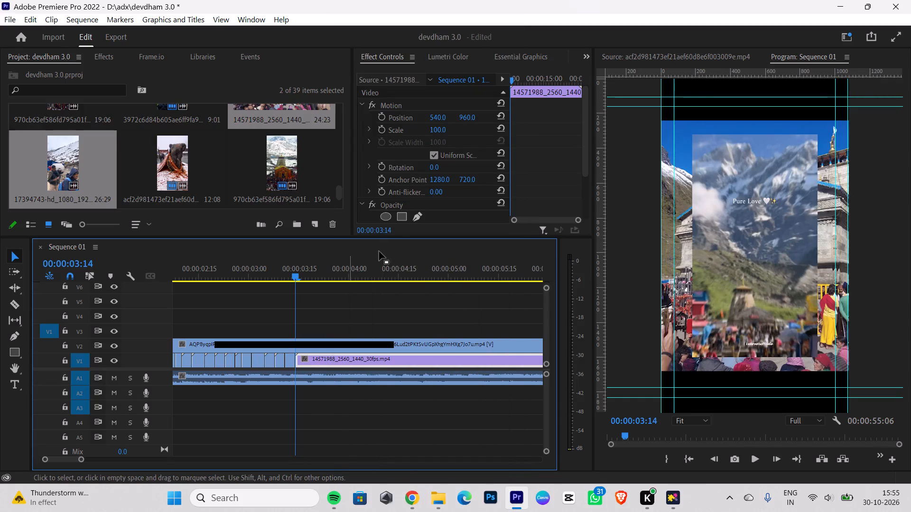
drag(437, 131, 449, 127)
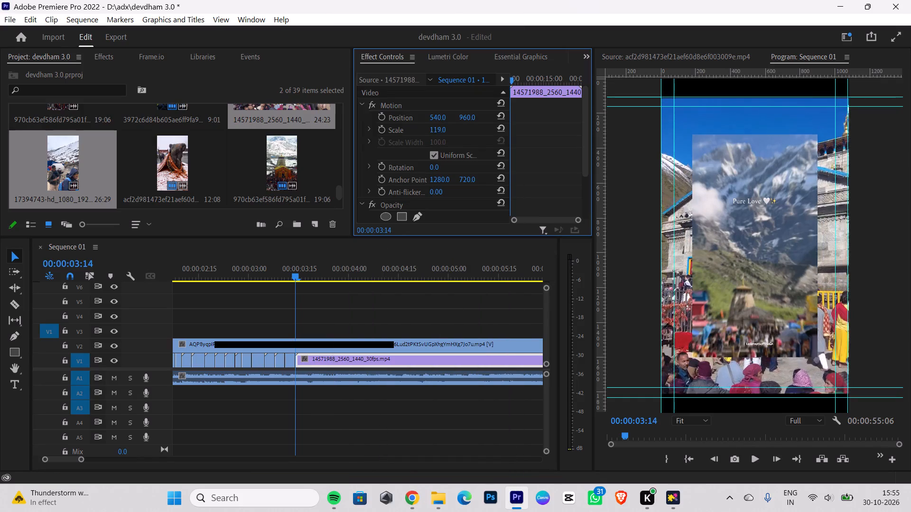
drag(449, 127, 463, 121)
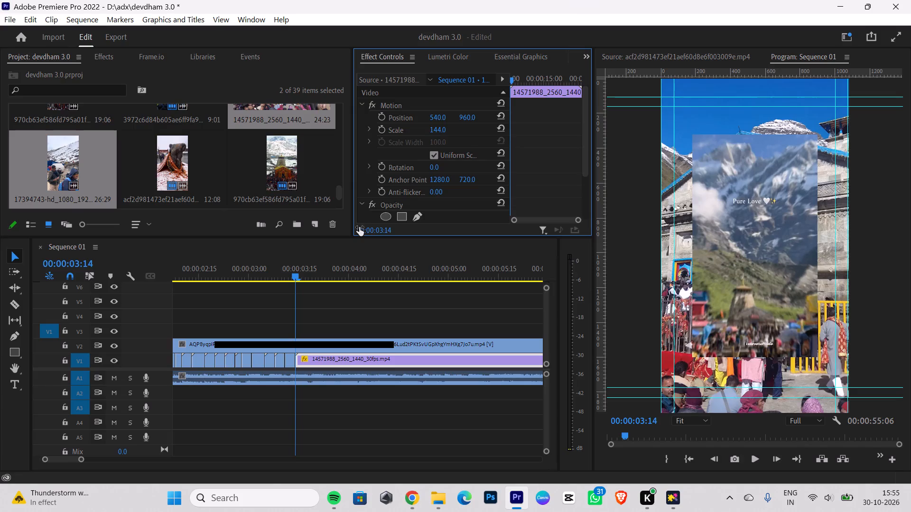
Cut the temple crowd clip on V1 at 00:00:03:17 and delete the part after the cut.
key(Right)
key(Right)
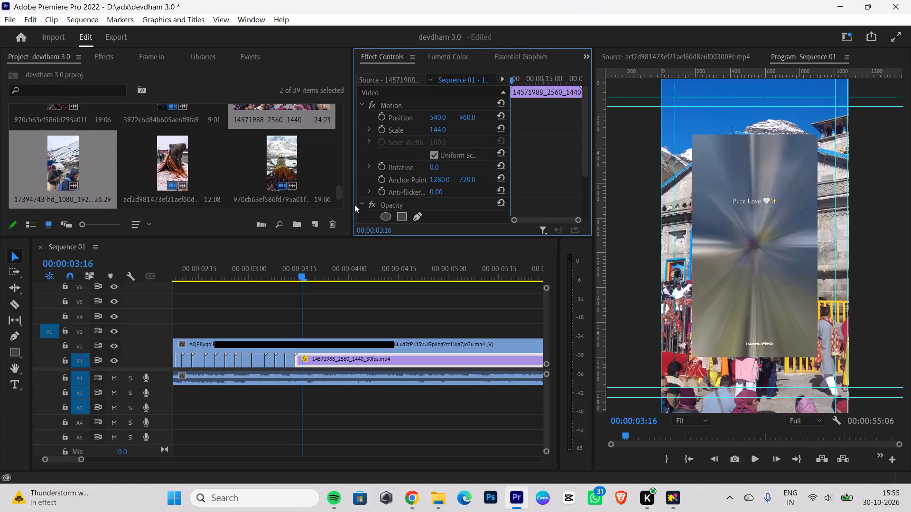
key(Right)
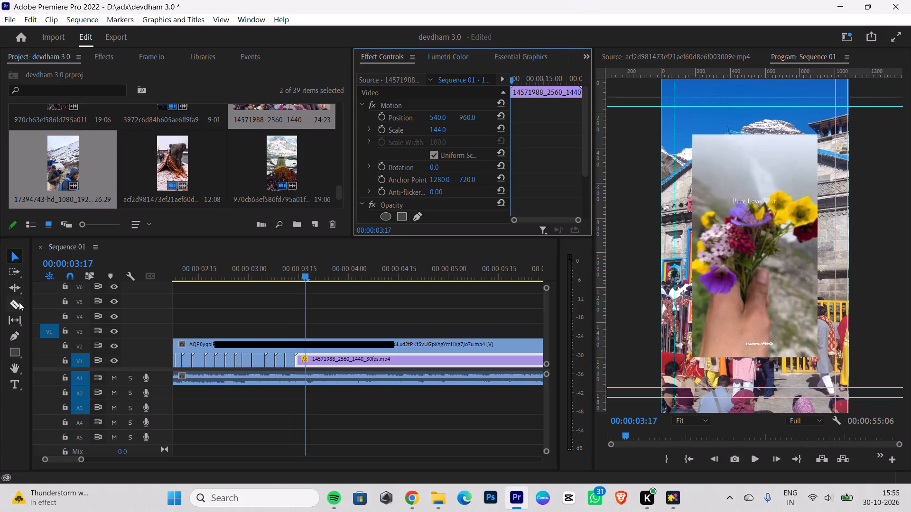
click(19, 302)
click(307, 360)
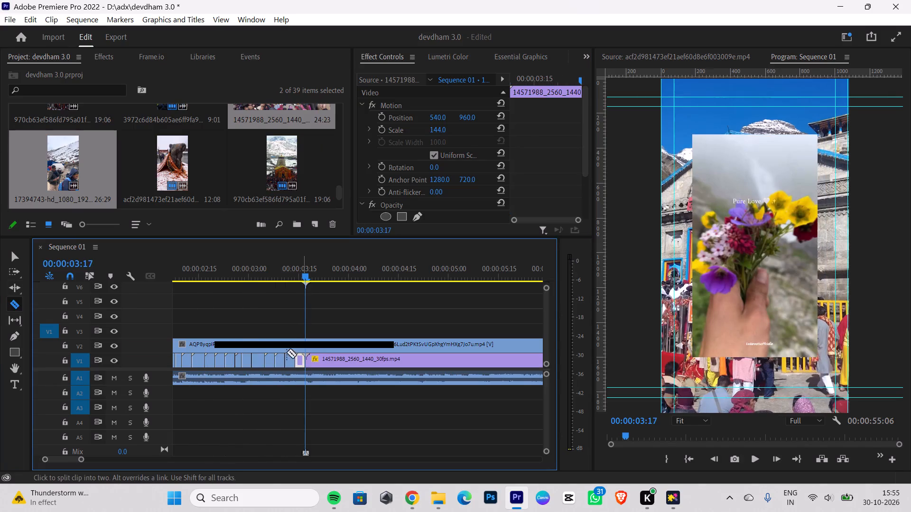
click(15, 255)
click(380, 363)
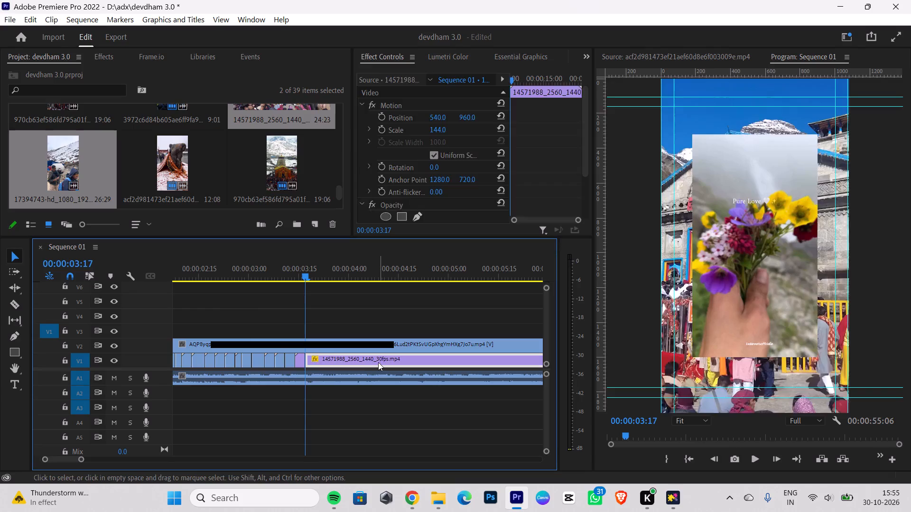
key(BackSpace)
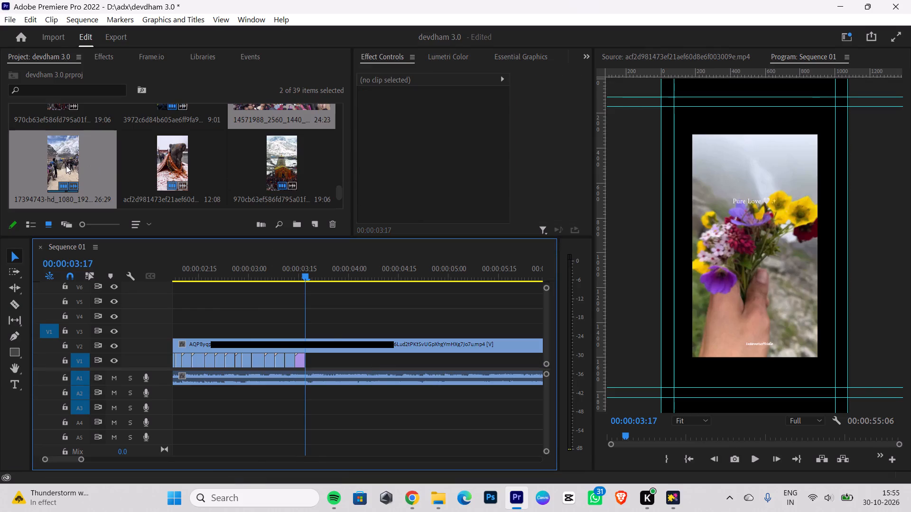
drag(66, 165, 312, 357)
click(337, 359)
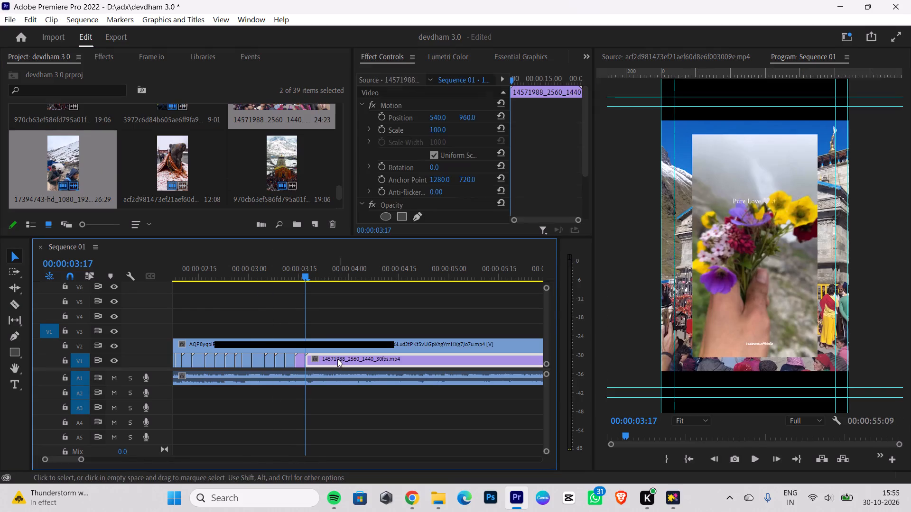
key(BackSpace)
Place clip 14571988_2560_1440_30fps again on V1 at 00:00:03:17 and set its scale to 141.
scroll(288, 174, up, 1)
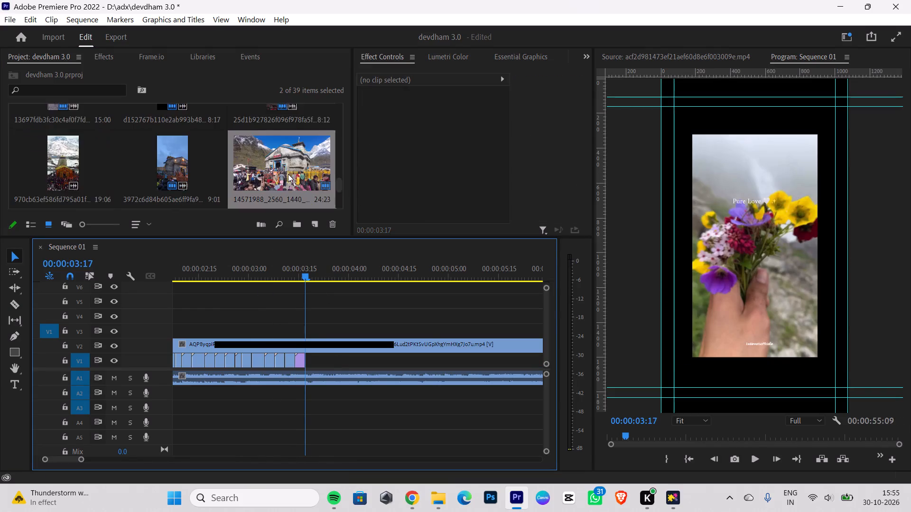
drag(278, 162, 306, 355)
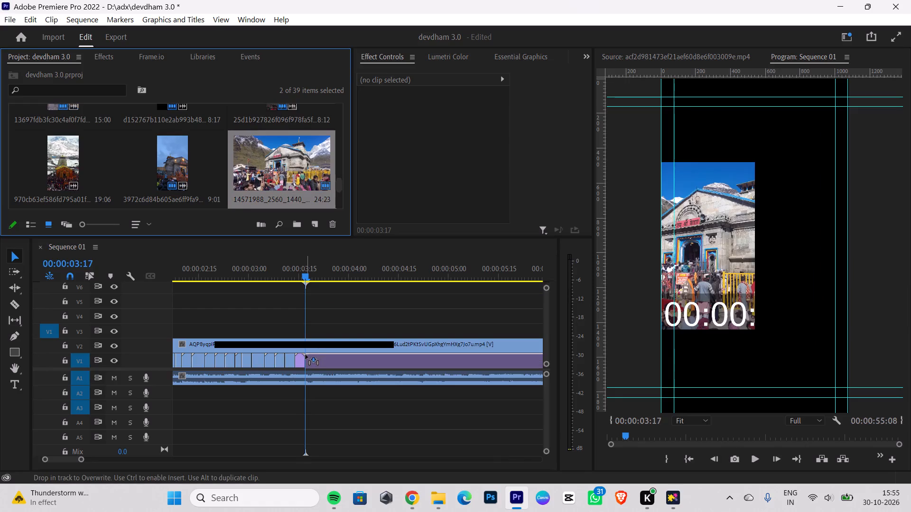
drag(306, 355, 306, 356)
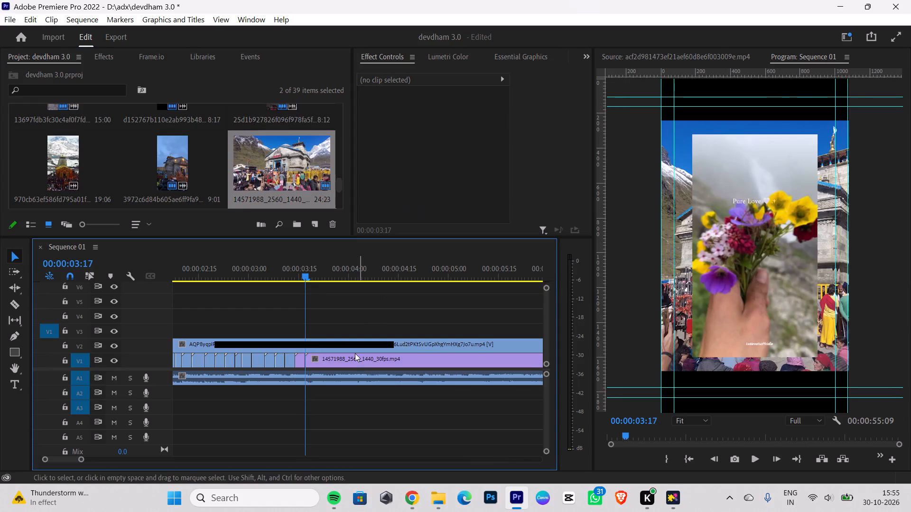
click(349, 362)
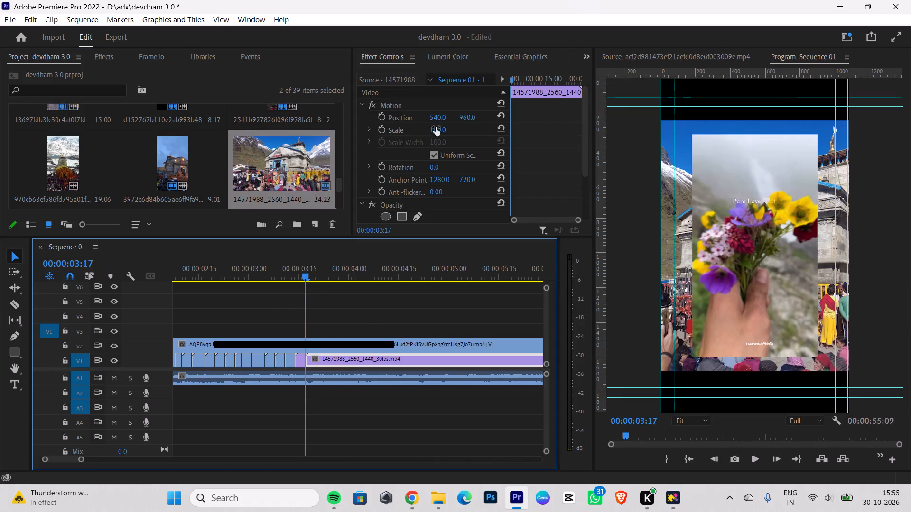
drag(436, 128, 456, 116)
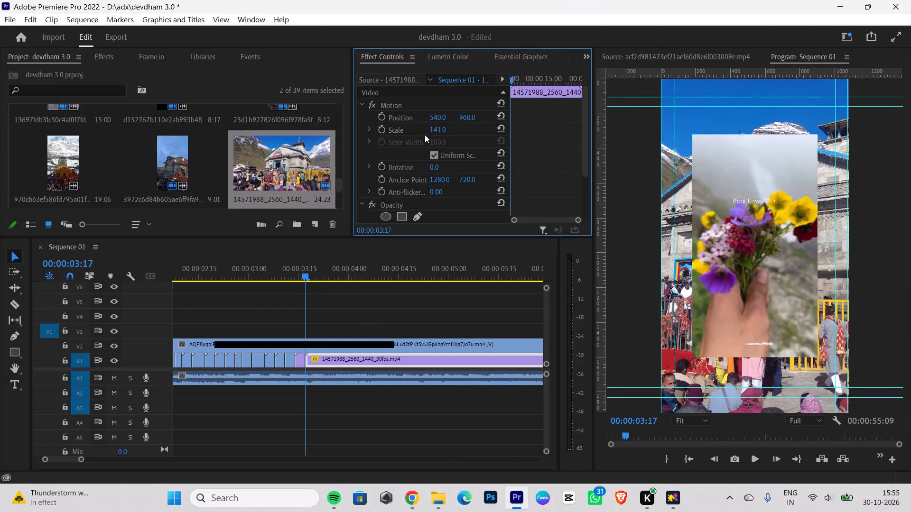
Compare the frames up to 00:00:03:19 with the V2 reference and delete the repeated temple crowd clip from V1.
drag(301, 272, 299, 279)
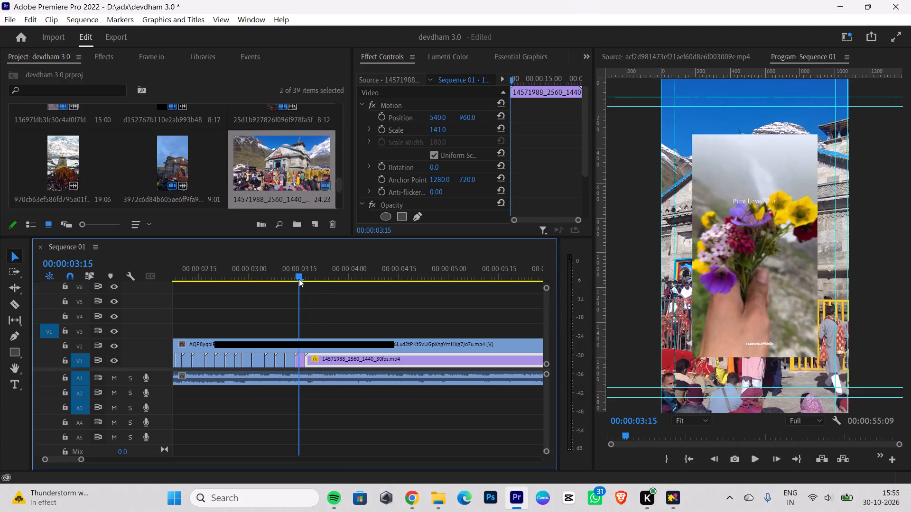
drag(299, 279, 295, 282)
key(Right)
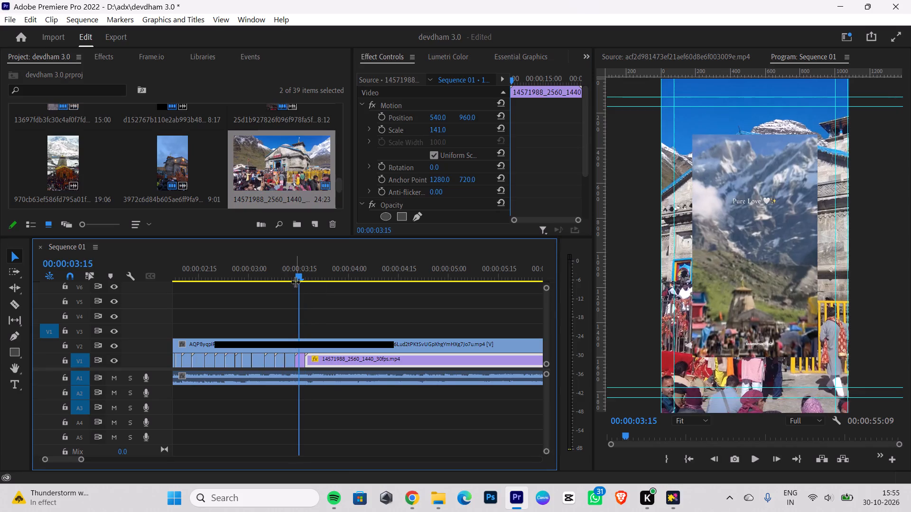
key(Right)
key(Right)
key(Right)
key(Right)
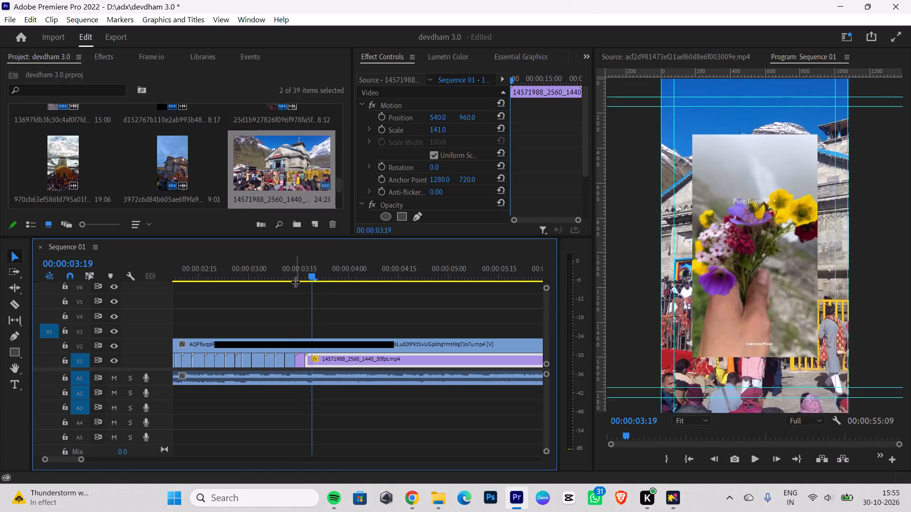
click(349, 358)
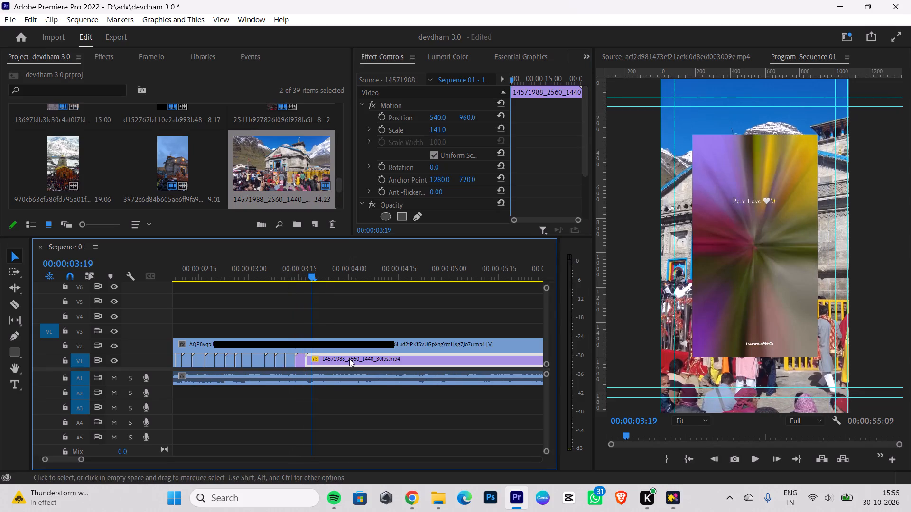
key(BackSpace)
Return the playhead to 00:00:03:17 and import clip 14605789_1440_1920_30fps (1) from the Downloads folder into the Premiere Pro project.
drag(312, 272, 306, 281)
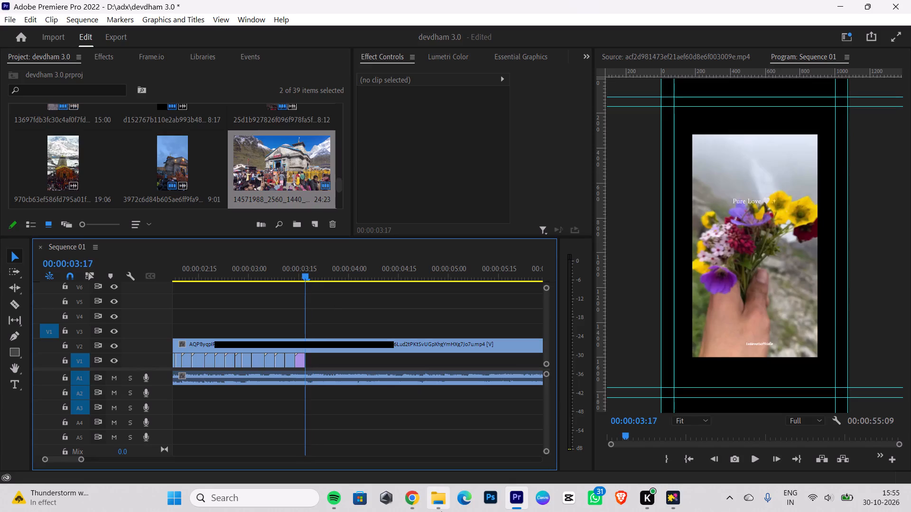
click(422, 497)
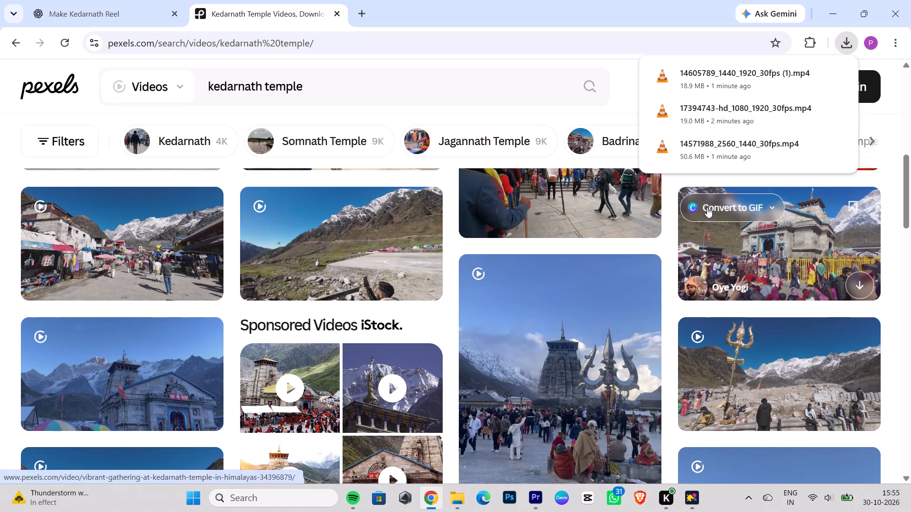
click(449, 495)
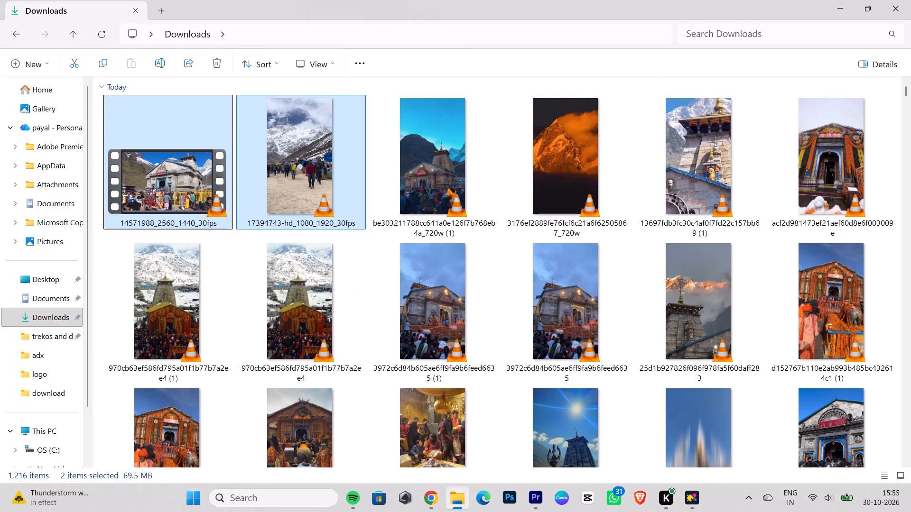
click(110, 33)
drag(180, 170, 523, 438)
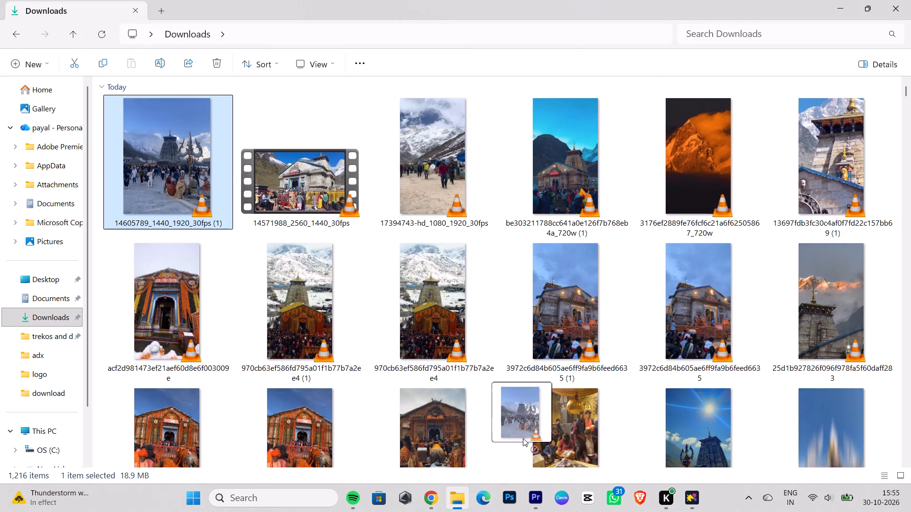
drag(523, 438, 267, 170)
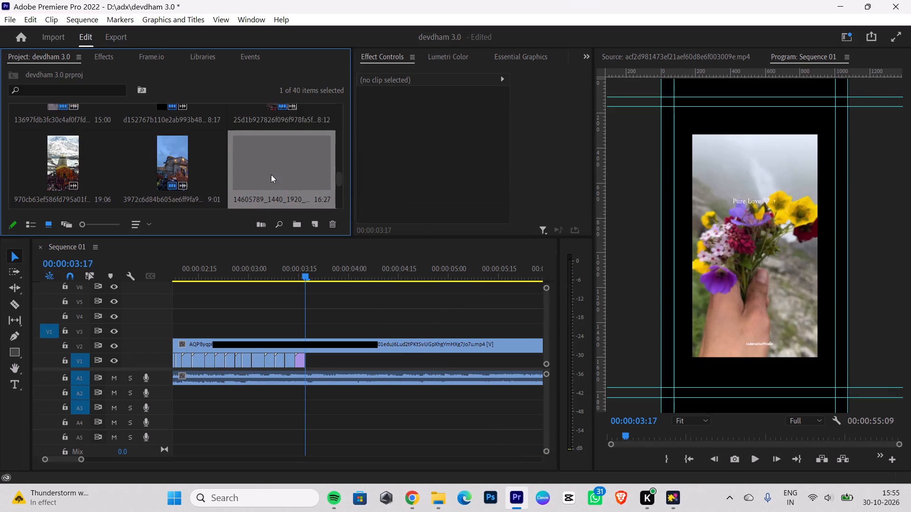
Place clip 14605789_1440_1920_30fps (1) on V1 at 00:00:03:17, cut it at 00:00:03:20 and delete the remainder.
drag(274, 174, 307, 354)
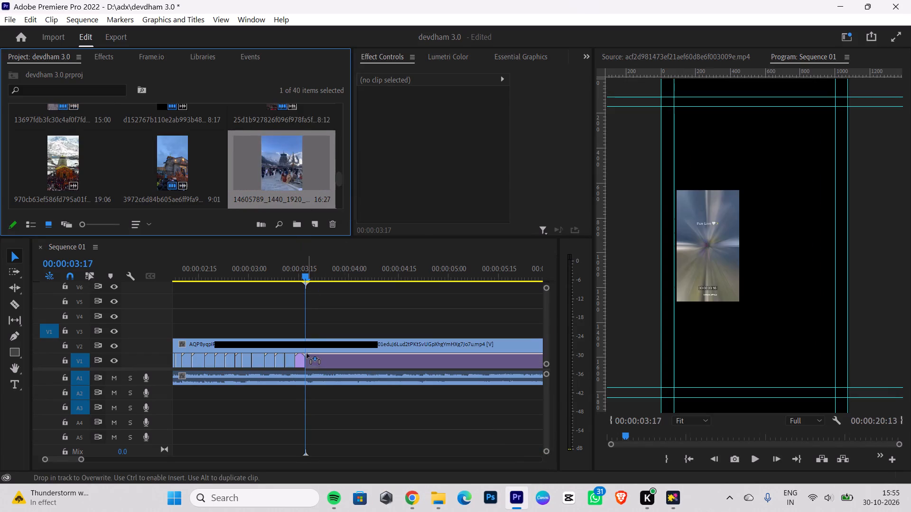
drag(307, 354, 307, 355)
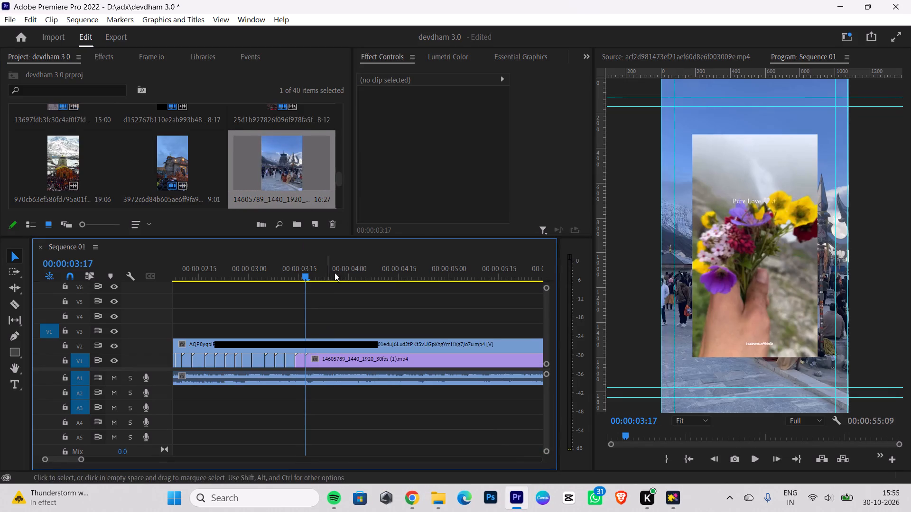
key(Right)
key(Right)
key(Right)
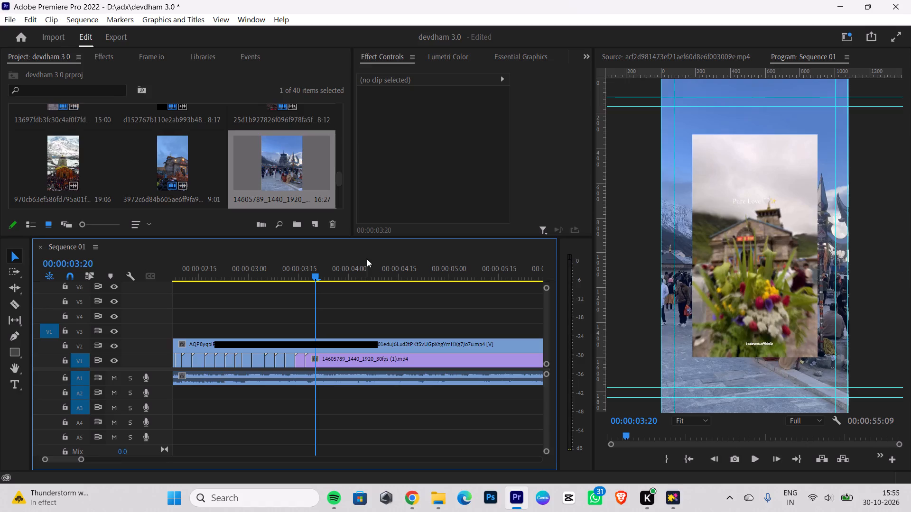
click(15, 307)
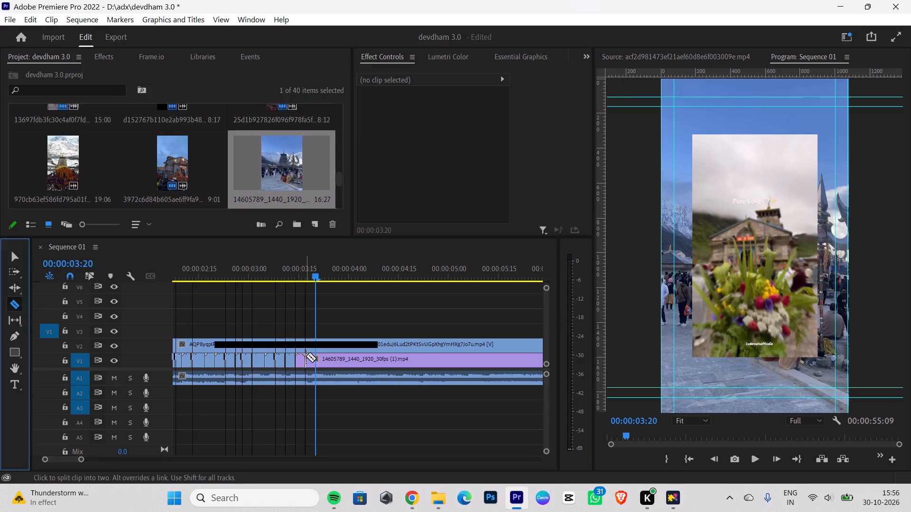
click(316, 354)
click(7, 251)
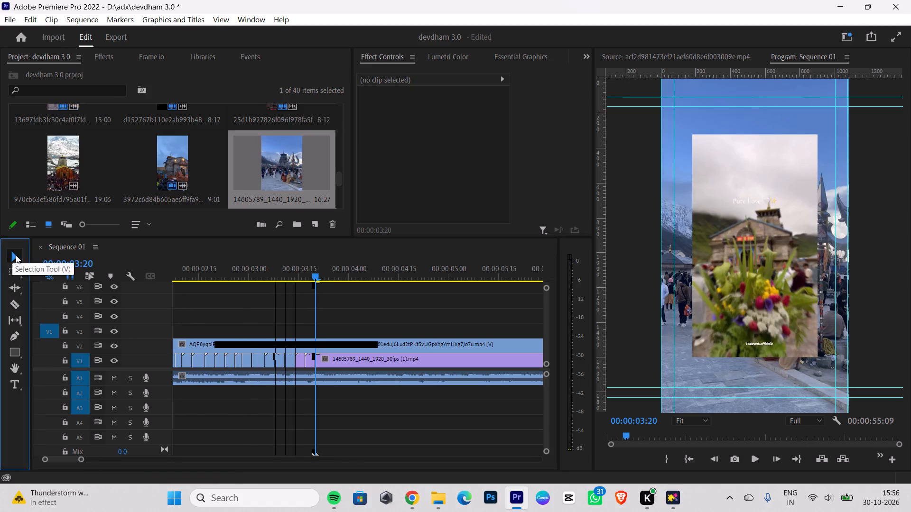
click(338, 359)
key(BackSpace)
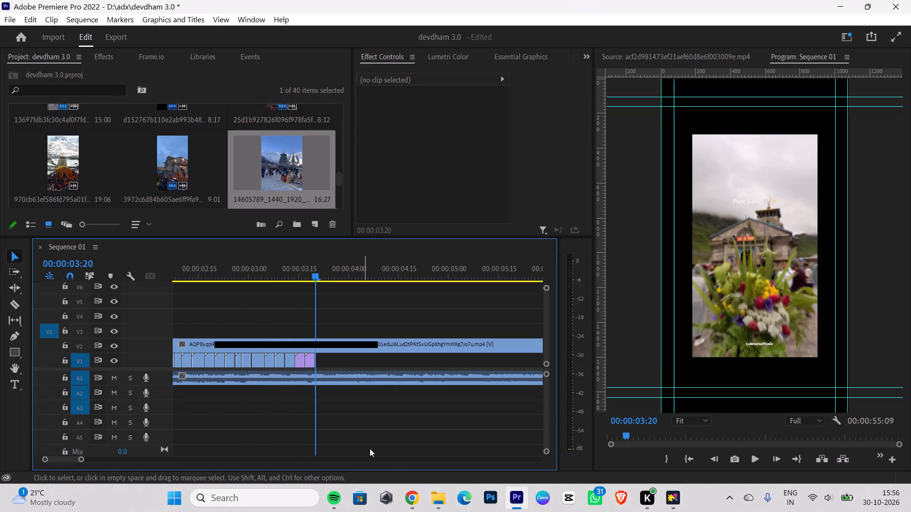
click(419, 499)
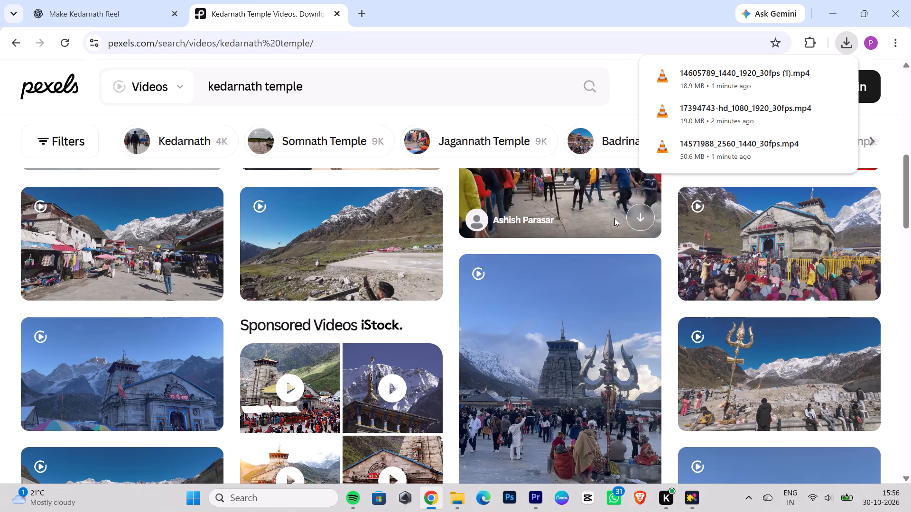
scroll(519, 313, down, 2)
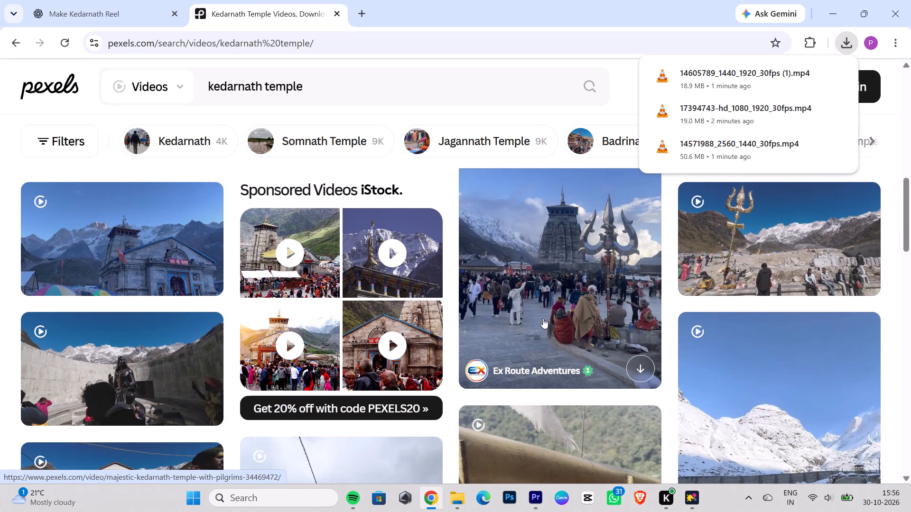
scroll(556, 317, down, 2)
scroll(598, 333, down, 3)
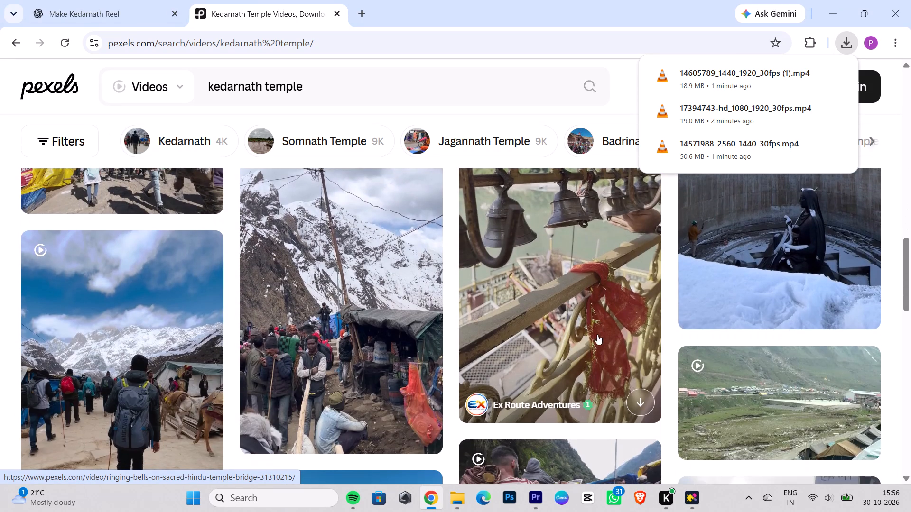
scroll(601, 319, down, 2)
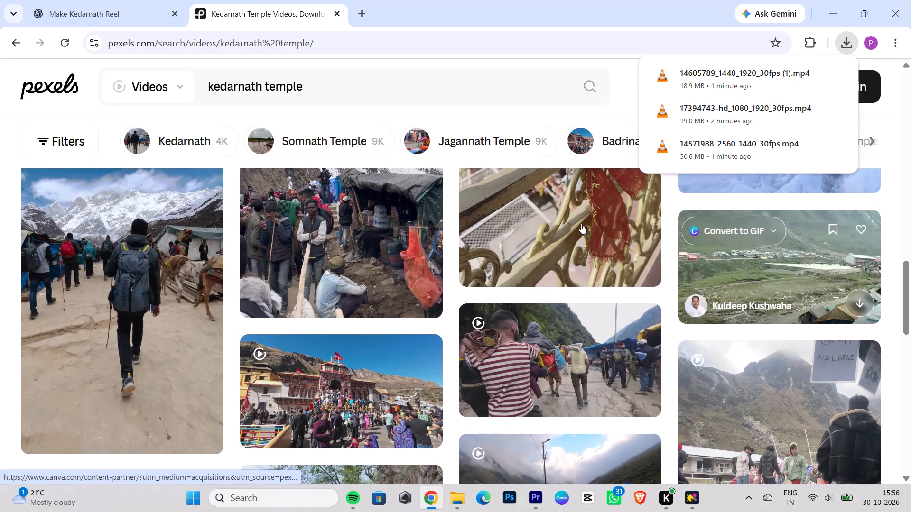
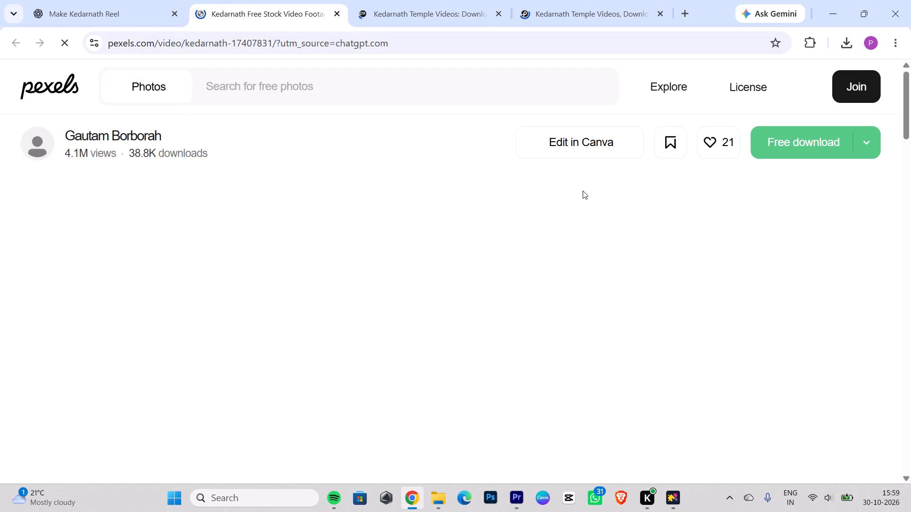
Turn the laptop's Wi-Fi off and back on to restart the network connection for the stalled Pexels page.
click(825, 511)
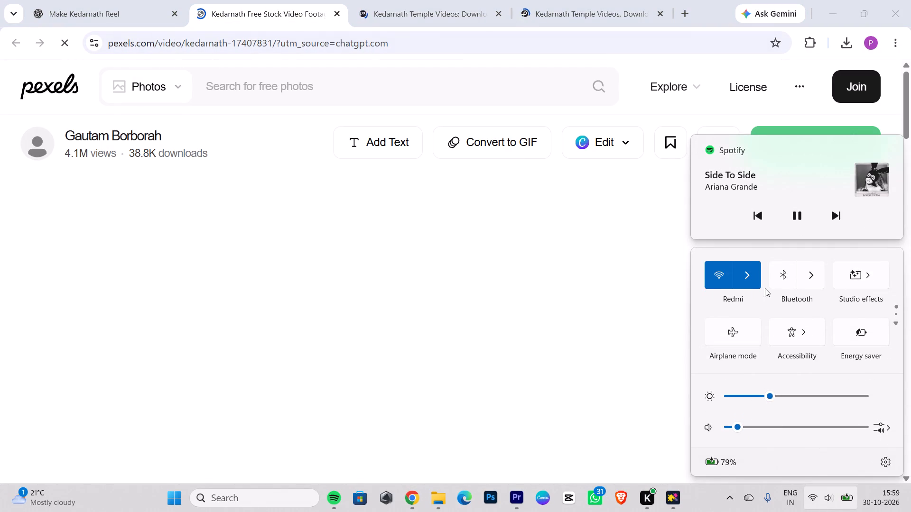
click(734, 273)
click(875, 250)
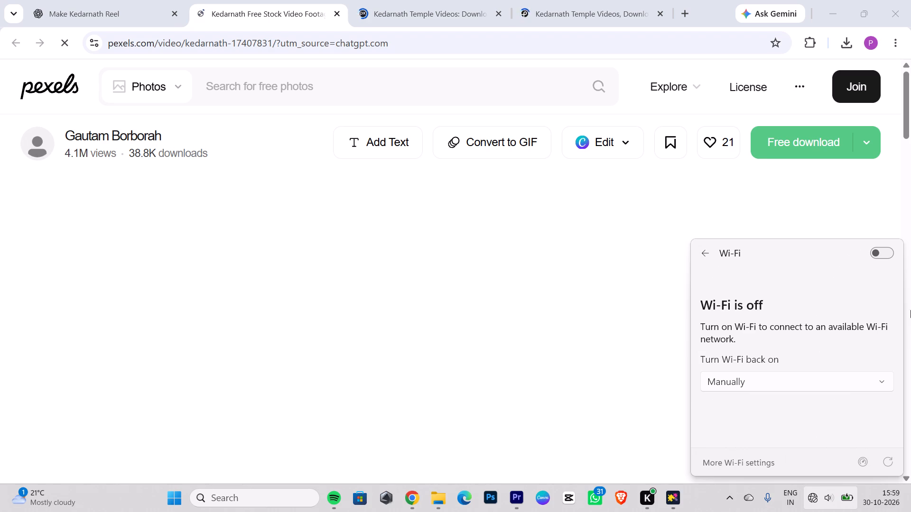
click(894, 254)
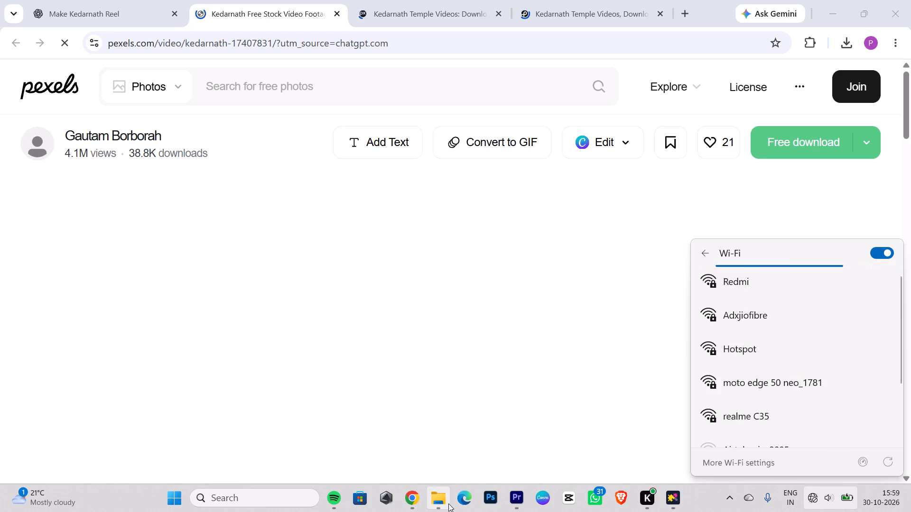
Glance at the Kedarnath clips in File Explorer's Downloads folder and return to Sequence 01 in Premiere Pro.
click(448, 503)
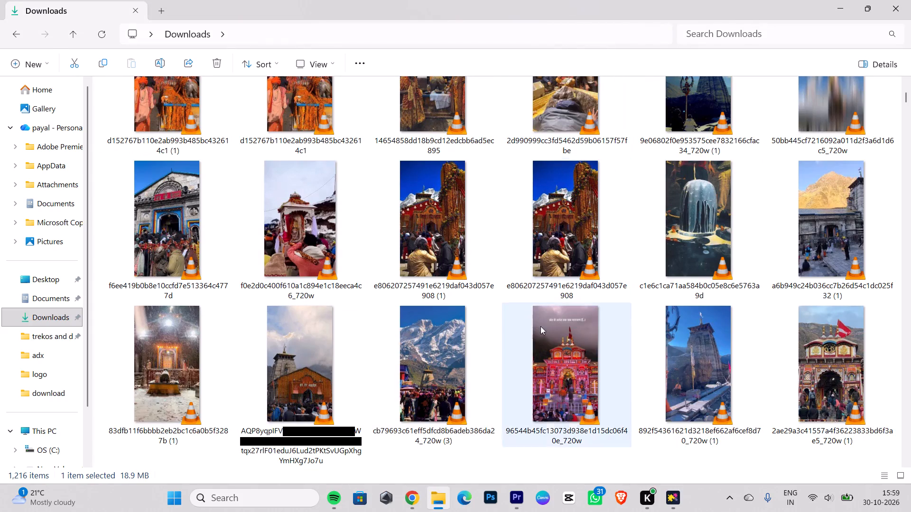
click(519, 492)
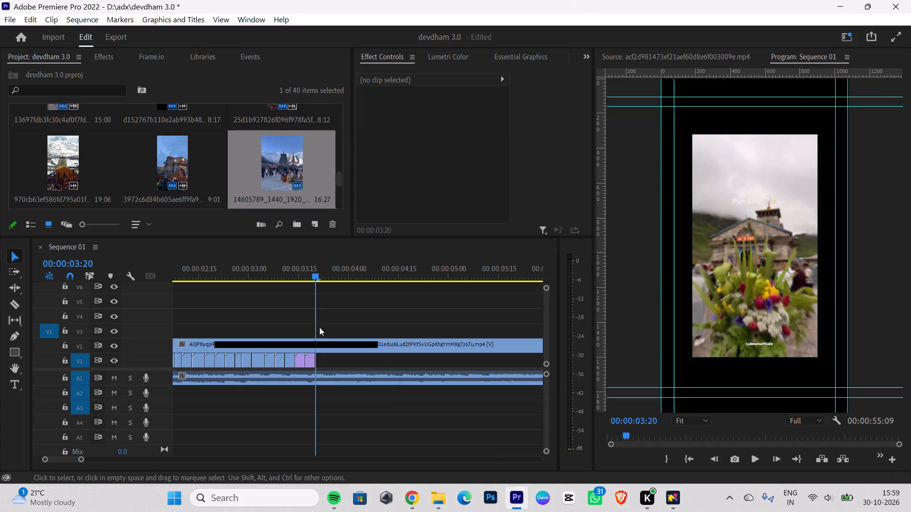
Review Sequence 01 from its start to the end of the V1 clips, placing the playhead at 00:00:03:19.
drag(313, 269, 7, 307)
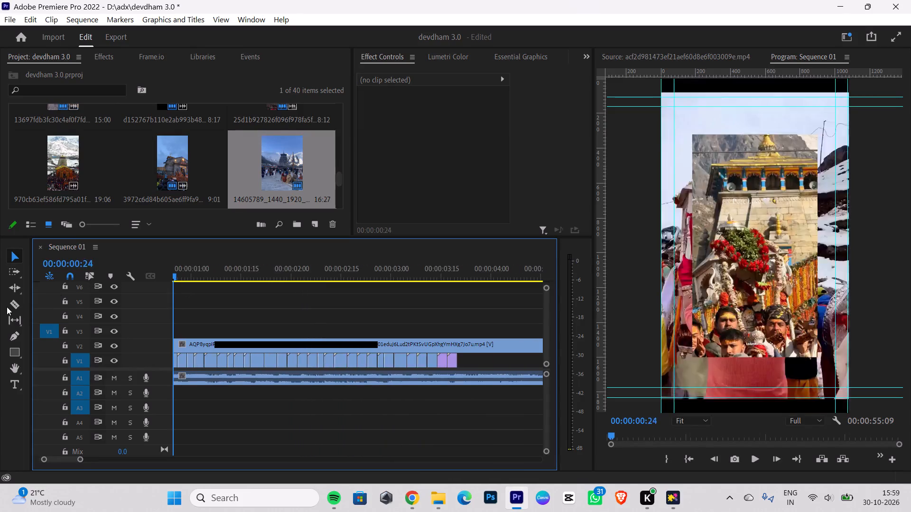
drag(7, 307, 0, 310)
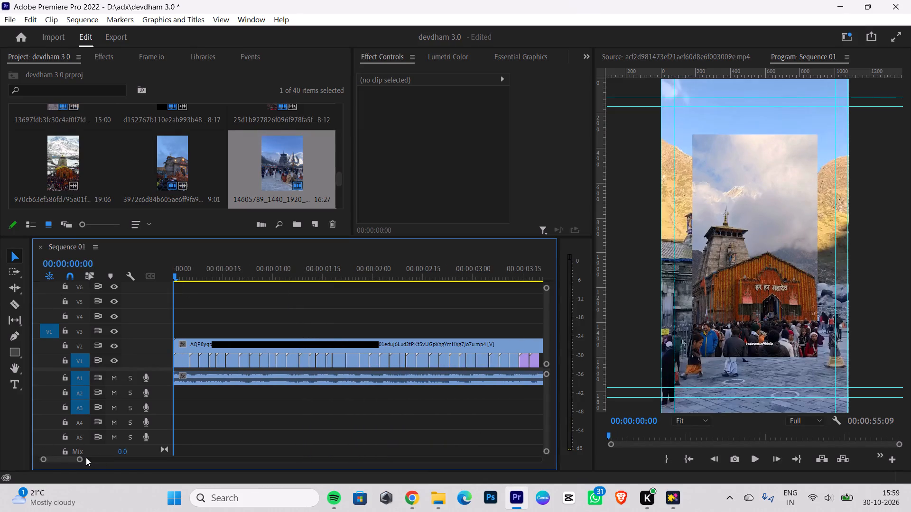
drag(81, 459, 87, 457)
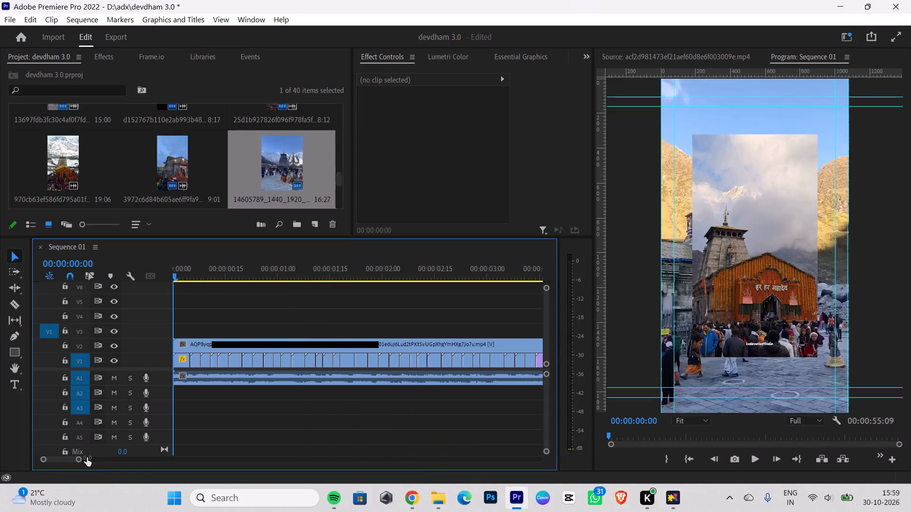
drag(87, 457, 89, 453)
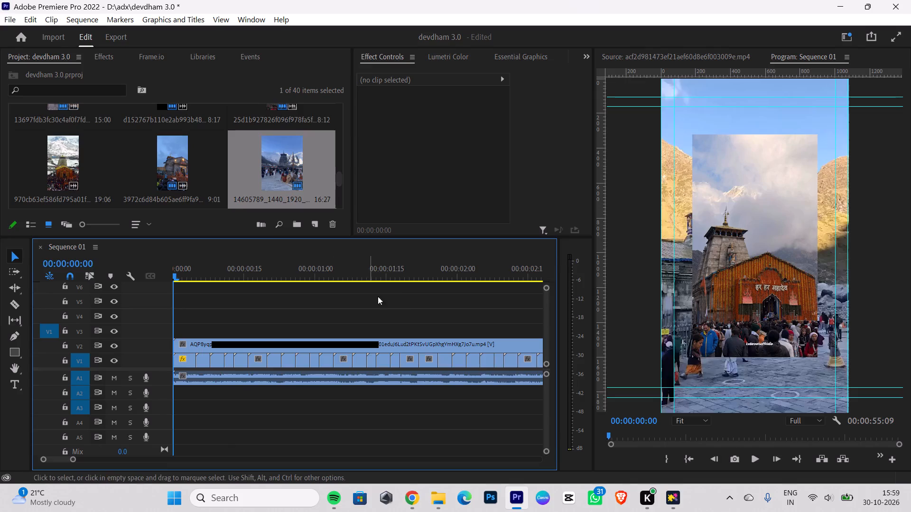
scroll(402, 293, down, 20)
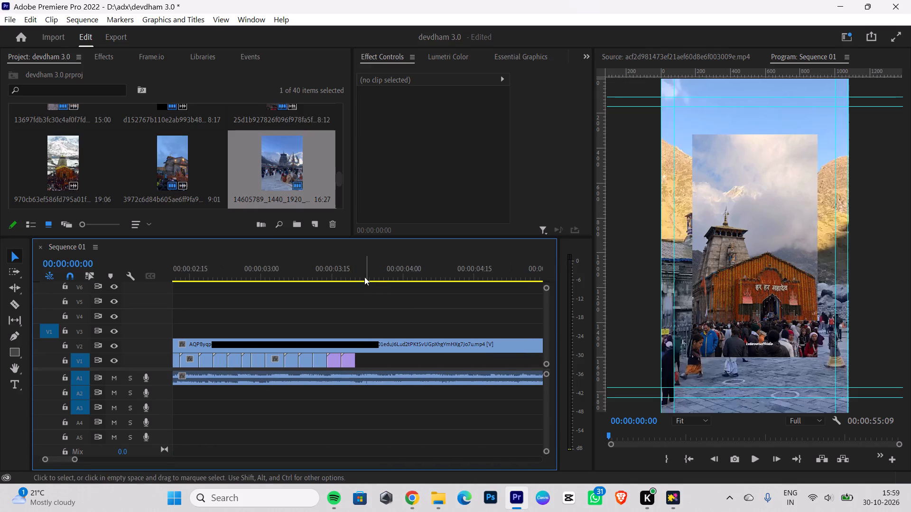
drag(375, 254, 344, 270)
drag(363, 274, 355, 274)
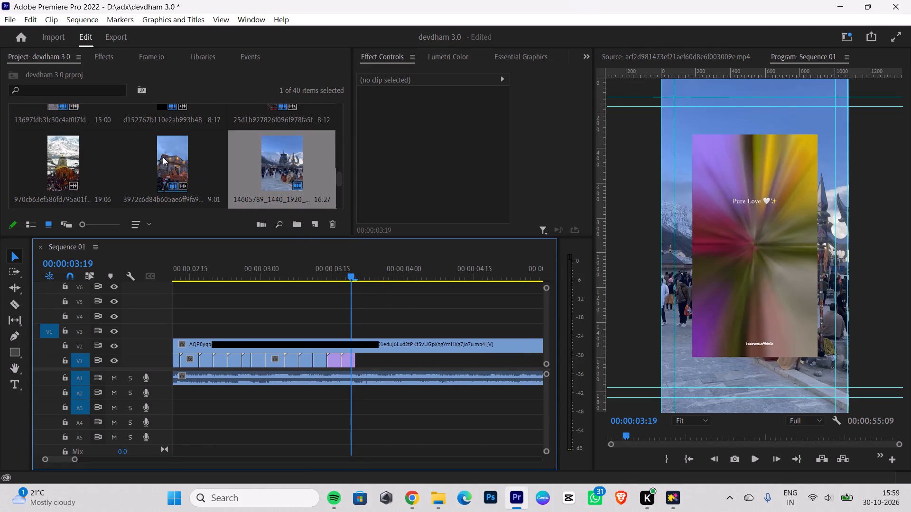
Look through the footage in the project bin for a Kedarnath clip to use after the last V1 clip.
scroll(163, 157, up, 1)
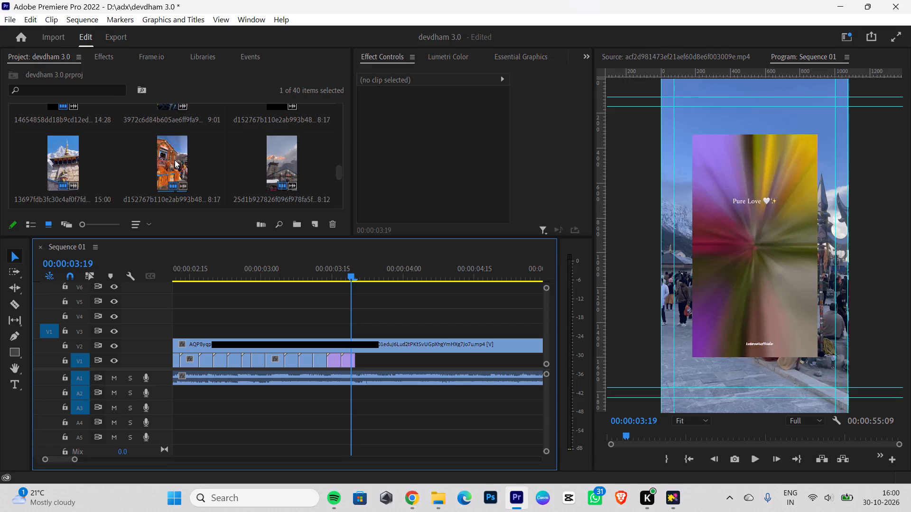
scroll(186, 150, up, 3)
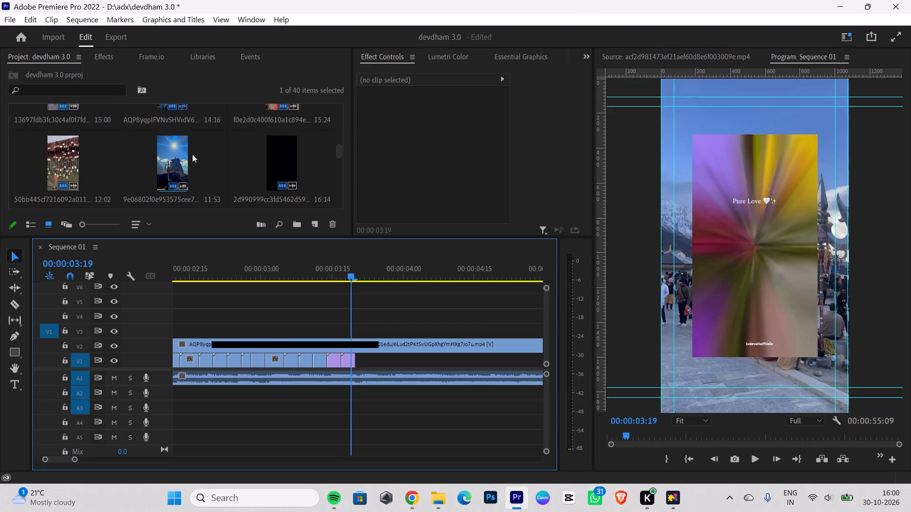
scroll(192, 154, up, 6)
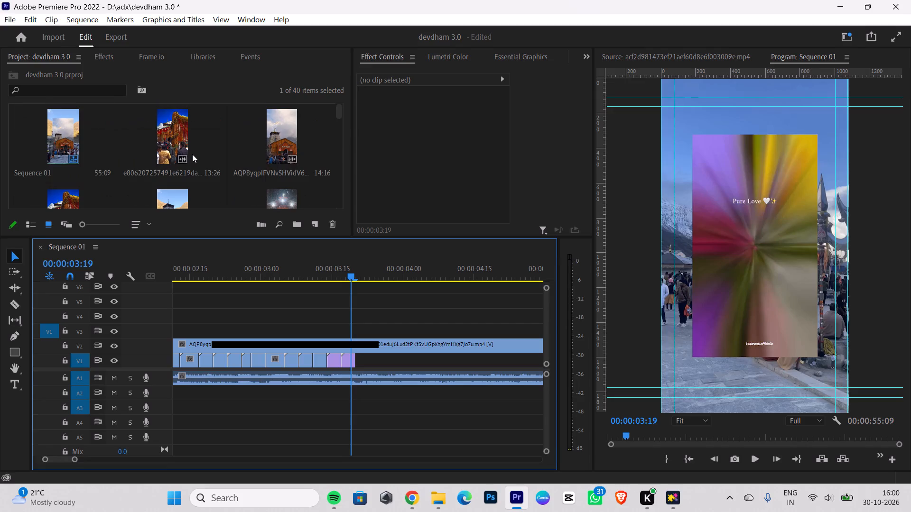
scroll(192, 154, up, 5)
scroll(130, 146, down, 10)
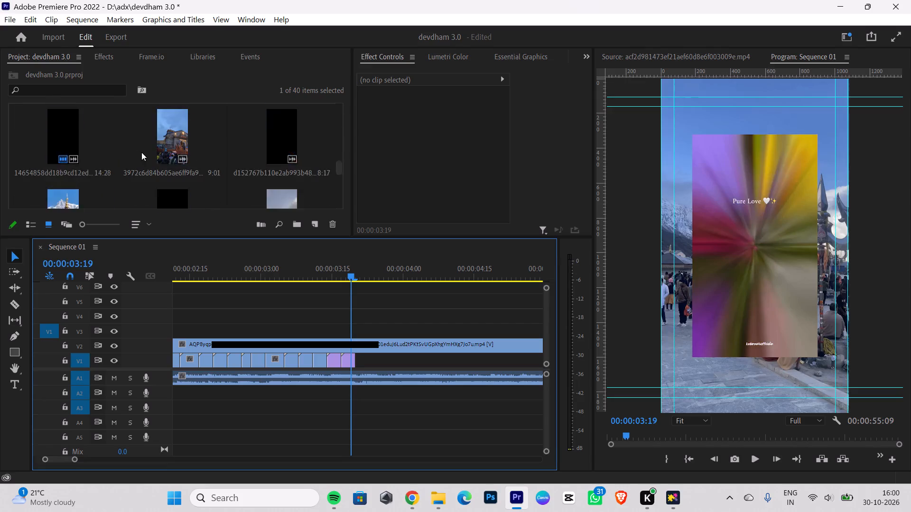
scroll(151, 152, down, 8)
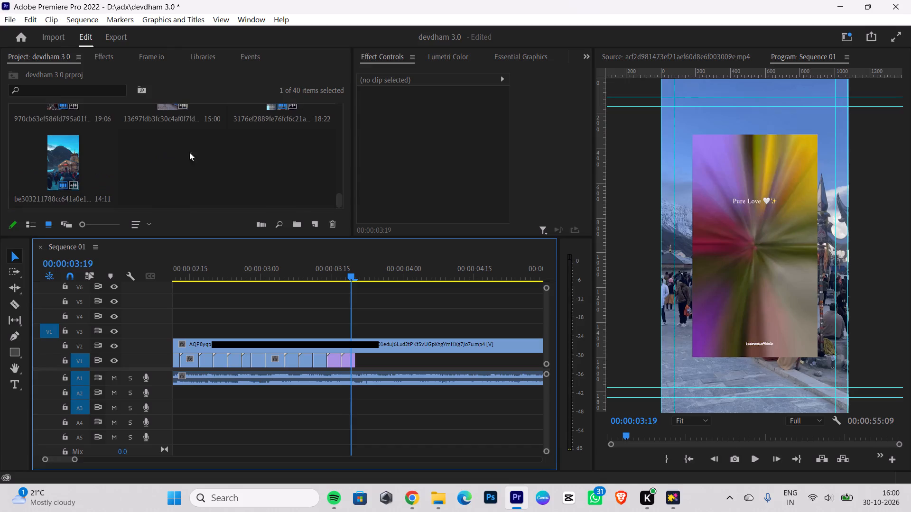
click(423, 493)
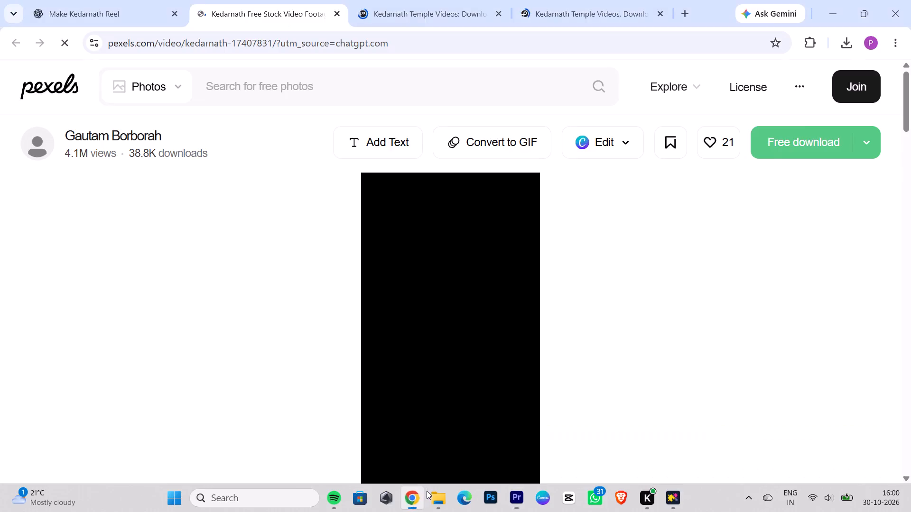
click(440, 488)
click(420, 496)
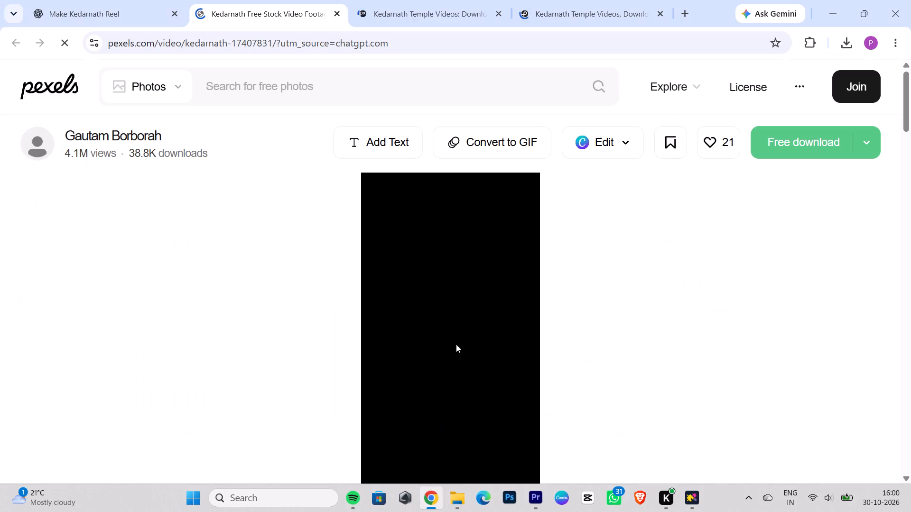
click(437, 0)
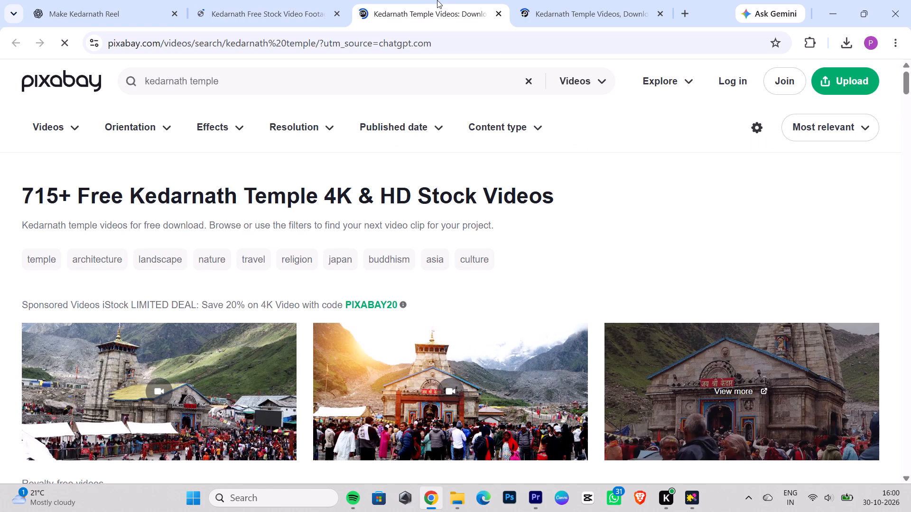
scroll(525, 232, down, 2)
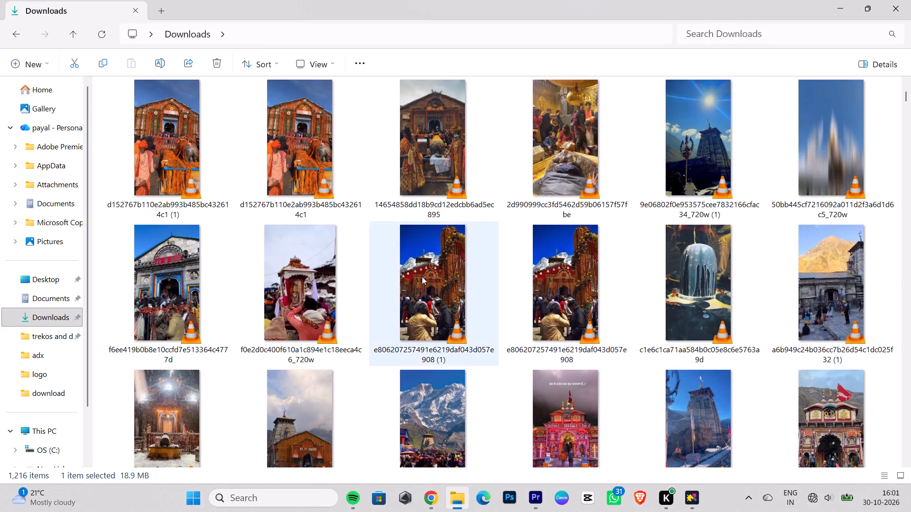
scroll(391, 282, up, 4)
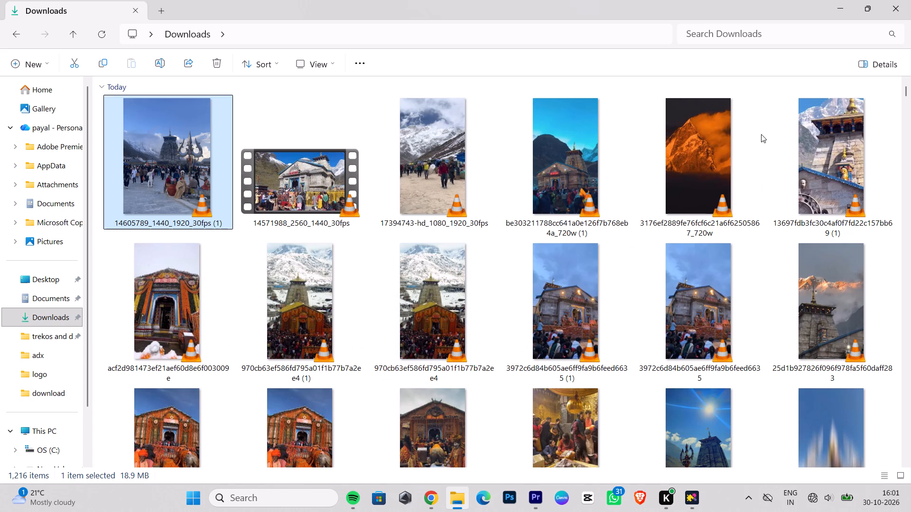
drag(851, 144, 537, 502)
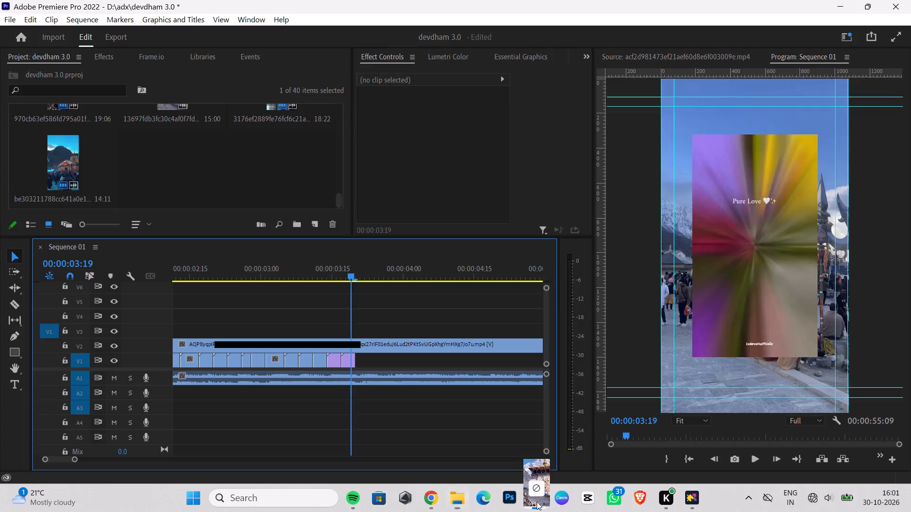
drag(537, 502, 357, 333)
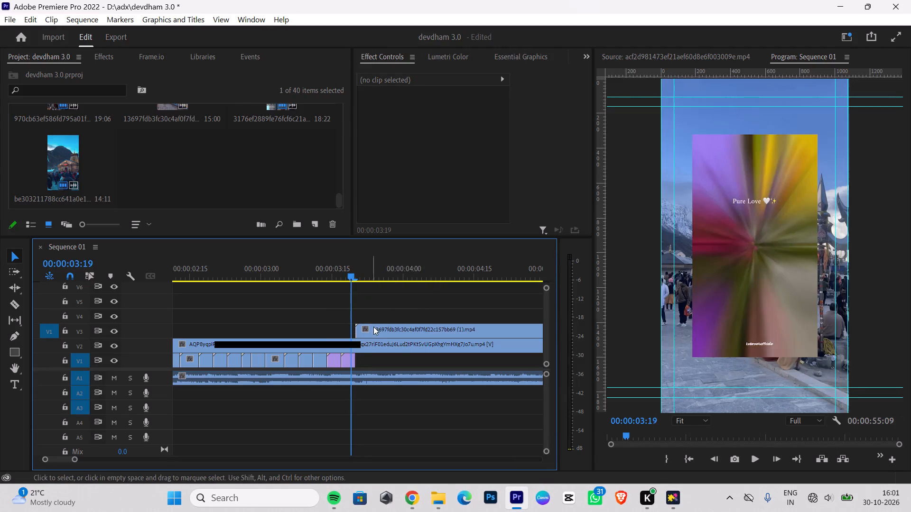
drag(389, 333, 392, 353)
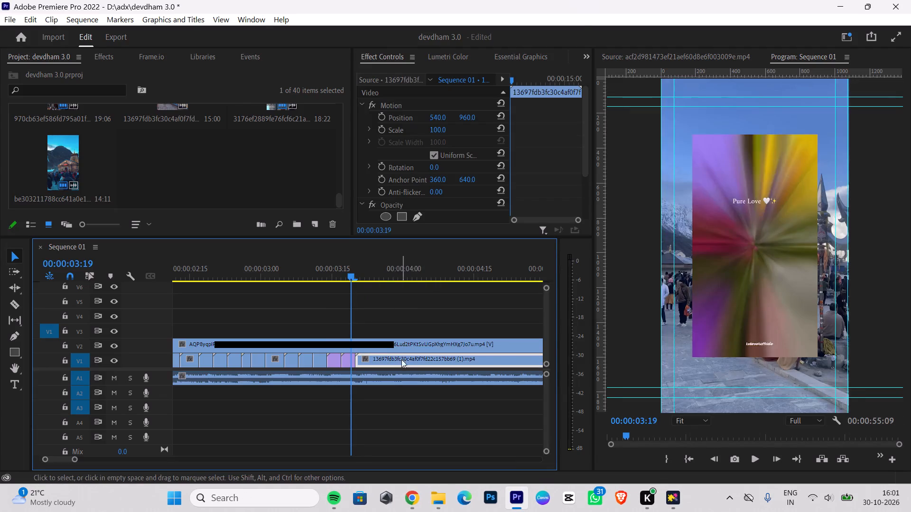
right_click(403, 361)
click(461, 457)
Cut the new V1 clip at 00:00:03:23 and delete the part after the cut.
key(Right)
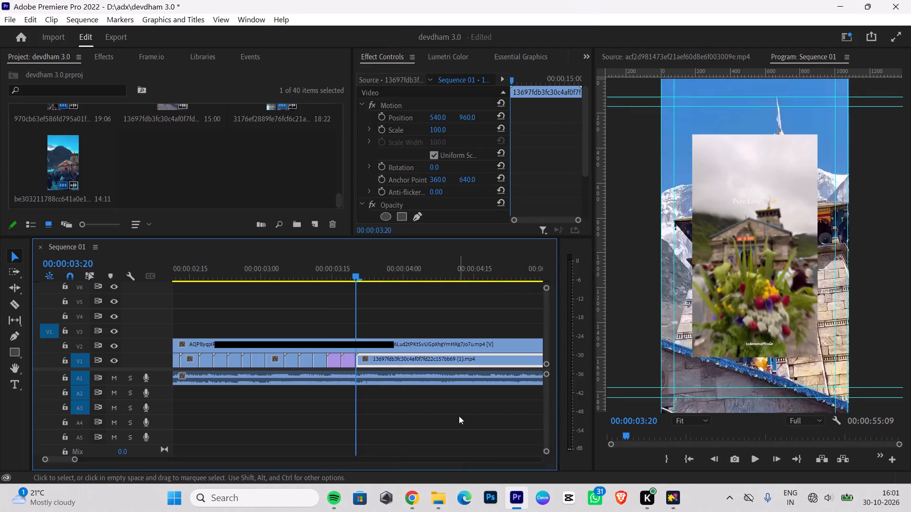
key(Right)
key(Right)
key(Right)
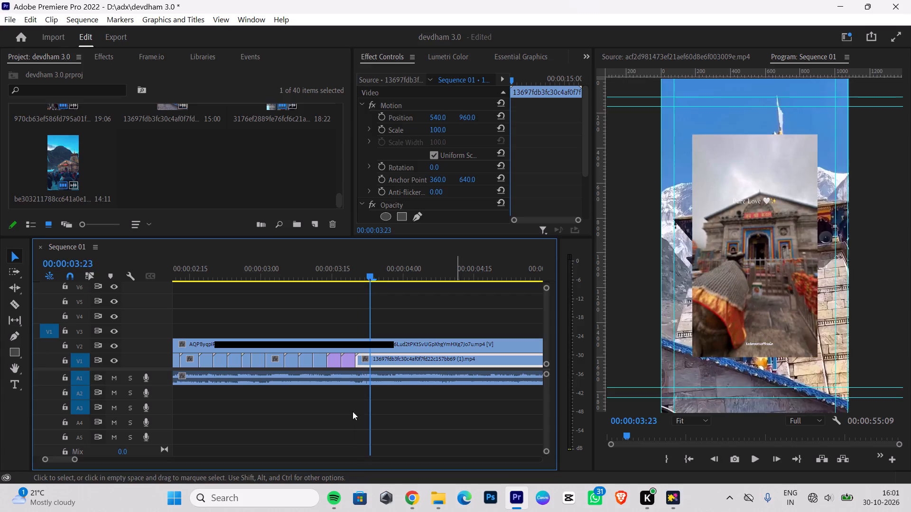
click(9, 303)
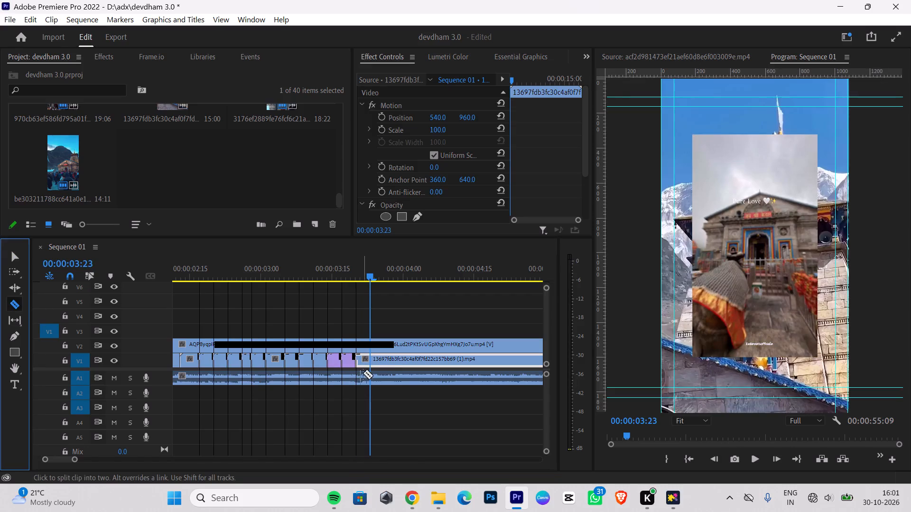
click(369, 357)
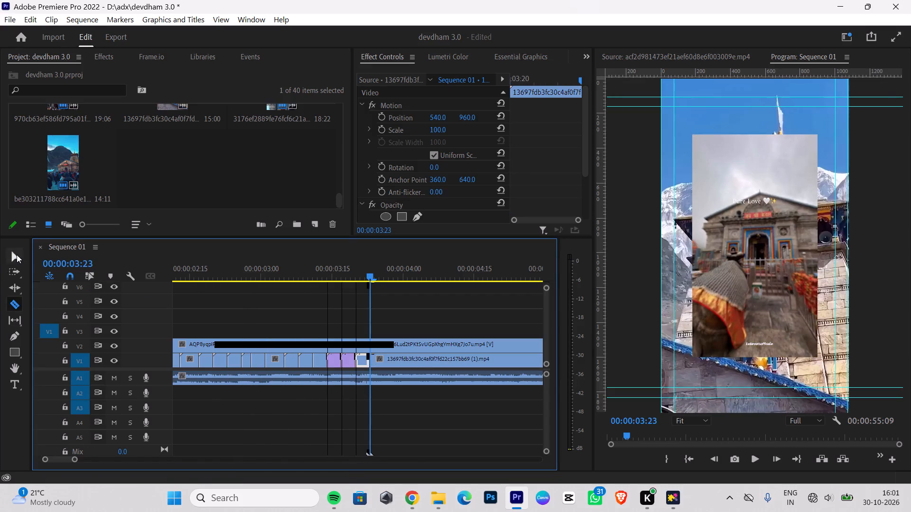
click(17, 255)
click(426, 358)
key(BackSpace)
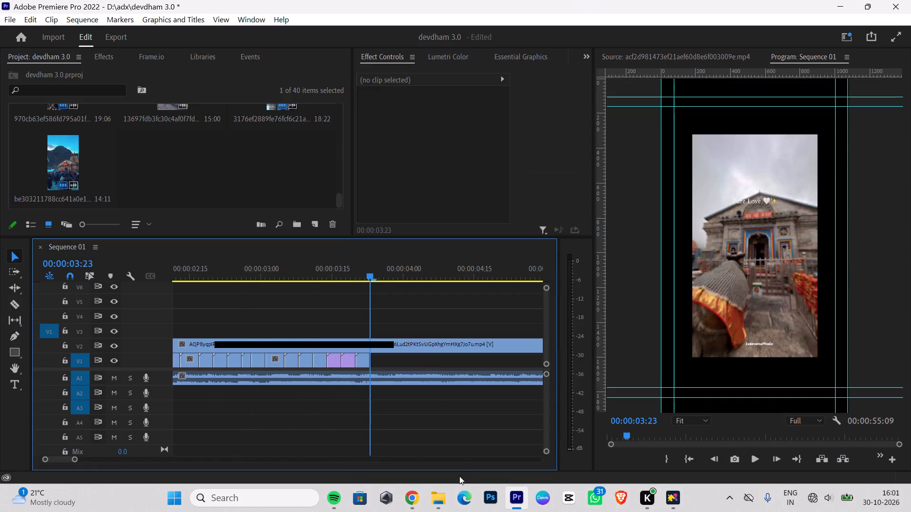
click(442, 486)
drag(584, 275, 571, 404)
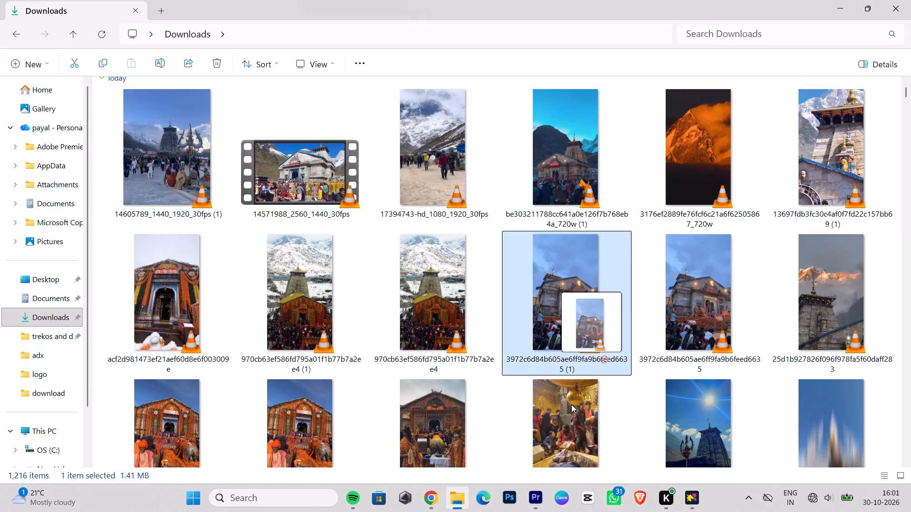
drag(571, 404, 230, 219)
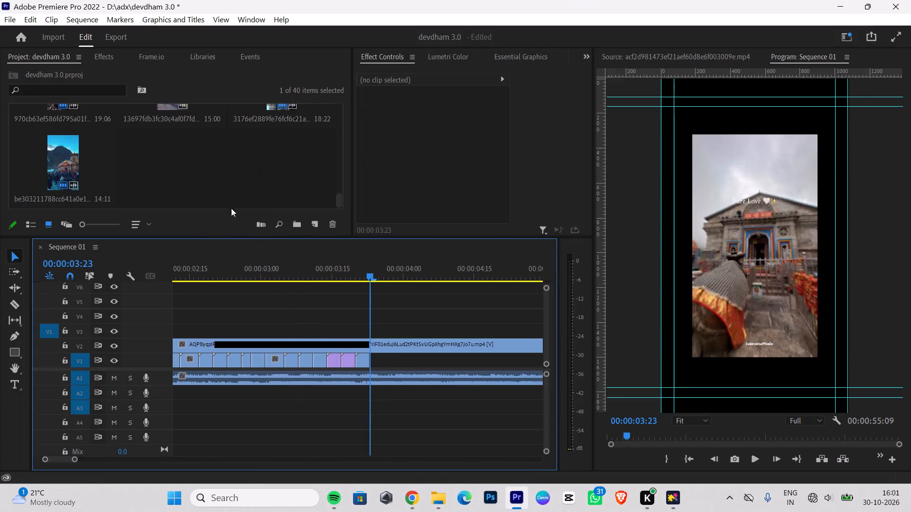
Add the clip 25d1b927826f096f978fa5f60daff283 from the Downloads folder to V1 after the last clip, without its audio, and scale it to the frame size.
click(433, 491)
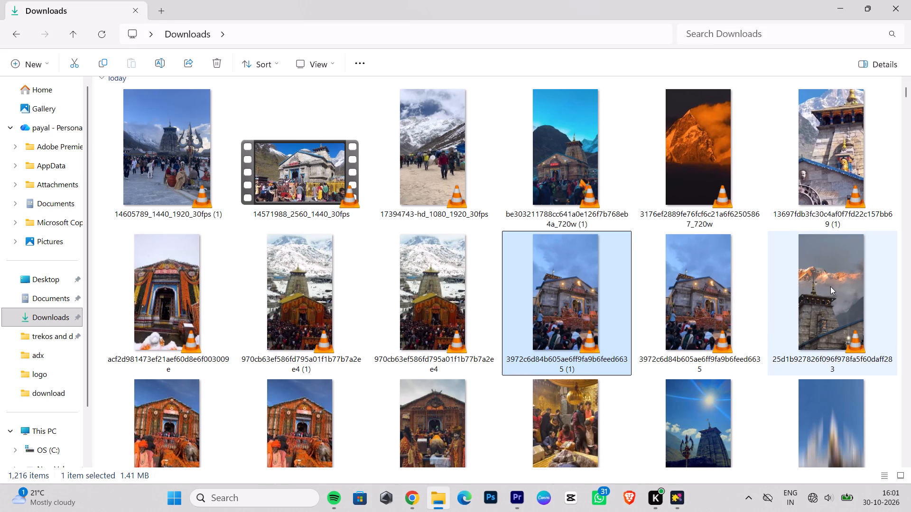
drag(830, 286, 537, 498)
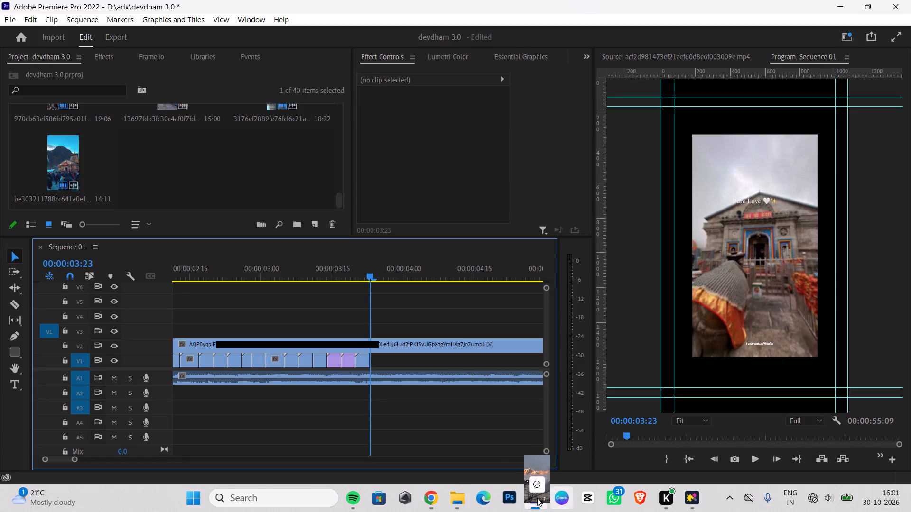
drag(537, 498, 272, 174)
drag(174, 160, 401, 341)
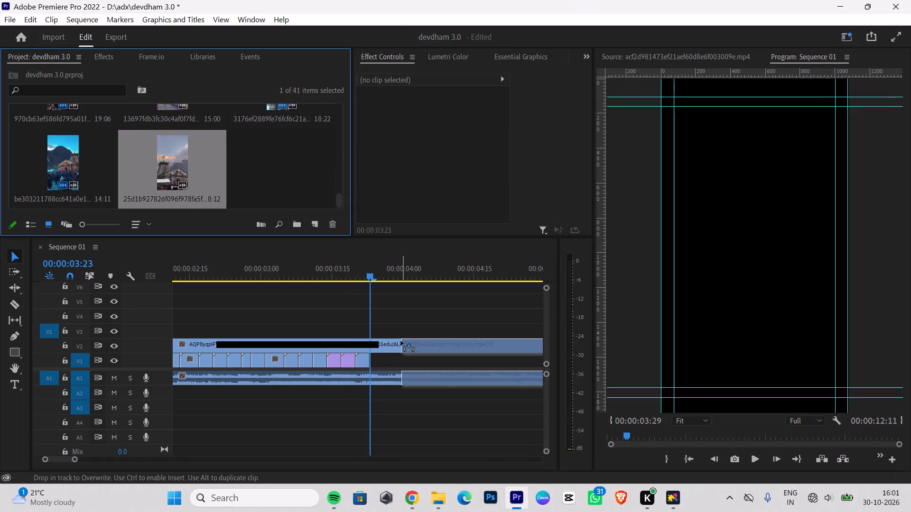
drag(401, 341, 394, 308)
click(421, 403)
key(BackSpace)
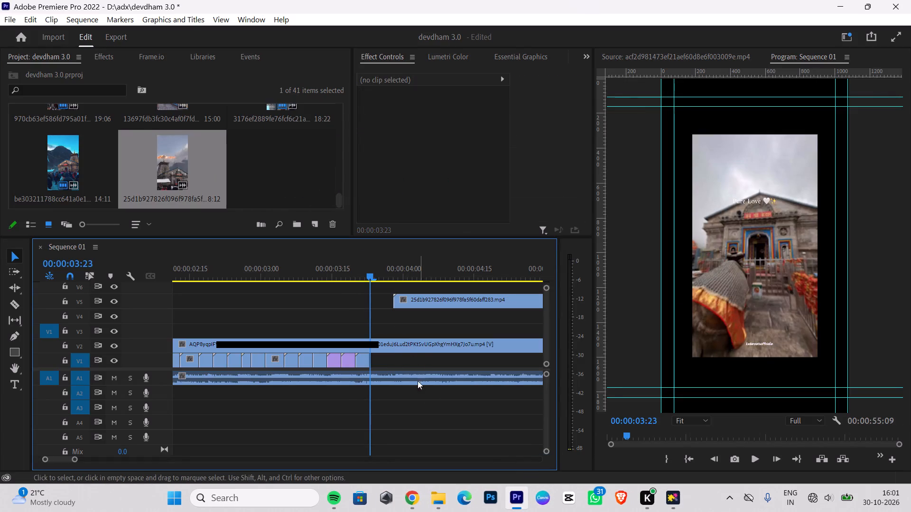
drag(417, 302, 397, 353)
right_click(399, 357)
click(445, 454)
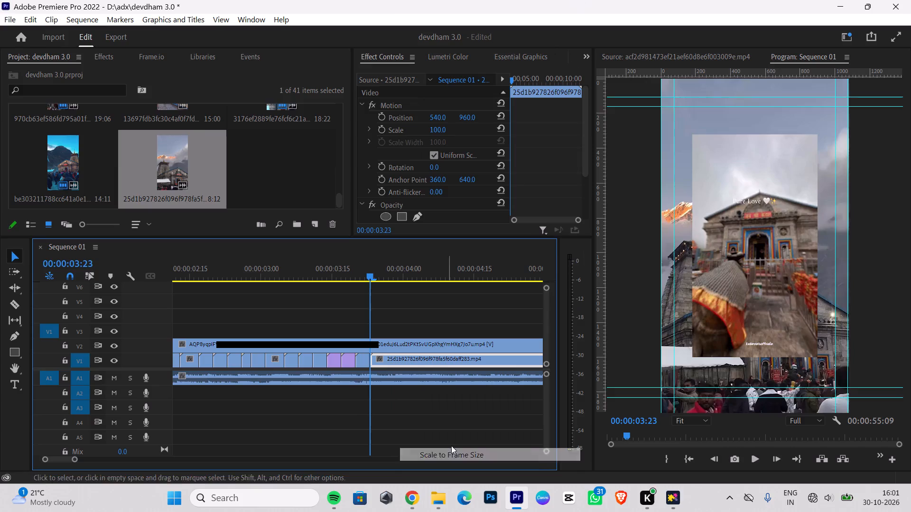
Cut the new V1 clip at 00:00:03:26 and delete the part after the cut.
key(Right)
key(Right)
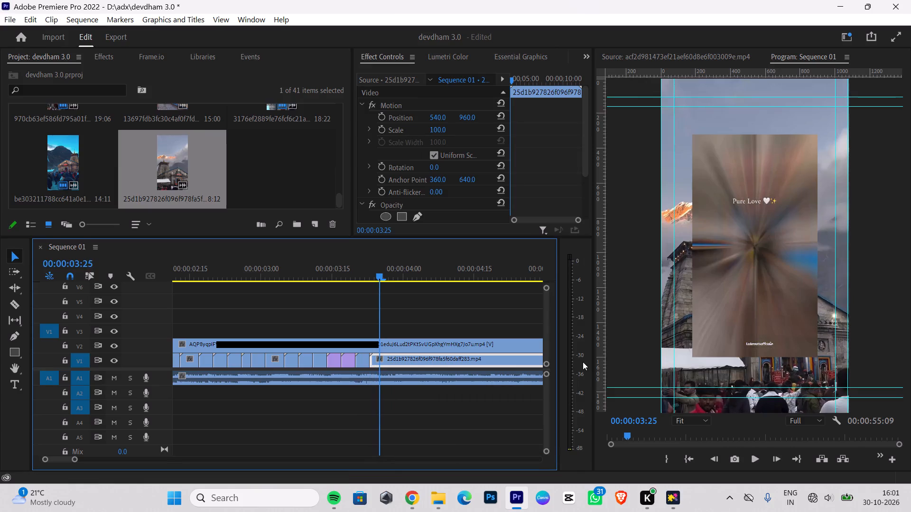
key(Right)
key(Left)
key(Right)
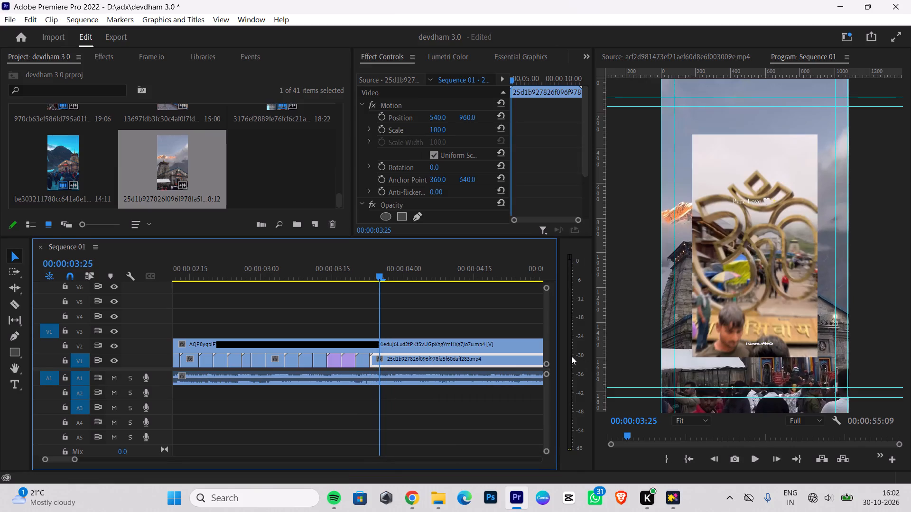
click(14, 306)
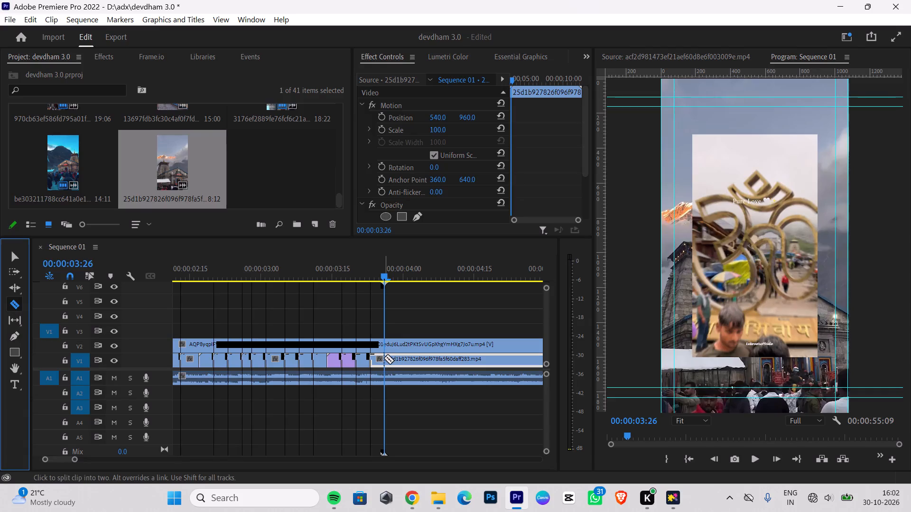
click(383, 357)
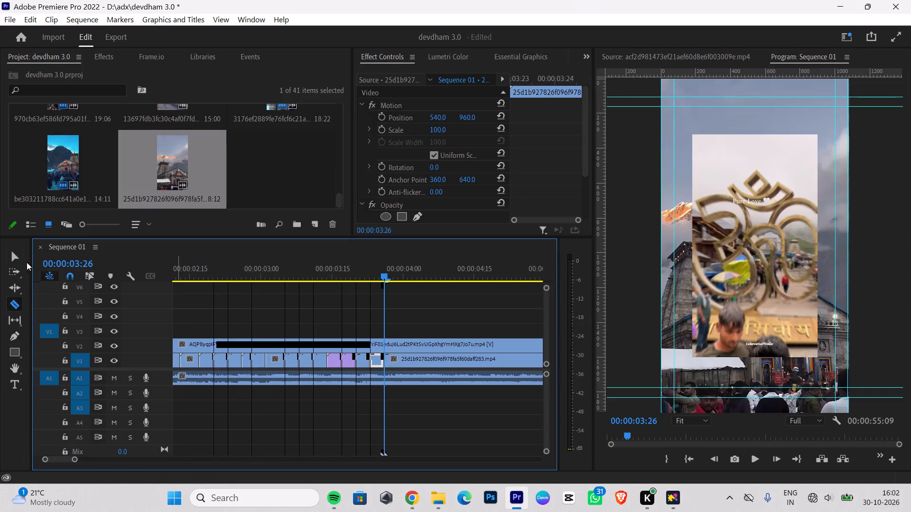
click(17, 253)
click(434, 358)
key(BackSpace)
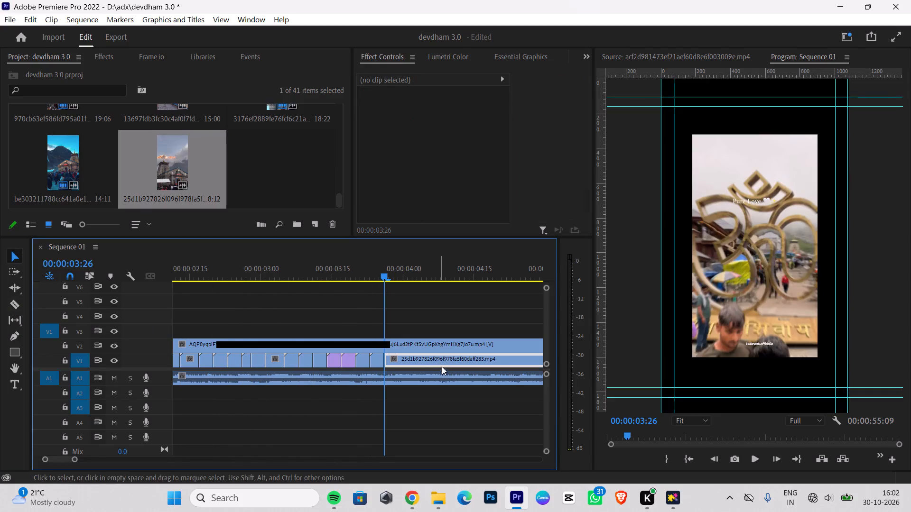
Import the clip acf2d981473ef21aef60d8e6f003009e from the Downloads folder, place it on V4 near 00:00:03:23 and delete its audio.
click(446, 497)
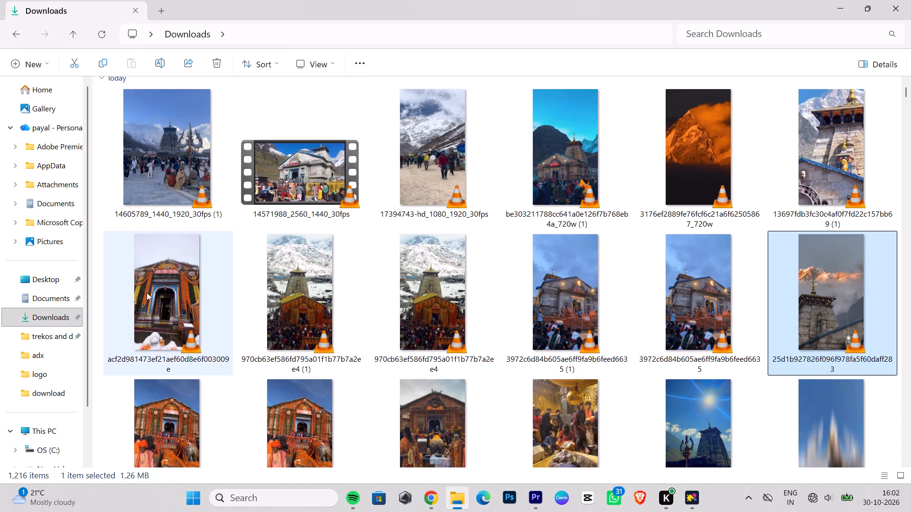
drag(185, 298, 311, 227)
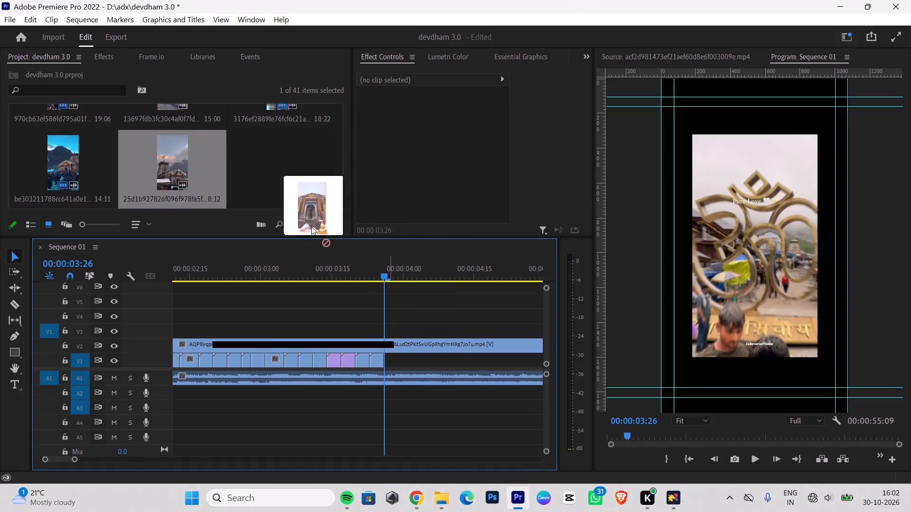
drag(311, 227, 270, 190)
drag(267, 163, 371, 312)
click(437, 388)
key(BackSpace)
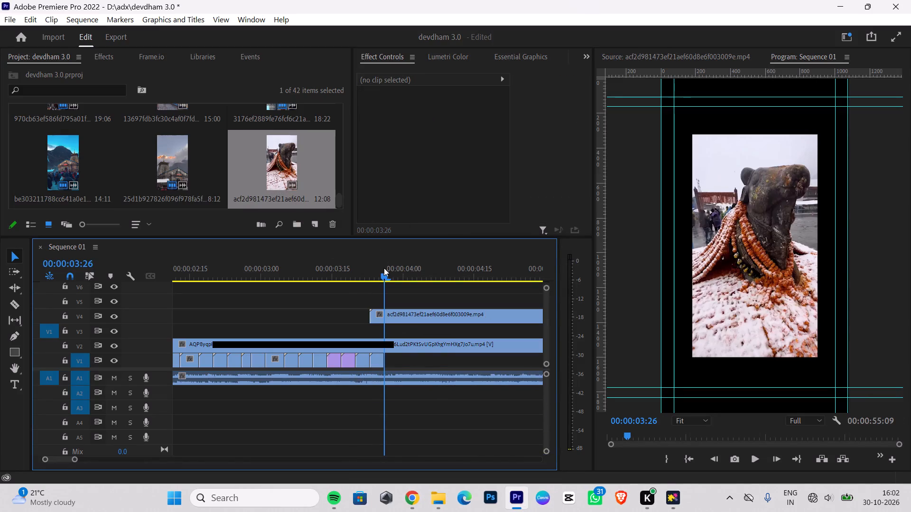
Trim the beginning of the V4 clip so it starts on the snowy, garland-decorated temple entrance.
drag(384, 280, 459, 280)
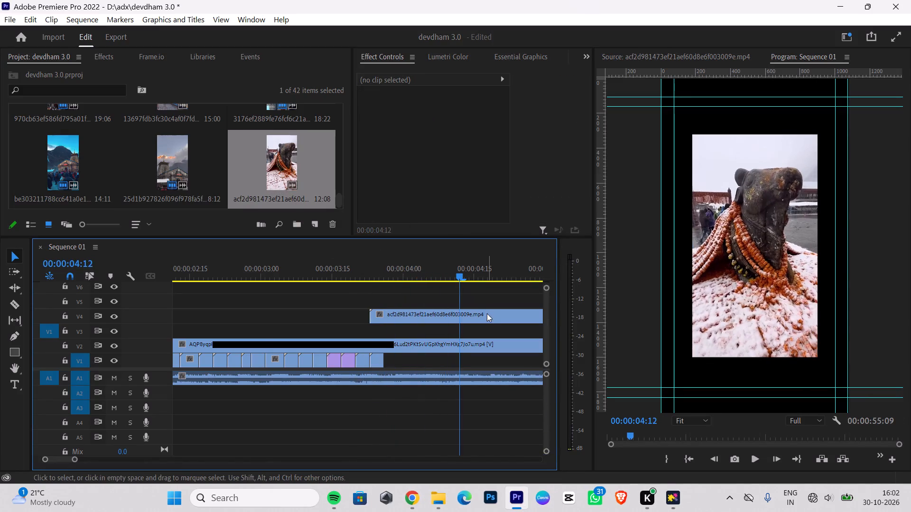
drag(487, 315, 377, 316)
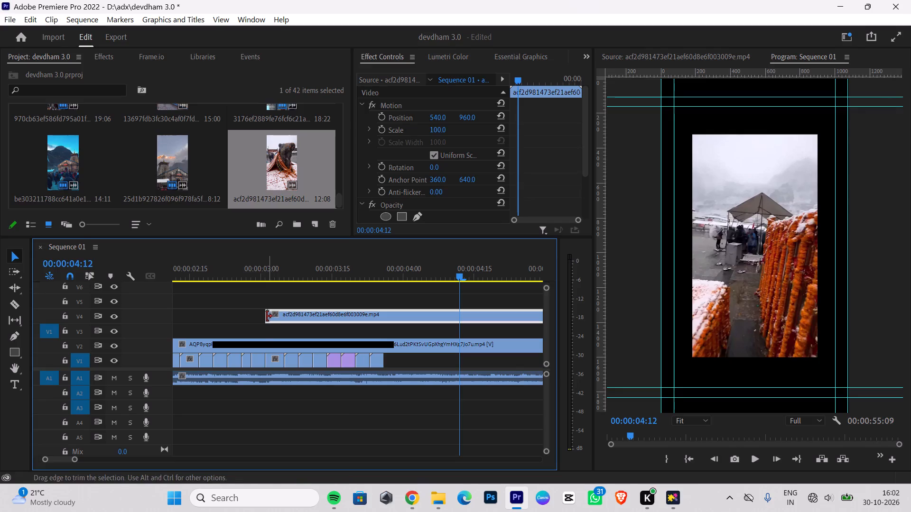
drag(267, 316, 485, 320)
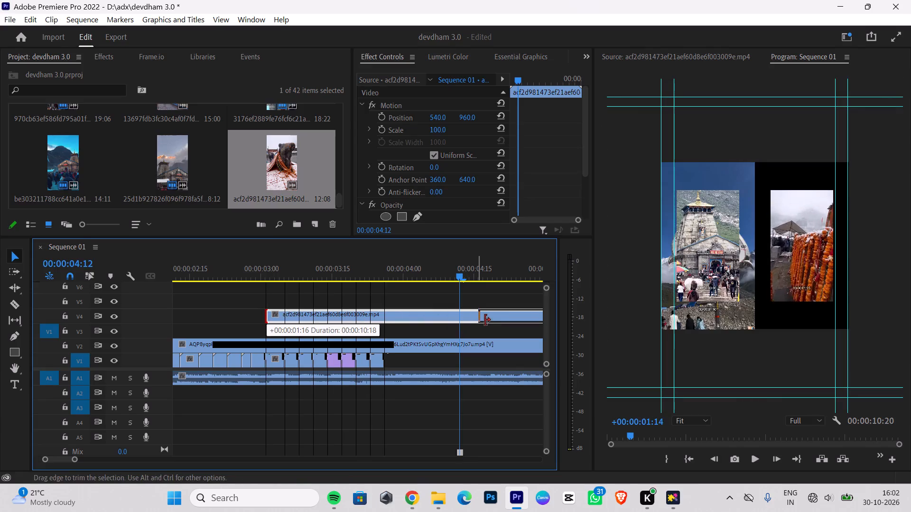
drag(485, 320, 486, 319)
drag(529, 313, 363, 323)
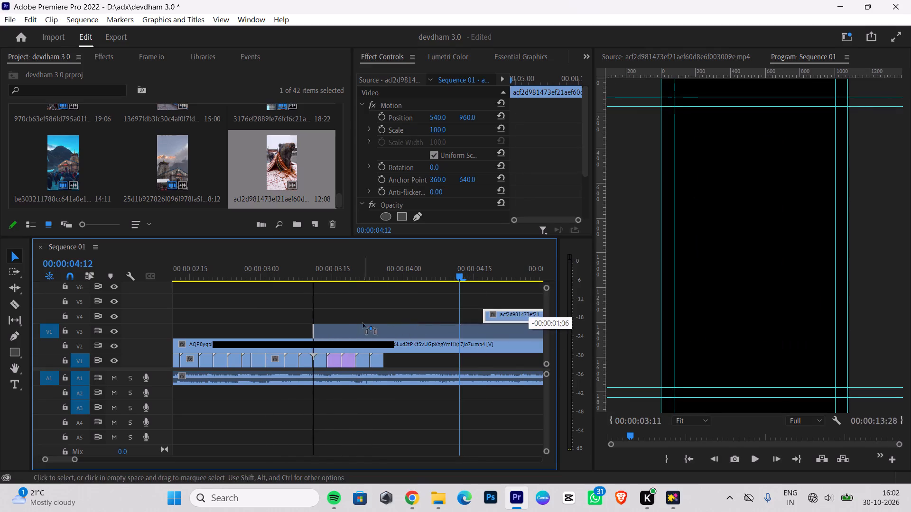
drag(363, 323, 332, 311)
drag(285, 312, 295, 314)
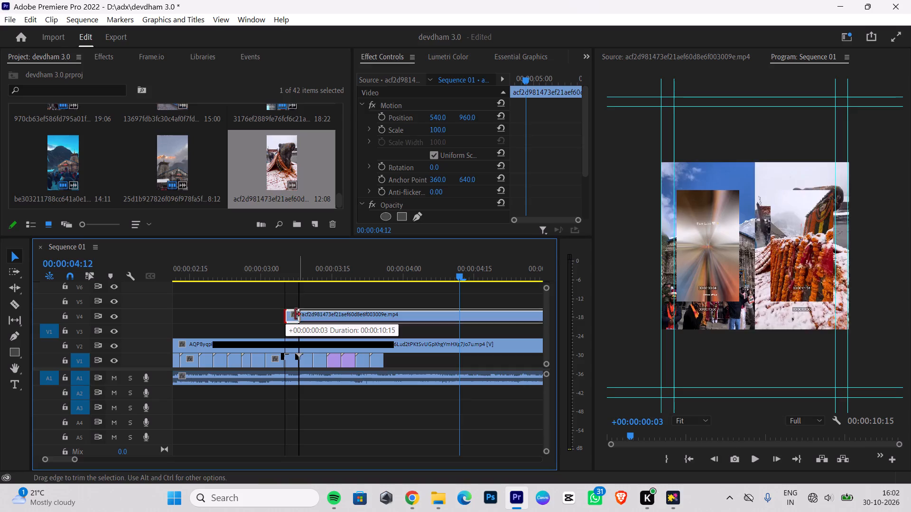
drag(295, 314, 335, 318)
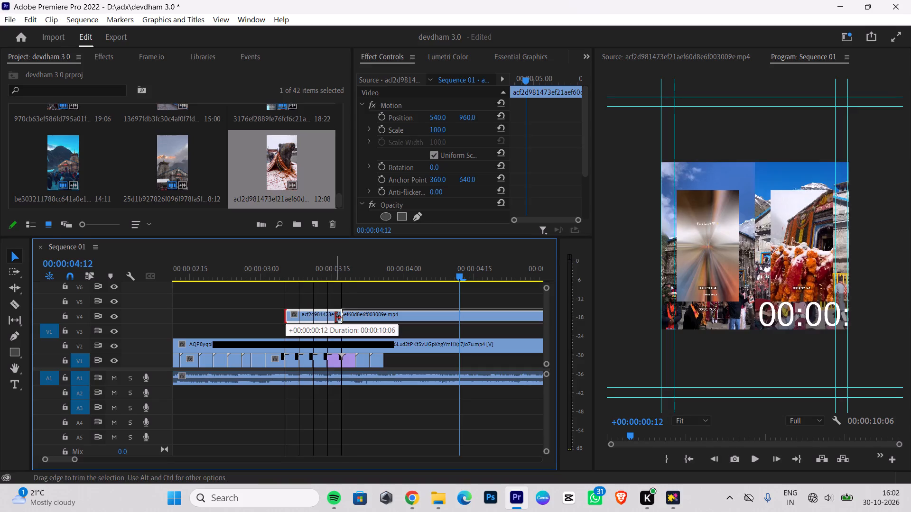
drag(335, 318, 360, 319)
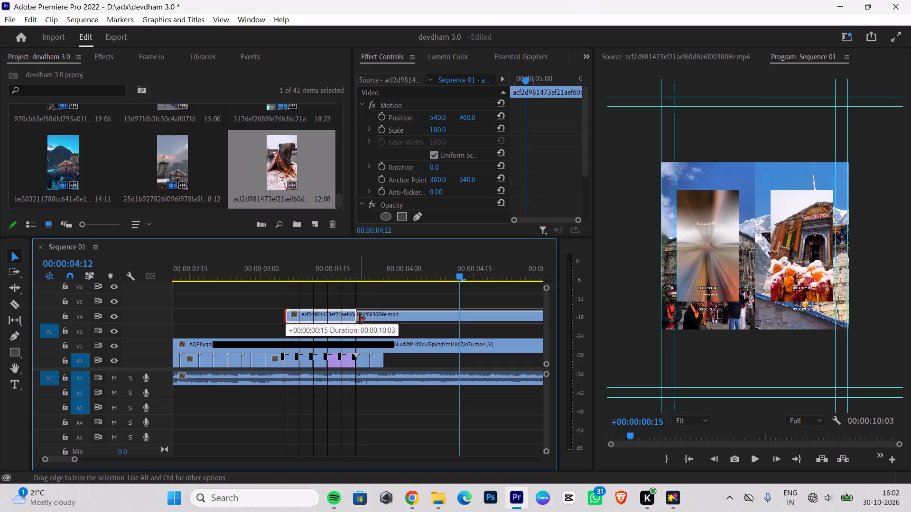
drag(360, 319, 392, 320)
Move the trimmed V4 clip to V1 directly after the last clip and scale it to the frame size.
drag(417, 310, 407, 349)
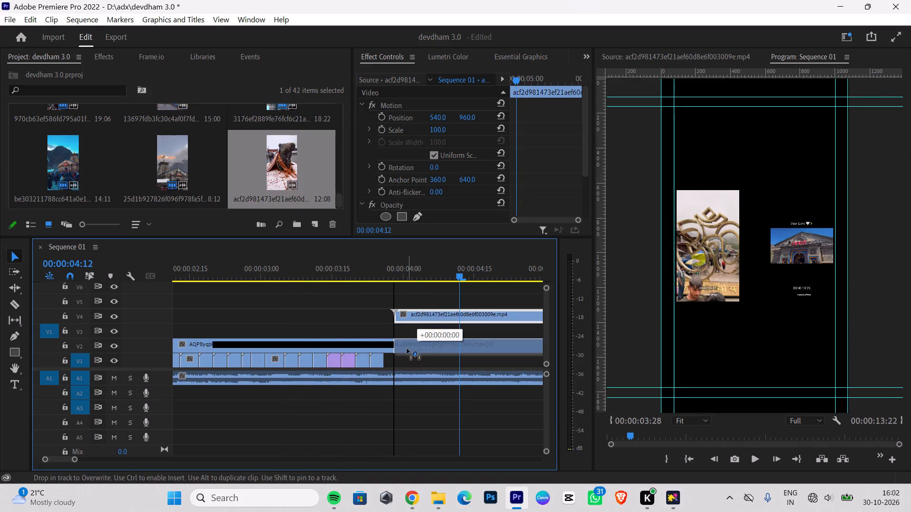
drag(407, 349, 406, 354)
drag(462, 279, 455, 284)
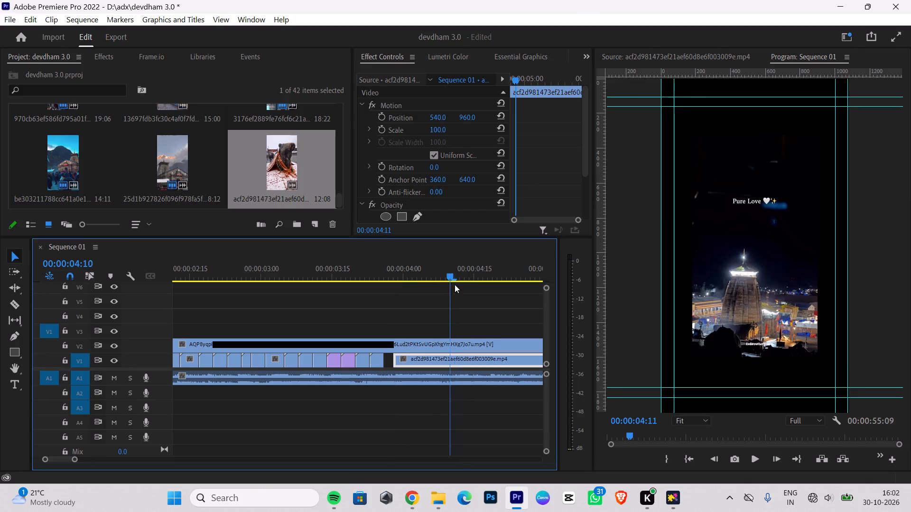
drag(455, 284, 389, 315)
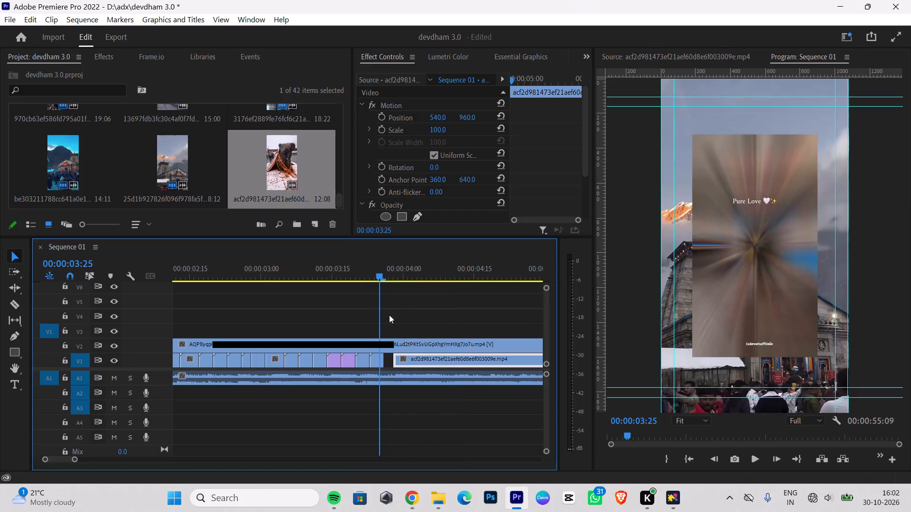
drag(389, 315, 383, 314)
drag(427, 359, 418, 359)
right_click(418, 359)
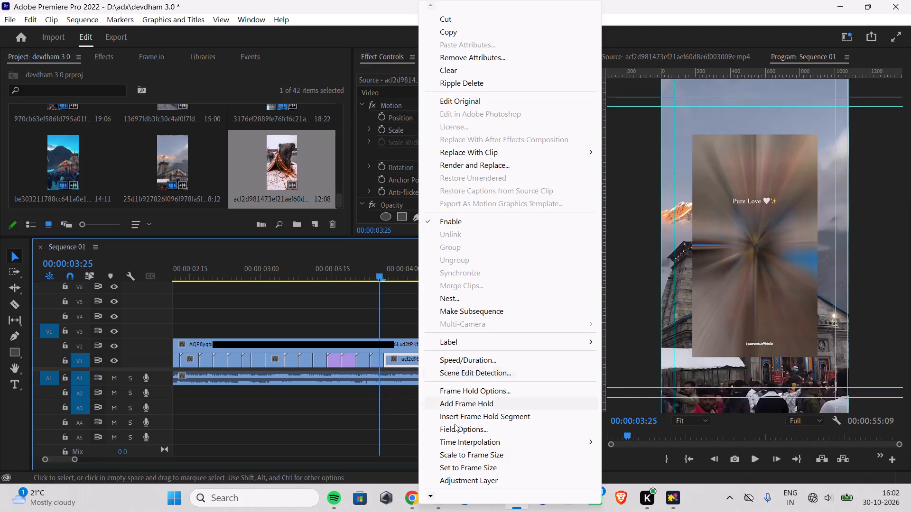
click(445, 456)
Cut the temple entrance clip on V1 at 00:00:03:29 and delete the part after the cut.
key(Right)
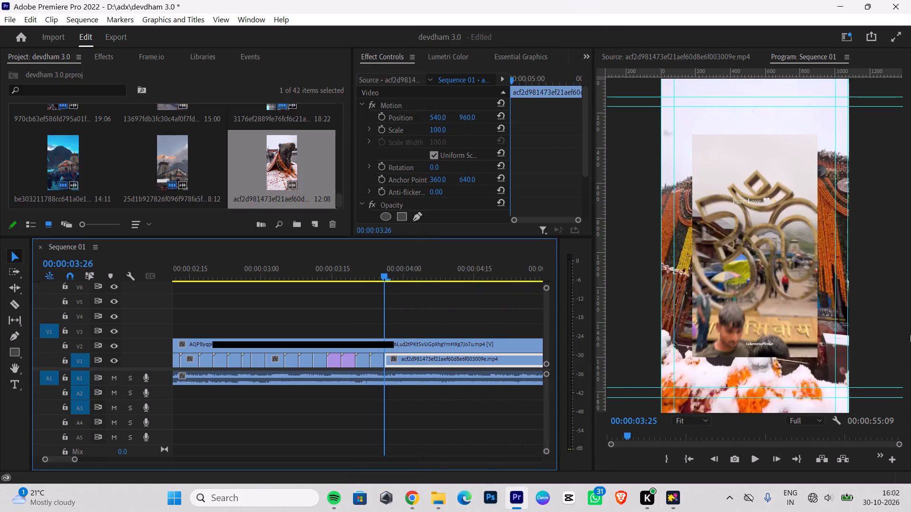
key(Right)
key(Right)
key(Right)
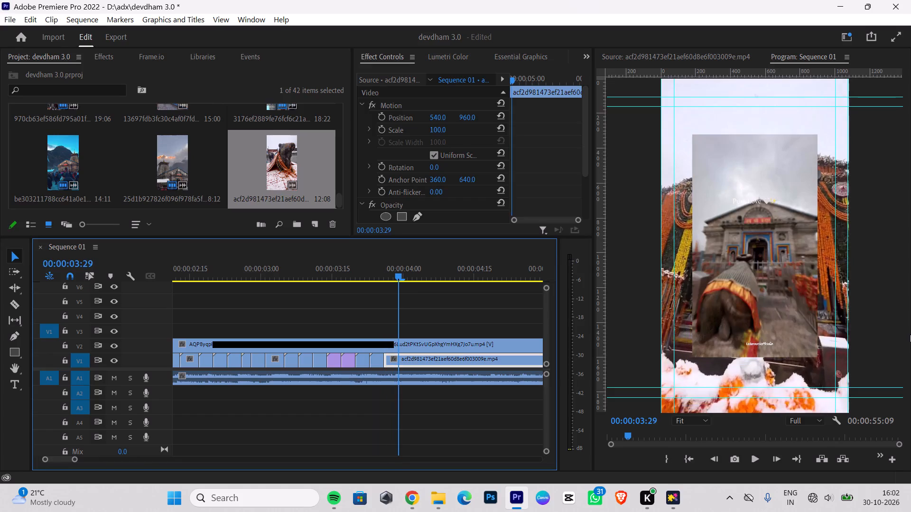
click(17, 302)
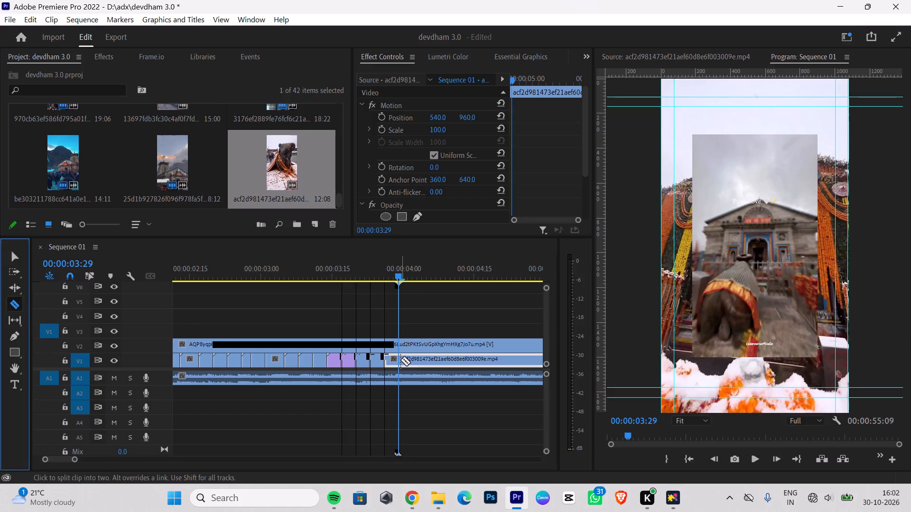
click(400, 356)
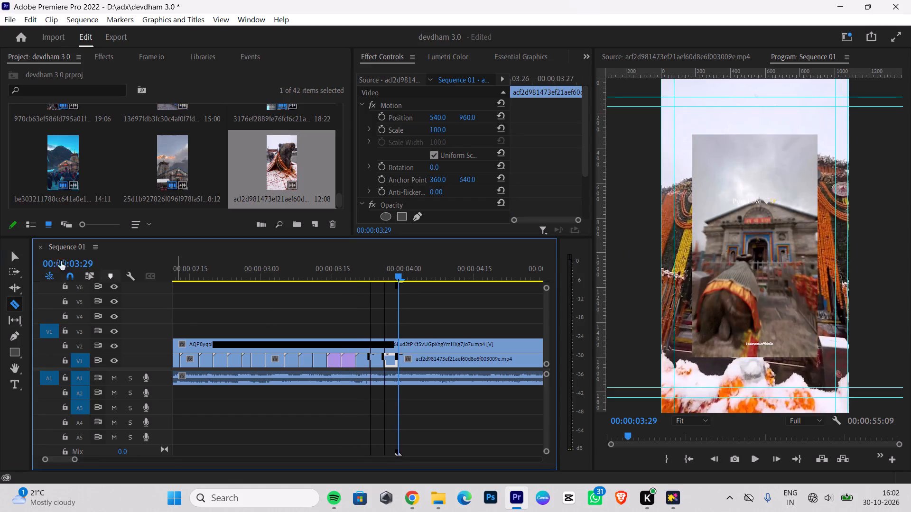
click(17, 256)
click(471, 353)
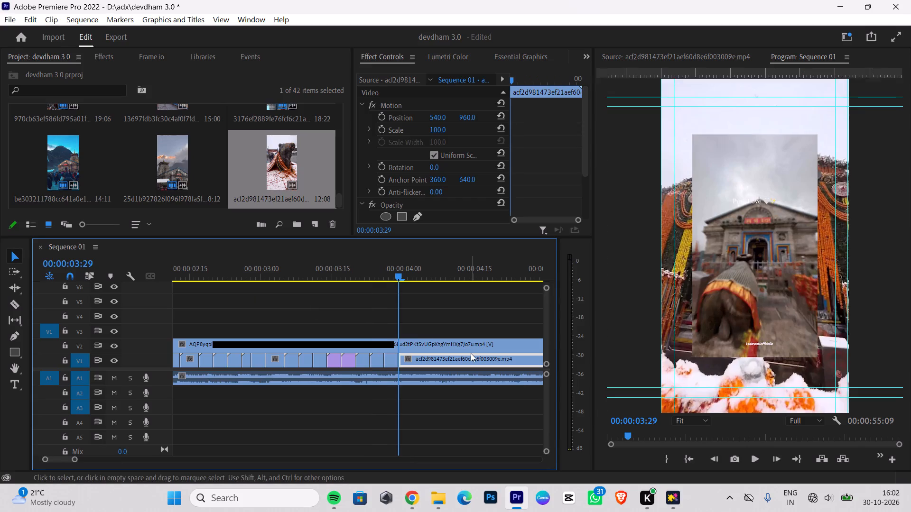
key(BackSpace)
Import the clip 622e94ac80b964ea64d1c39fedcac07e_720w from the Downloads folder, place it on V4 just after 00:00:04:00 and delete its audio.
click(438, 494)
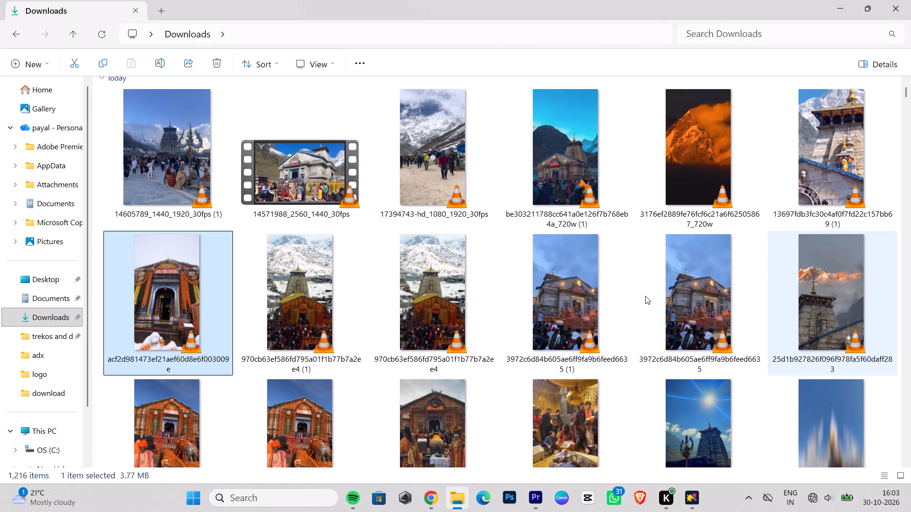
scroll(539, 291, down, 1)
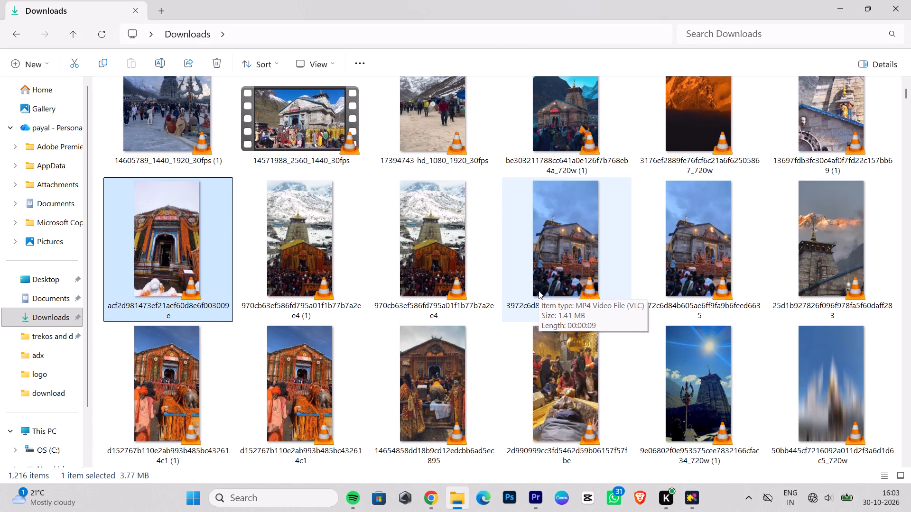
scroll(539, 291, down, 2)
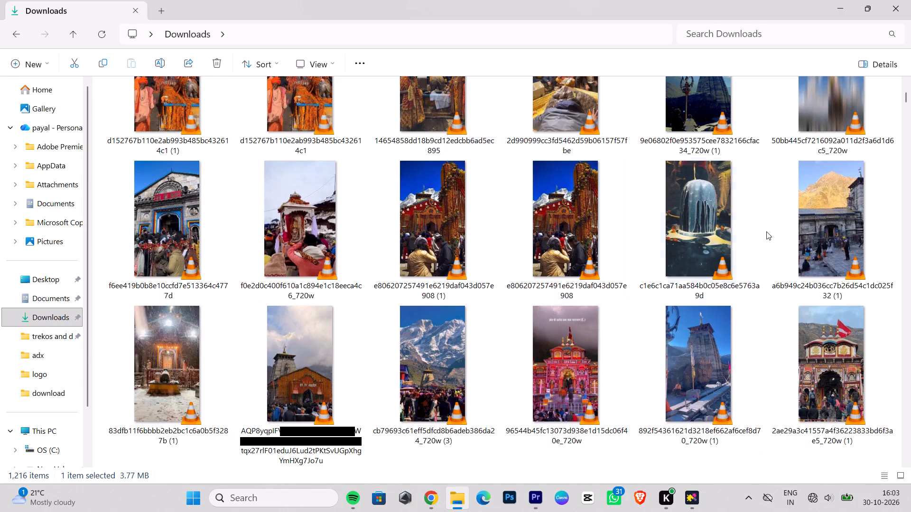
scroll(784, 340, down, 2)
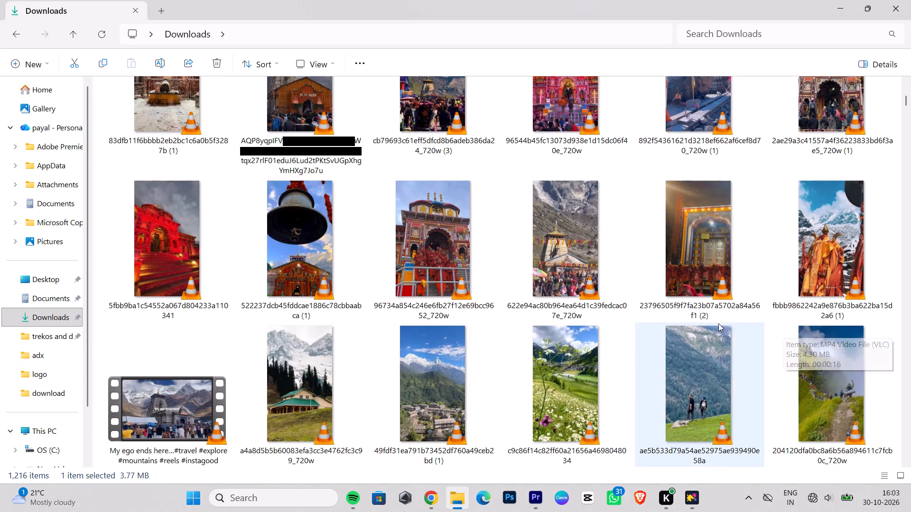
drag(577, 252, 541, 483)
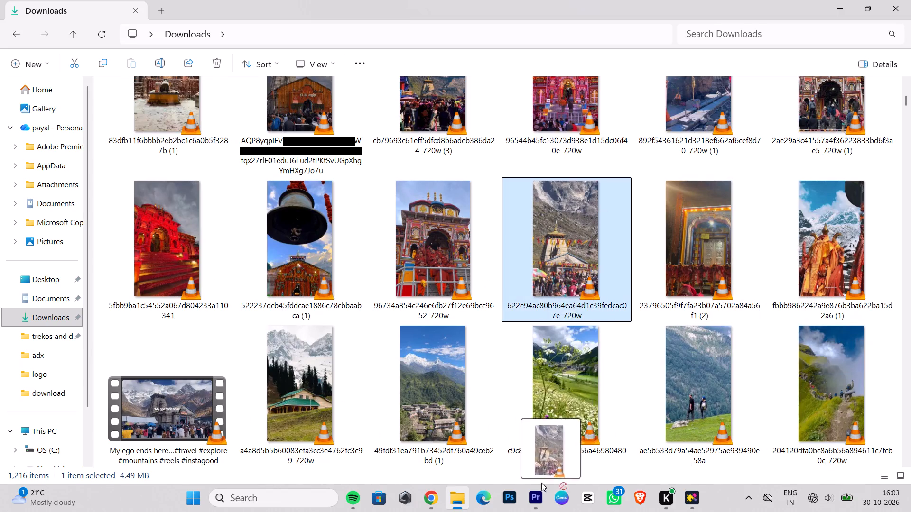
drag(541, 483, 300, 188)
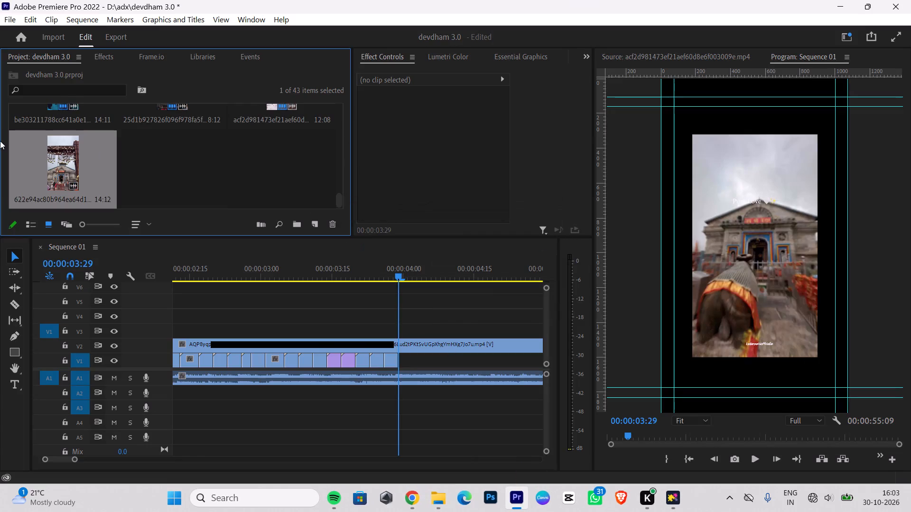
drag(50, 167, 413, 321)
click(439, 384)
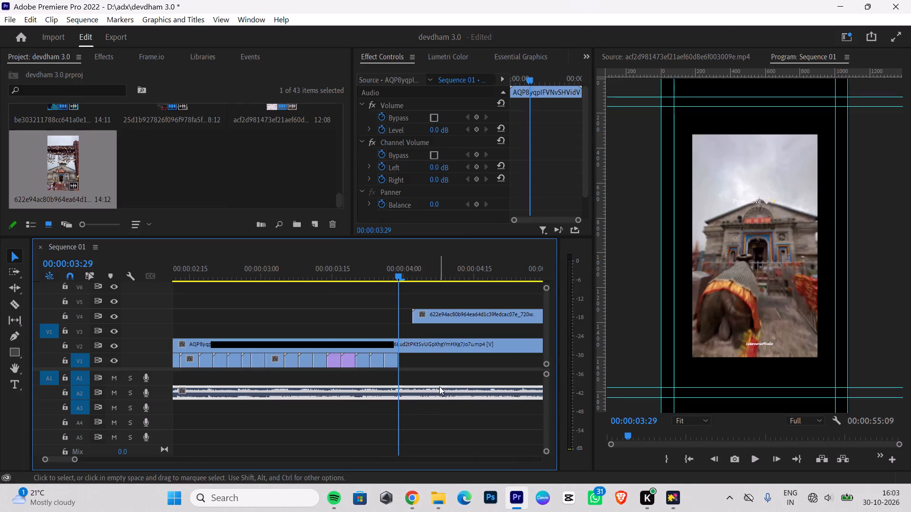
key(ctrl+z)
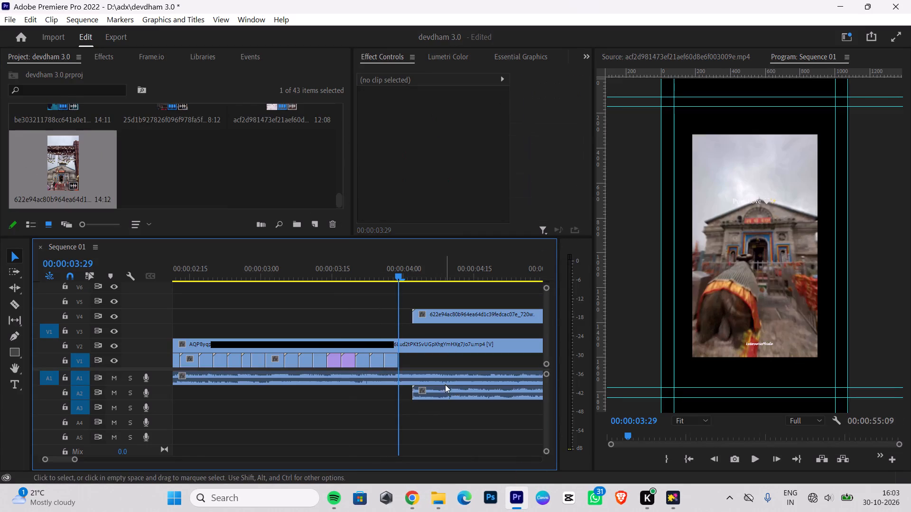
click(447, 392)
key(BackSpace)
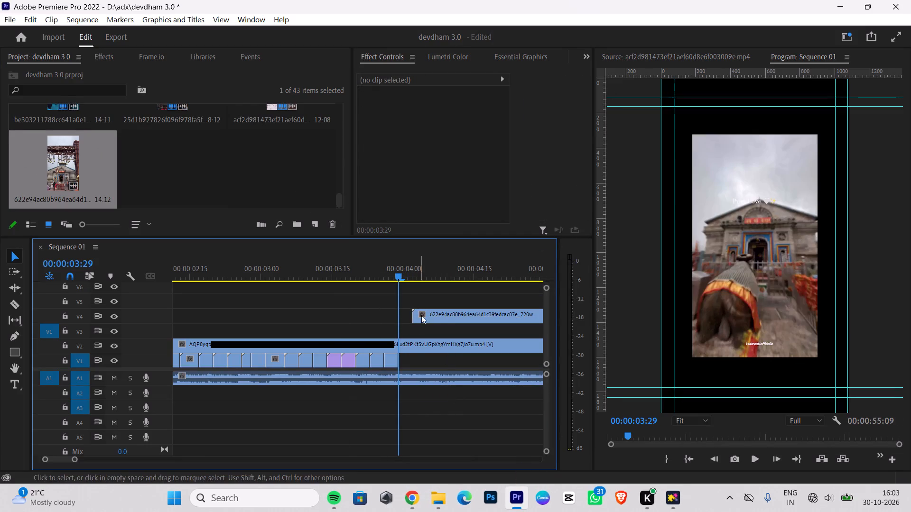
Move the new V4 clip to V1 directly after the last clip and scale it to the frame size.
drag(441, 315, 426, 355)
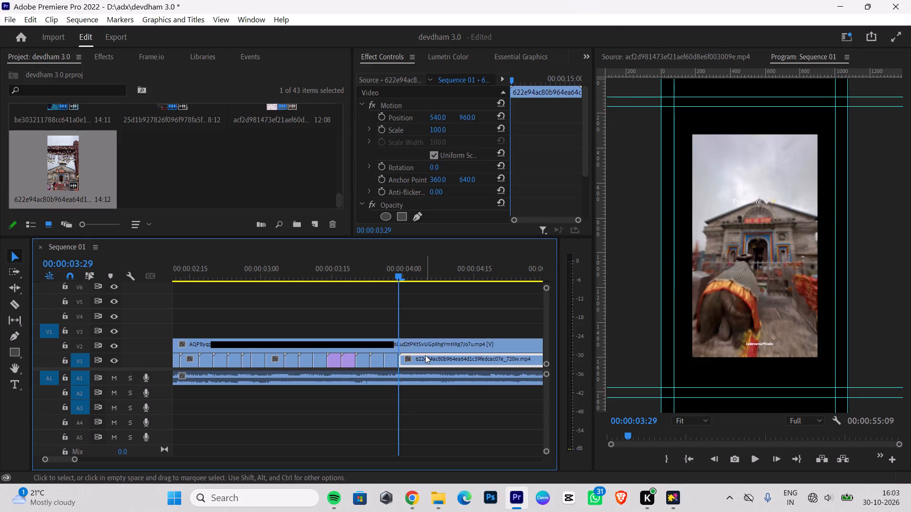
right_click(426, 360)
click(485, 453)
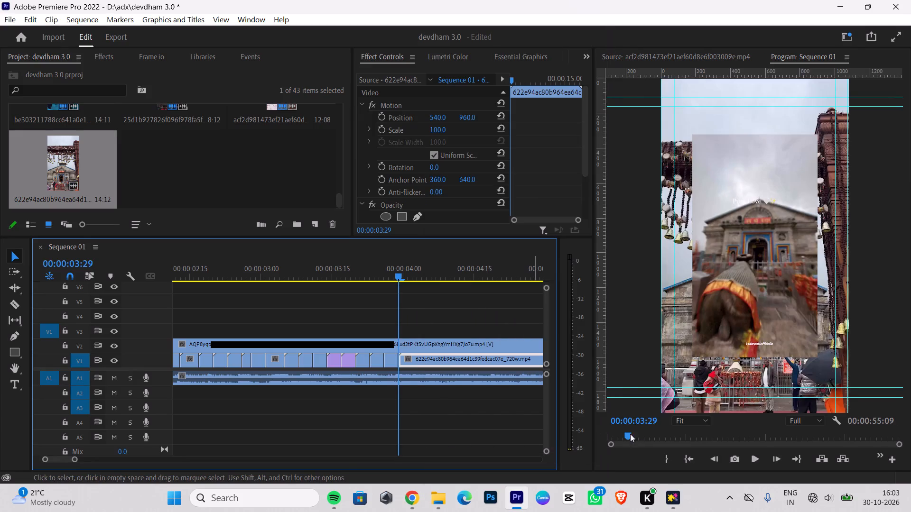
Cut the 622e94ac80b964ea64d1c39fedcac07e_720w clip on V1 at 00:00:04:01 and delete the part after the cut.
key(Right)
key(Right)
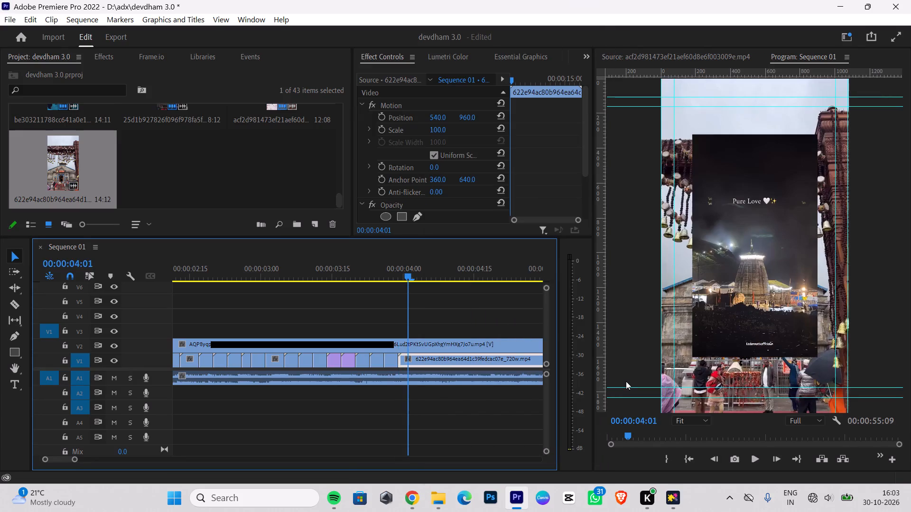
click(12, 304)
click(409, 356)
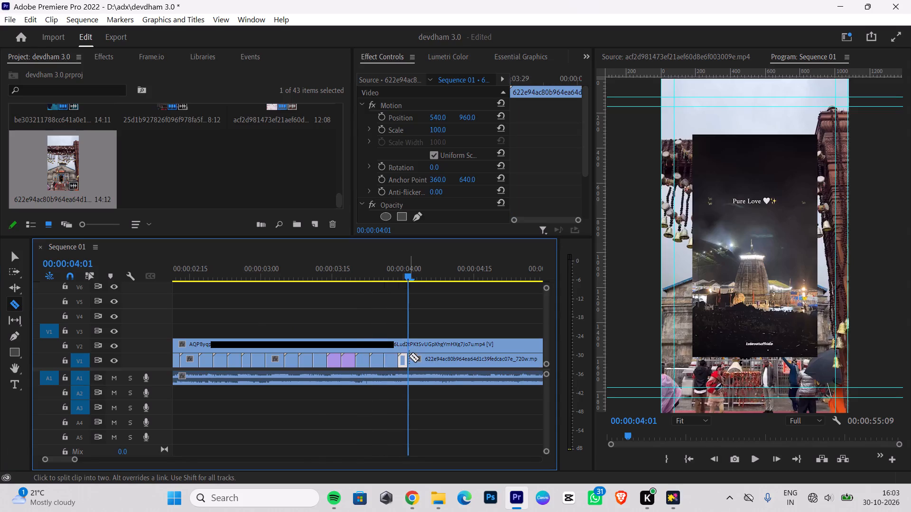
click(16, 257)
click(455, 357)
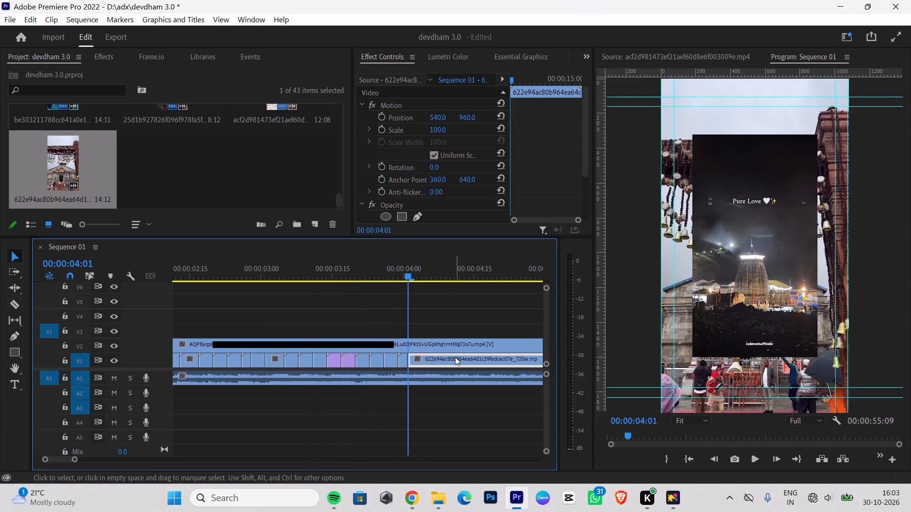
key(BackSpace)
Preview fbbb9862242a9e876b3ba622ba15d2a6 (1) in the Downloads folder, import it, place it on V4 near 00:00:03:20 and delete its audio.
click(433, 497)
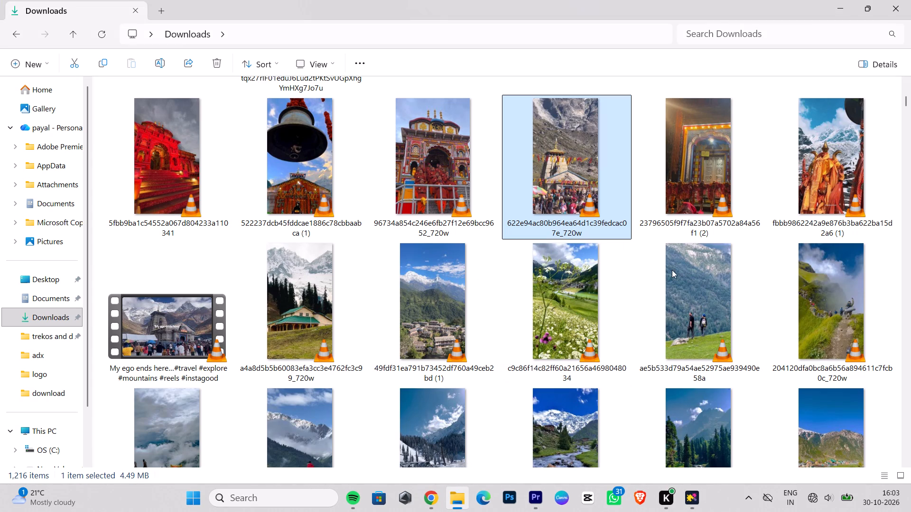
double_click(846, 154)
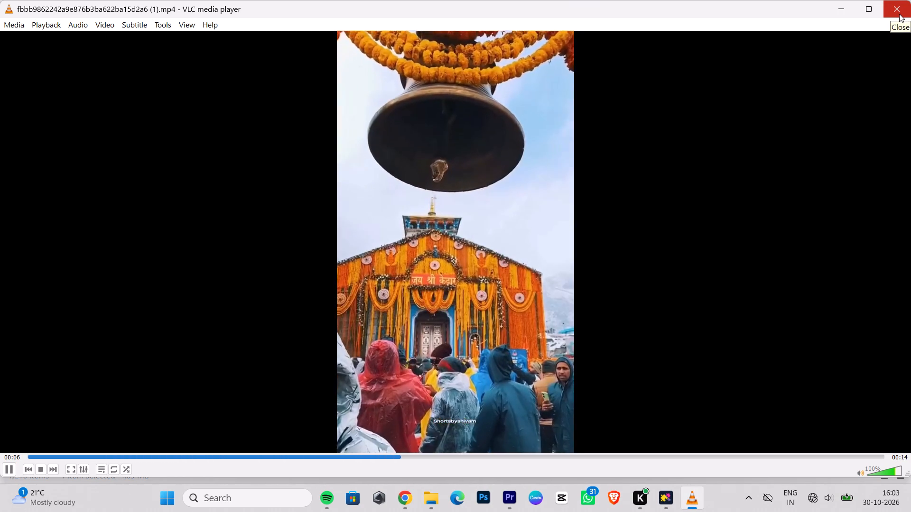
drag(826, 194, 534, 511)
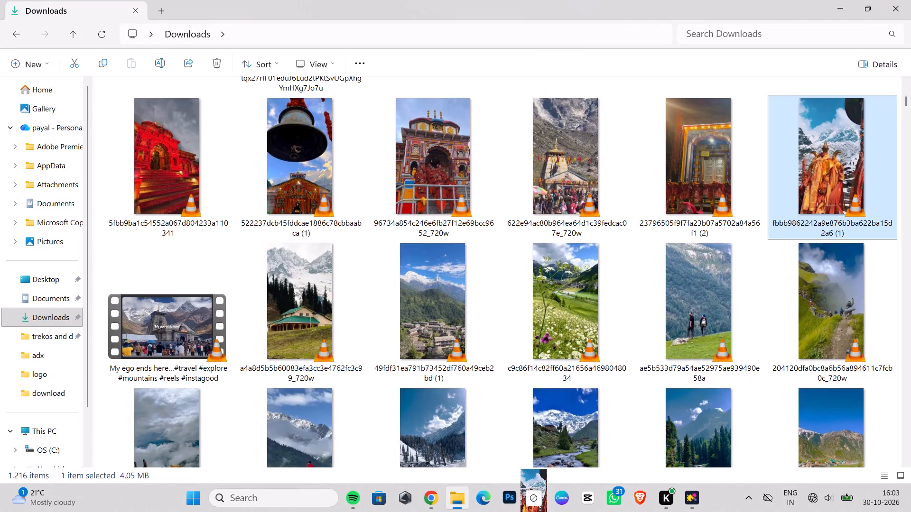
drag(534, 511, 261, 204)
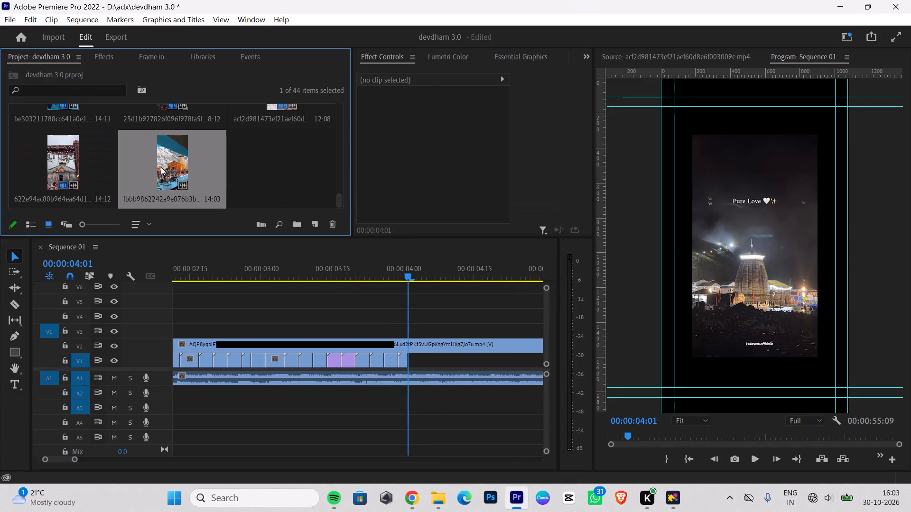
drag(161, 167, 351, 309)
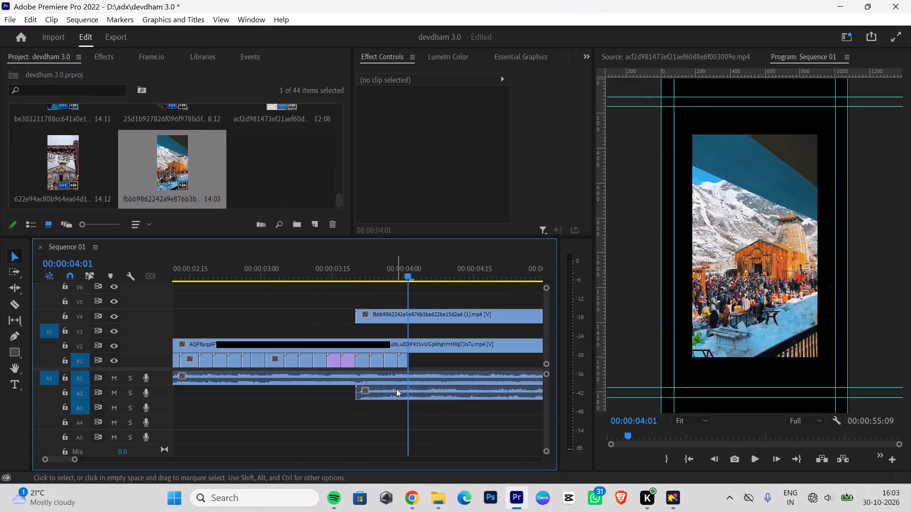
click(396, 389)
key(BackSpace)
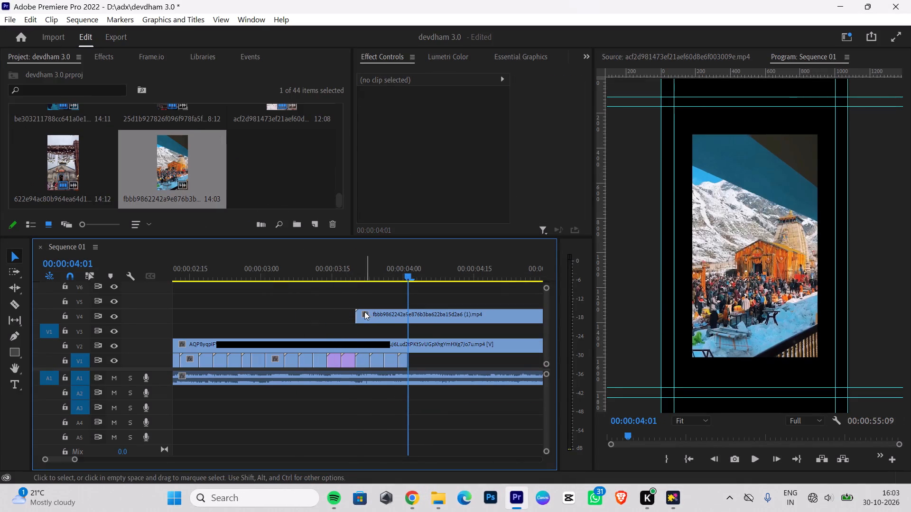
Trim the beginning of the V4 clip so it starts on the orange-draped figure in front of the snowy mountains.
drag(358, 314, 409, 313)
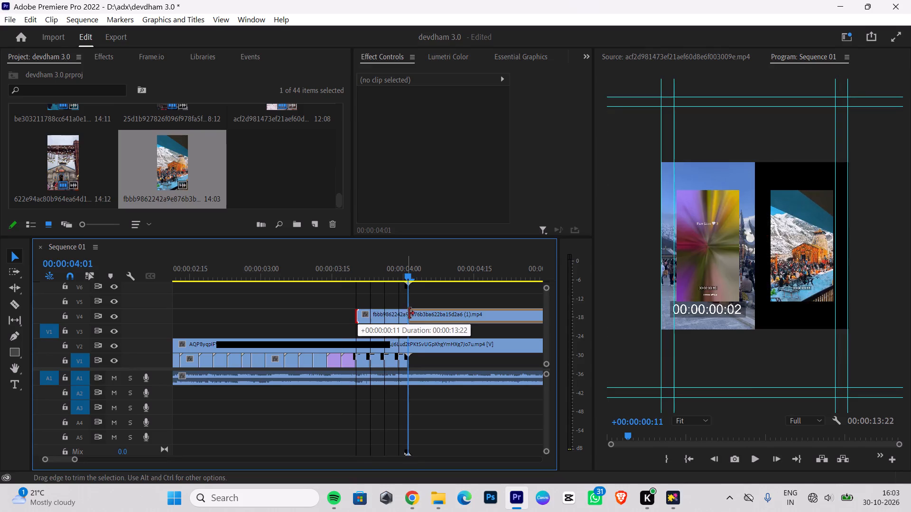
drag(409, 313, 433, 313)
drag(514, 313, 449, 321)
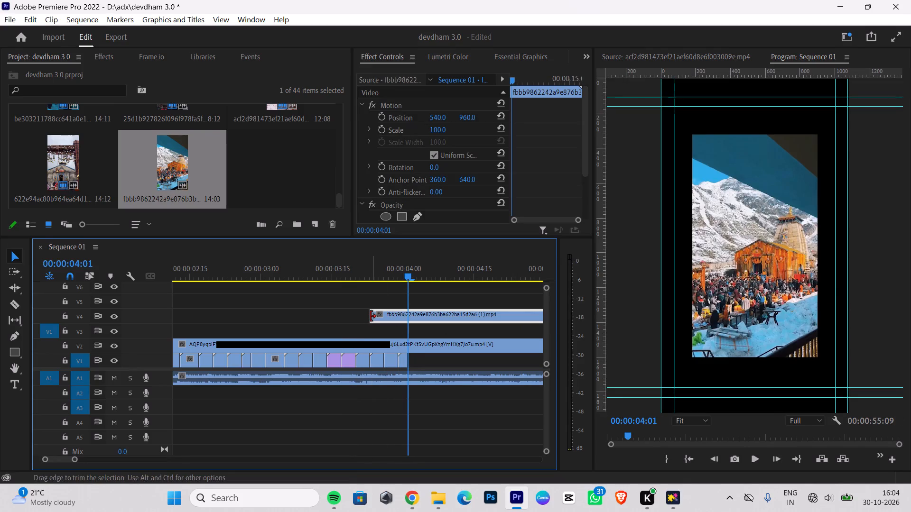
drag(371, 316, 414, 311)
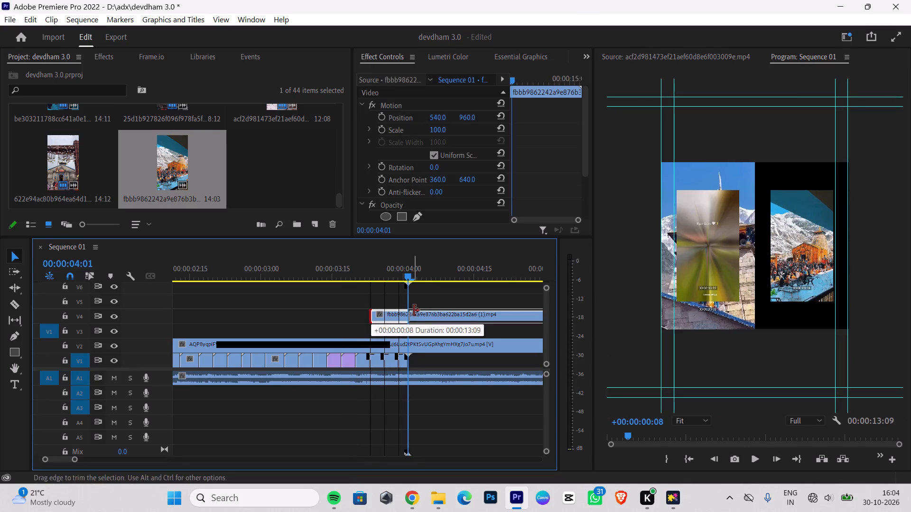
drag(414, 311, 437, 311)
drag(469, 313, 365, 321)
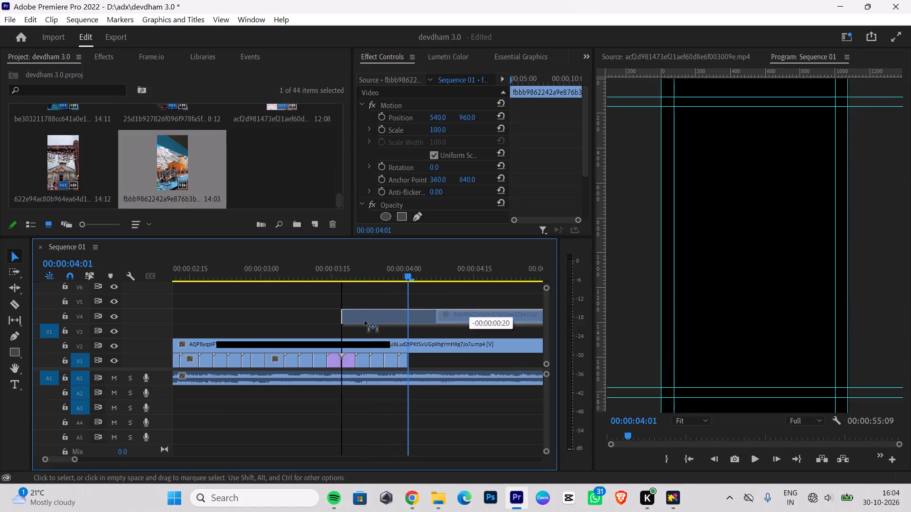
drag(365, 321, 354, 321)
drag(329, 313, 369, 312)
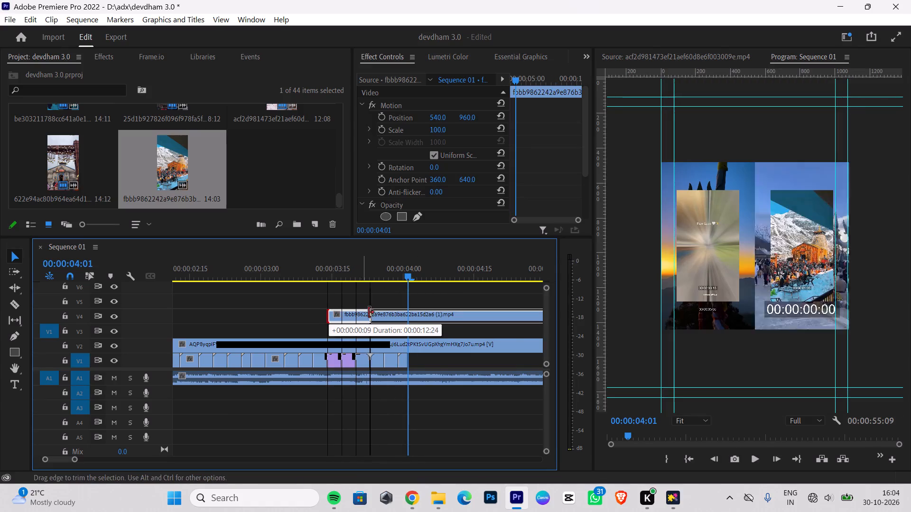
drag(369, 312, 463, 320)
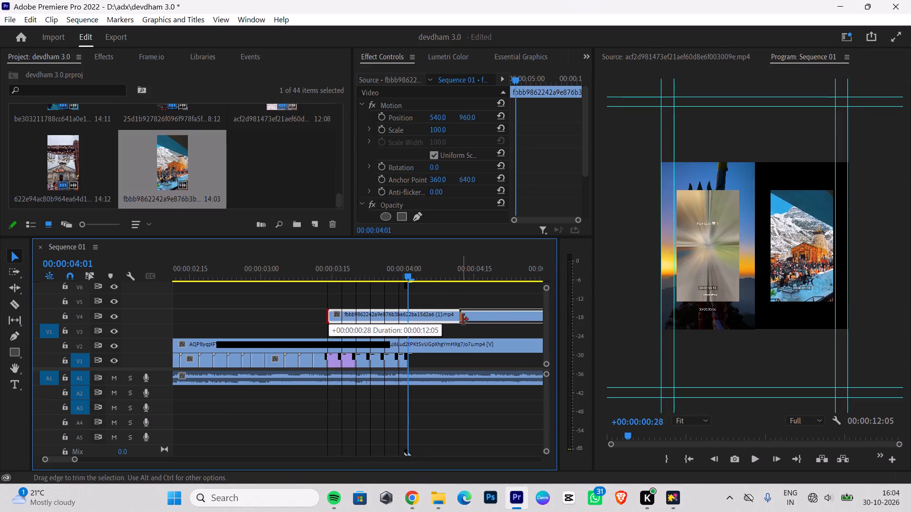
drag(463, 320, 541, 320)
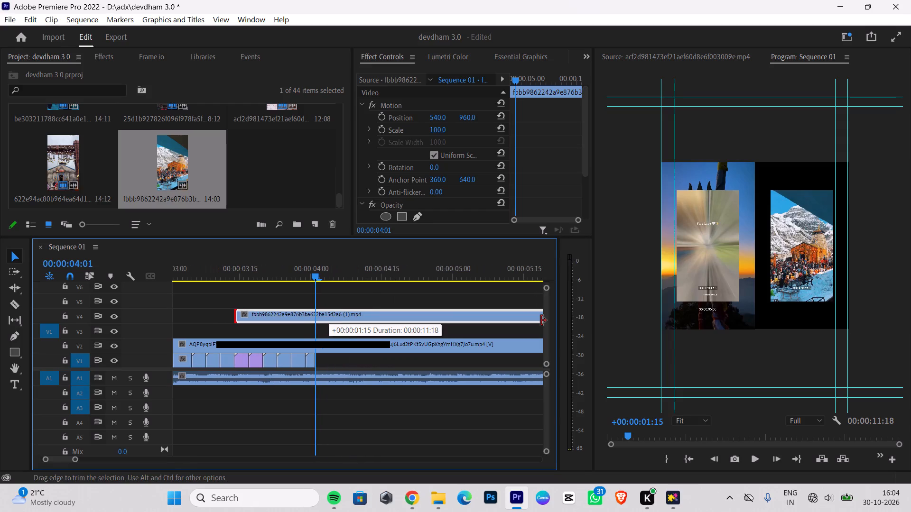
drag(541, 320, 519, 309)
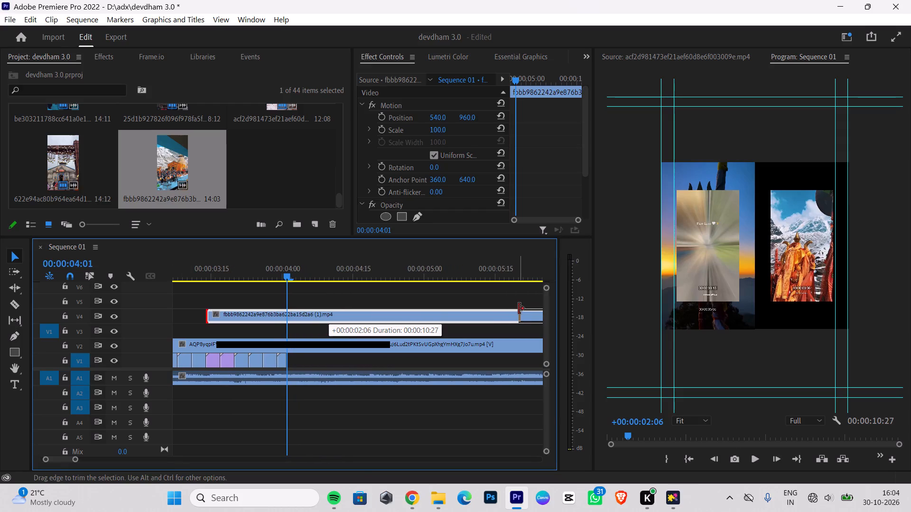
drag(519, 309, 484, 314)
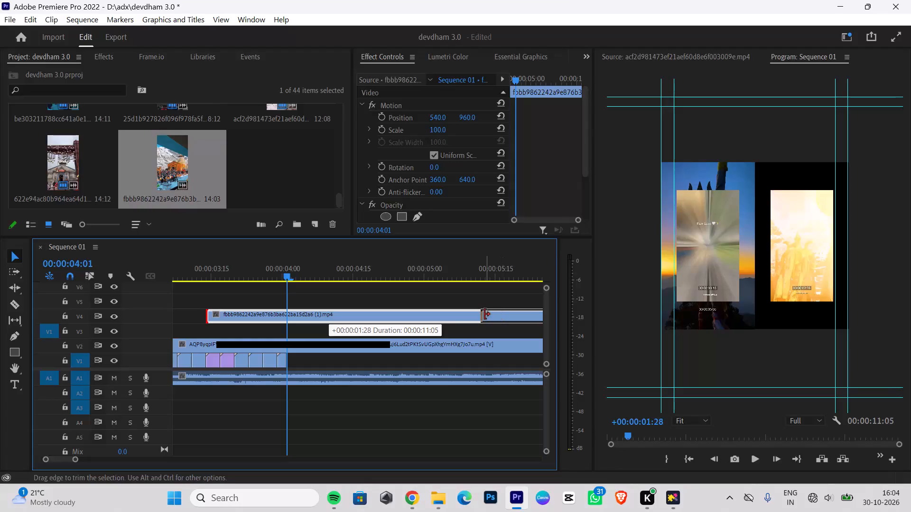
drag(484, 314, 505, 313)
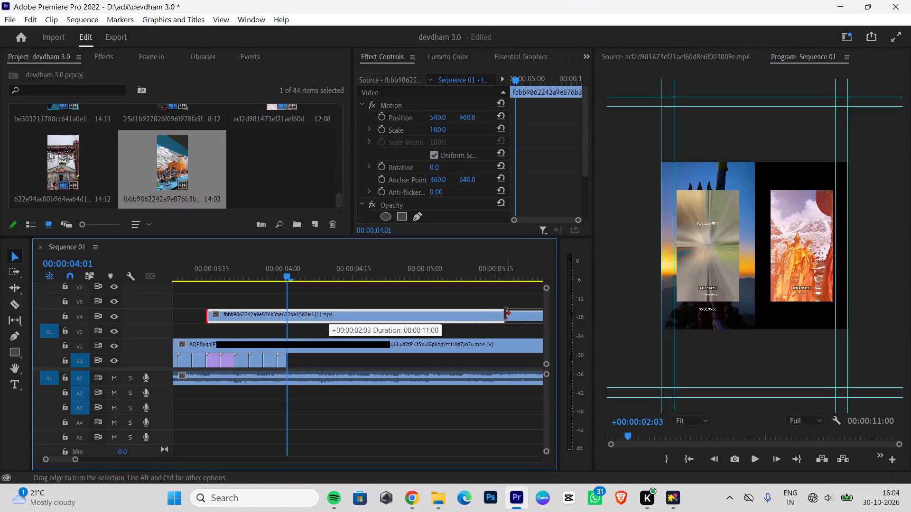
drag(505, 313, 516, 309)
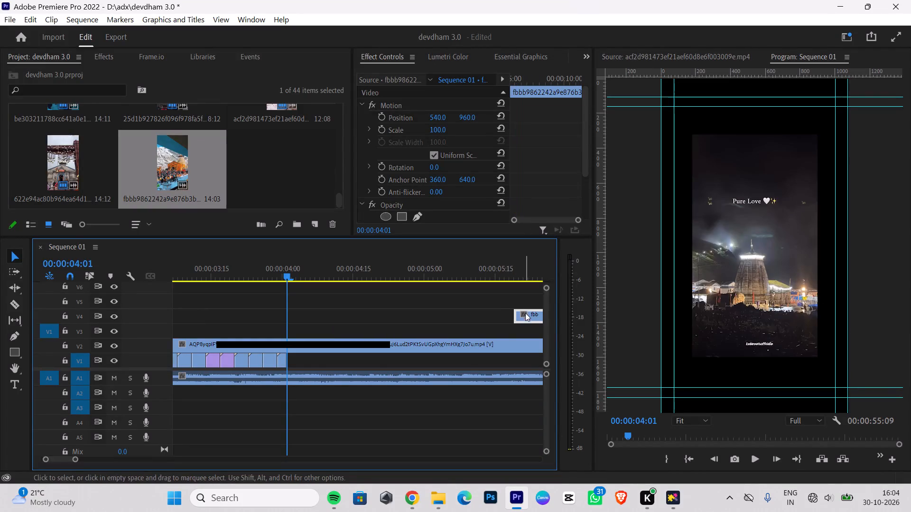
drag(525, 313, 304, 316)
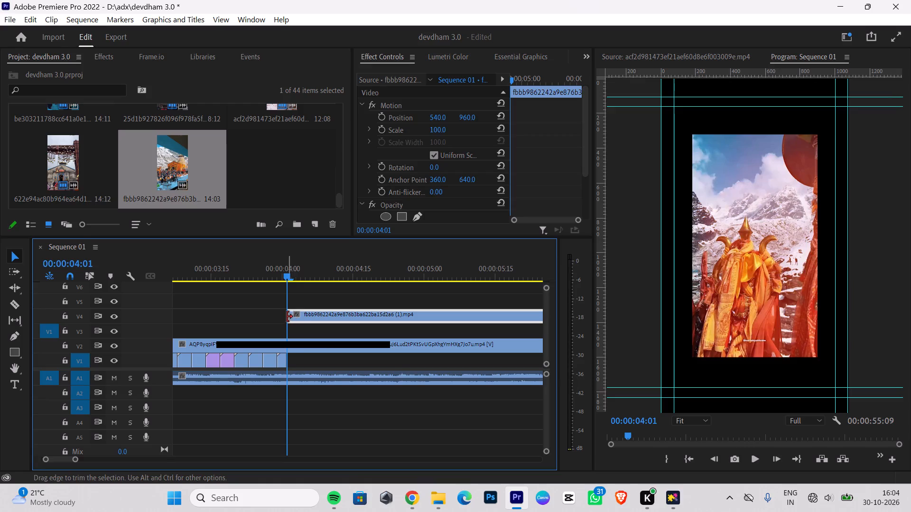
drag(287, 317, 304, 315)
Move the trimmed V4 clip to V1 at 00:00:04:01, directly after the last clip, and scale it to the frame size.
drag(320, 315, 320, 315)
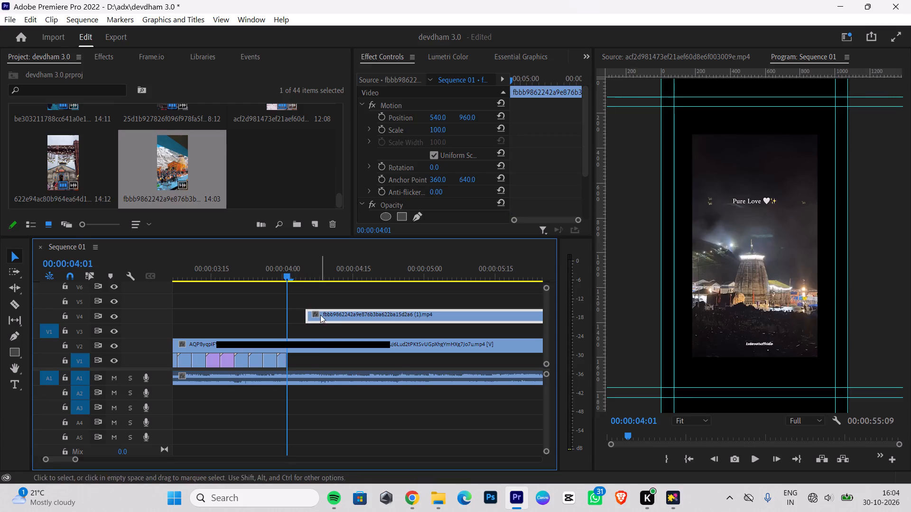
drag(320, 315, 299, 355)
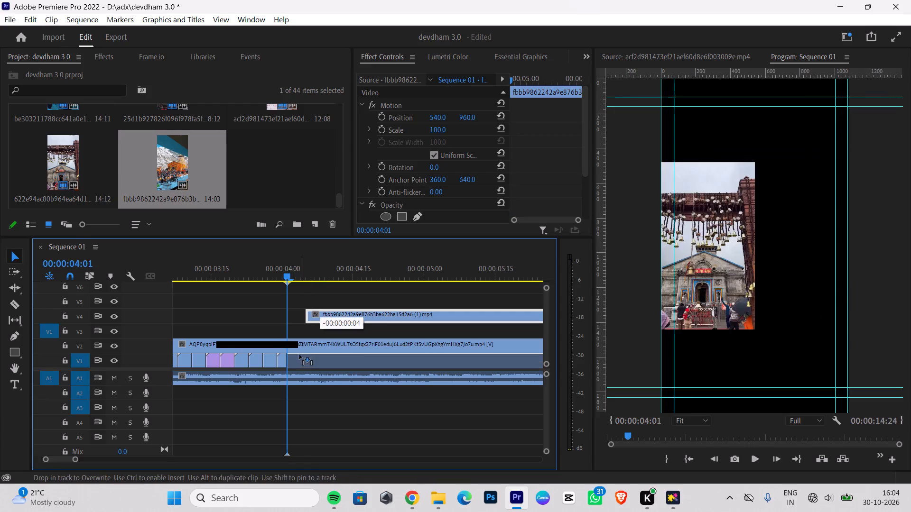
drag(299, 355, 298, 356)
right_click(321, 360)
click(365, 454)
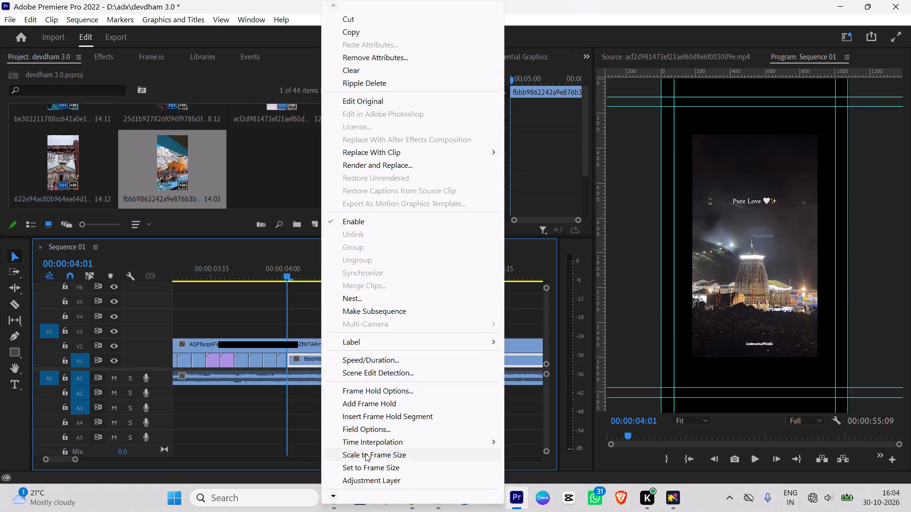
Cut the fbbb9862242a9e876b3ba622ba15d2a6 (1) clip on V1 at 00:00:04:04.
key(Right)
key(Right)
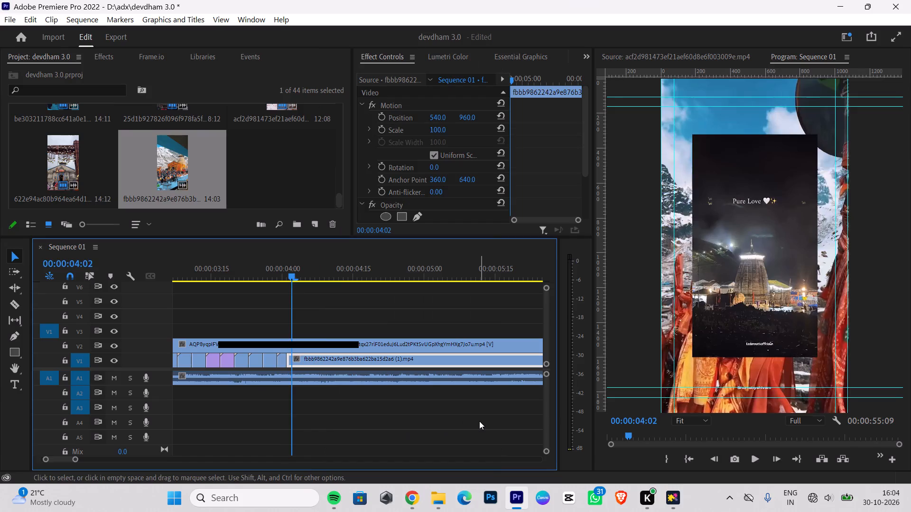
key(Right)
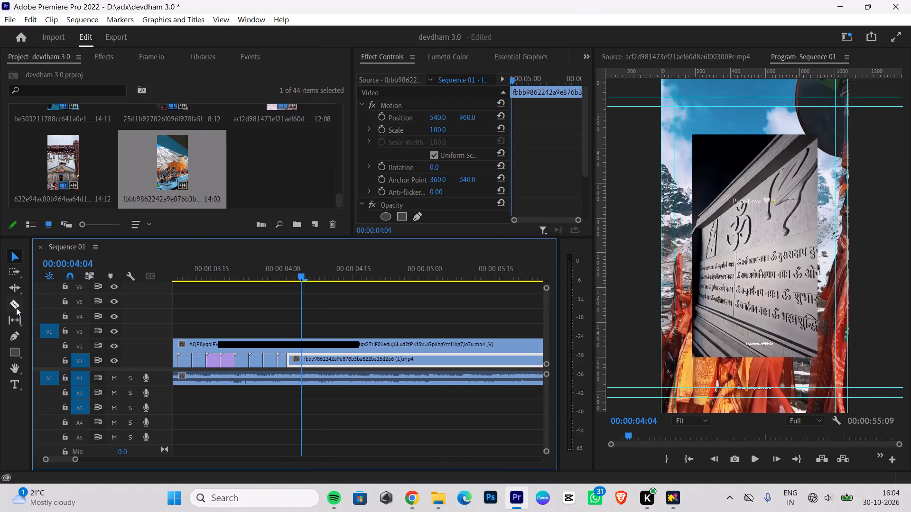
click(17, 307)
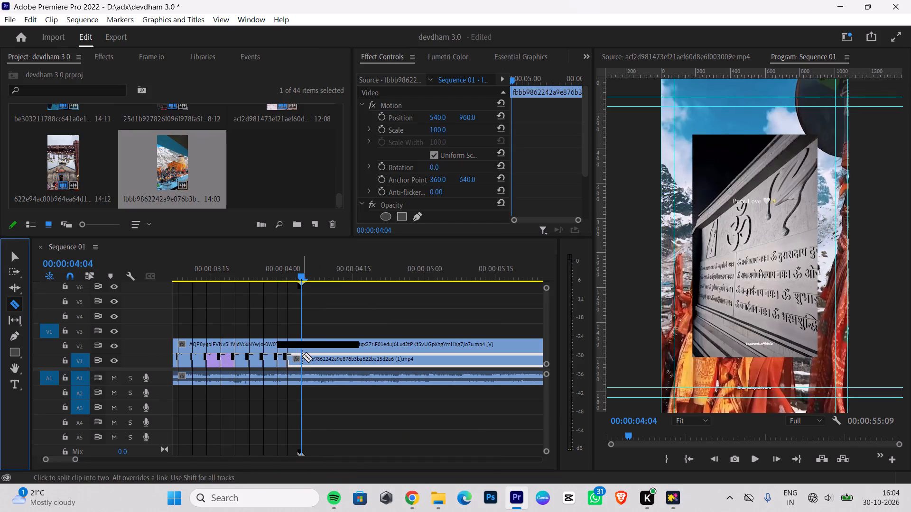
click(302, 356)
click(15, 256)
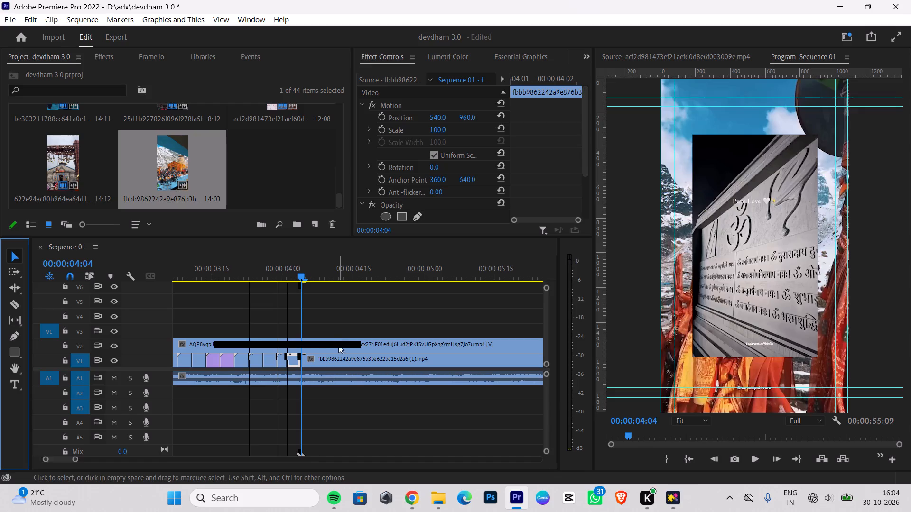
Lift the part after the cut to V3 and trim its beginning to the shot of the bell and marigold garlands before the temple.
drag(335, 366, 326, 326)
drag(303, 276, 366, 280)
drag(375, 332, 371, 332)
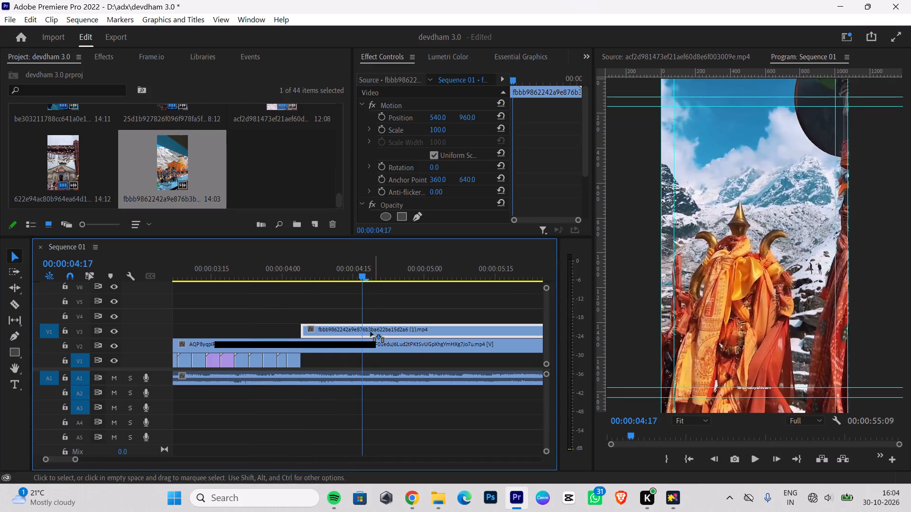
drag(371, 332, 307, 327)
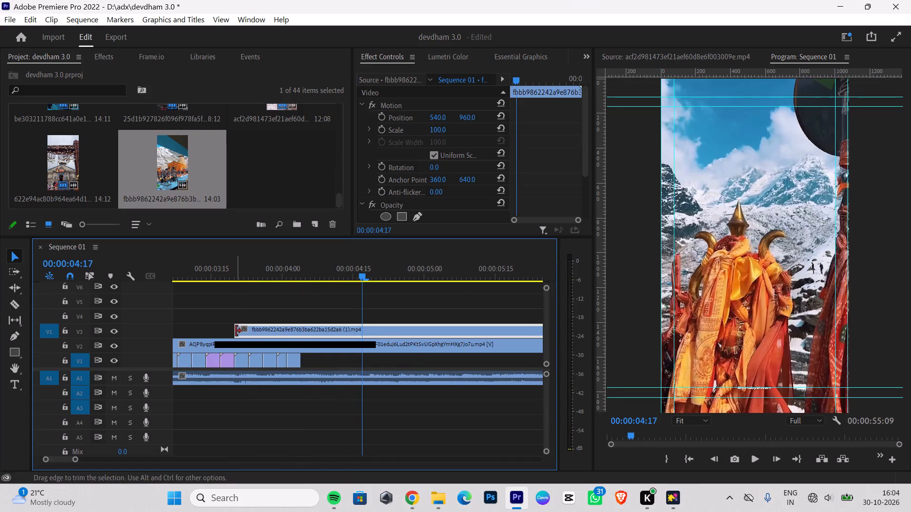
drag(236, 331, 355, 327)
drag(383, 328, 306, 326)
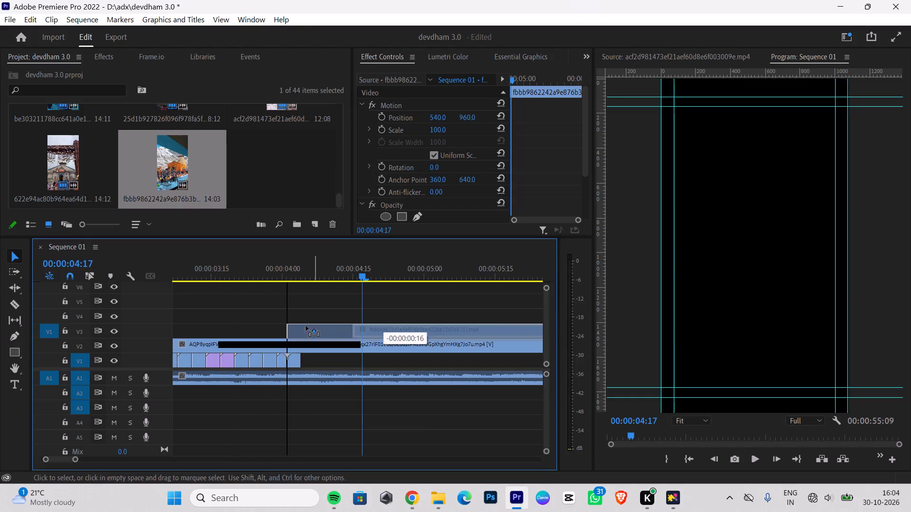
drag(306, 326, 244, 323)
drag(222, 328, 307, 331)
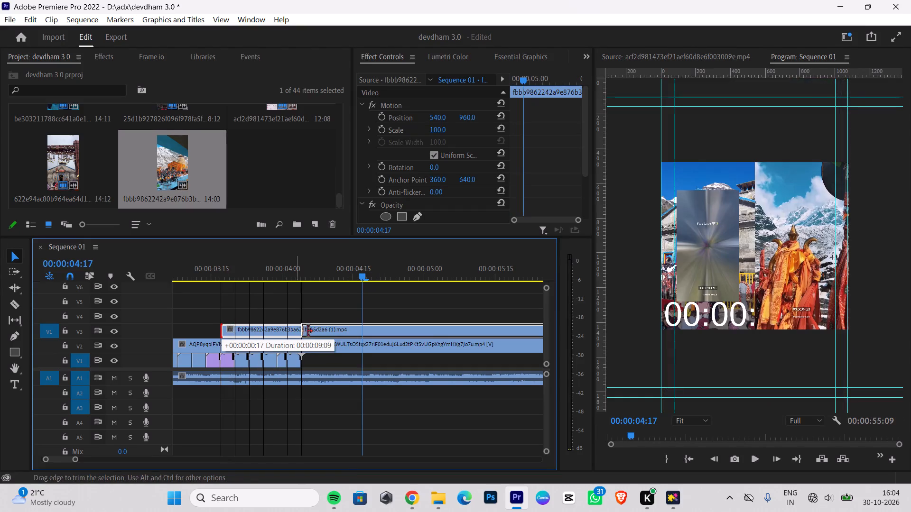
drag(307, 331, 360, 331)
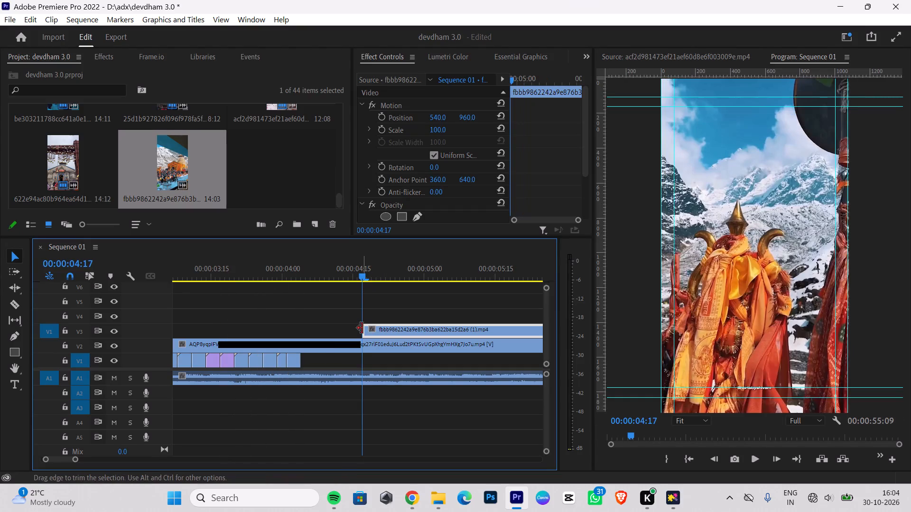
drag(362, 328, 407, 330)
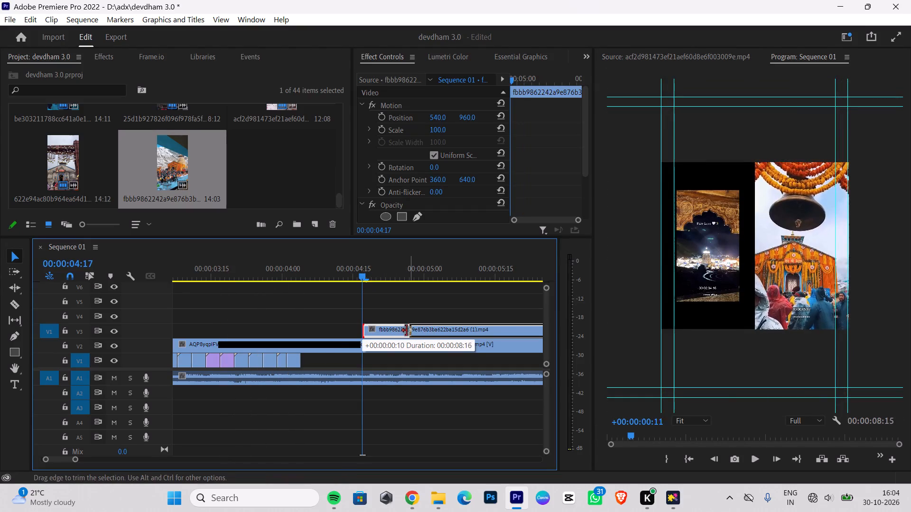
drag(407, 330, 372, 334)
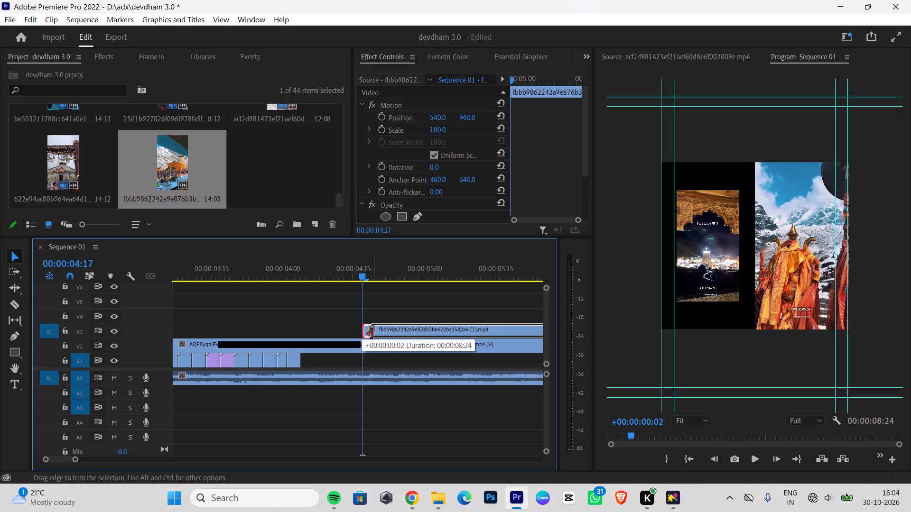
drag(372, 334, 380, 334)
drag(403, 329, 399, 333)
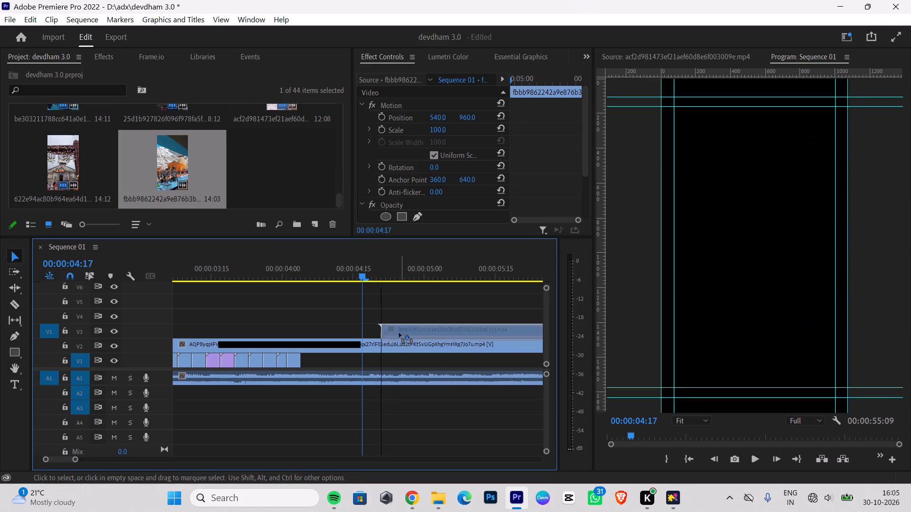
Move the trimmed V3 clip to V1 at 00:00:04:04, directly after the orange-draped figure shot.
drag(399, 333, 327, 355)
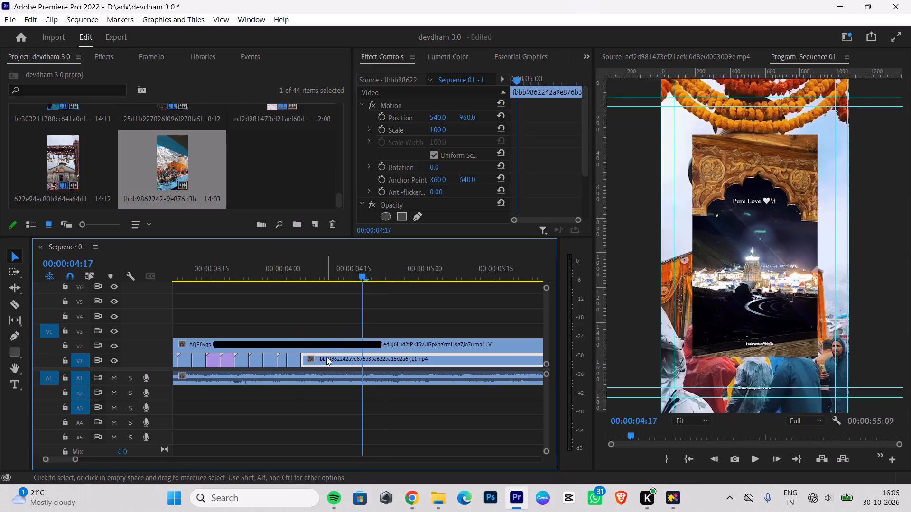
right_click(364, 358)
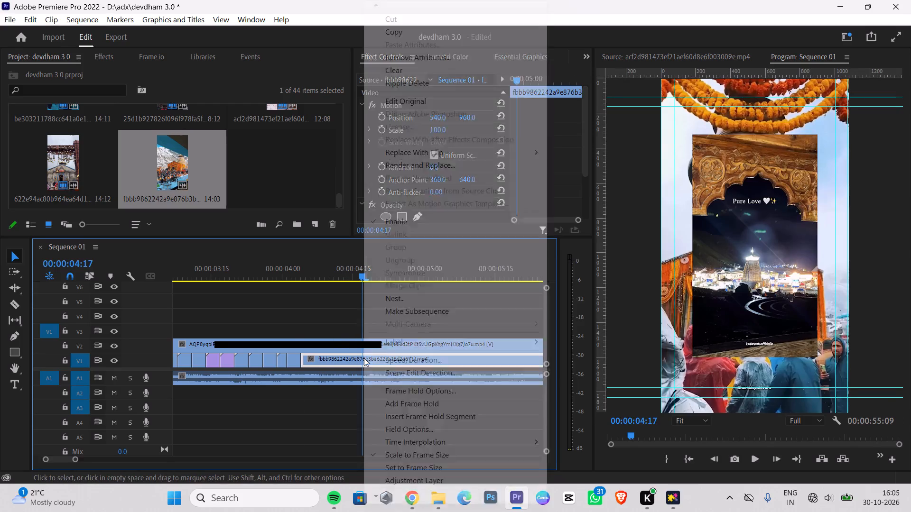
click(309, 287)
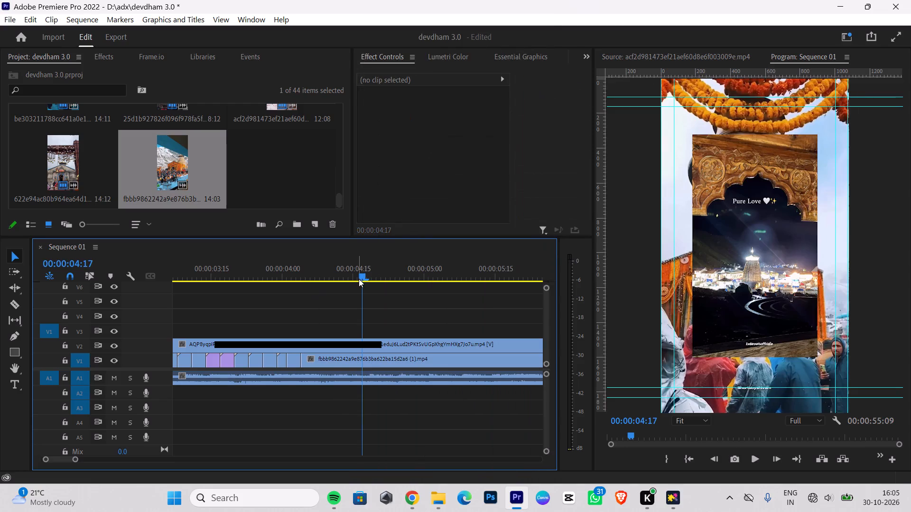
Cut the bell and temple clip on V1 at 00:00:04:07.
drag(359, 279, 296, 301)
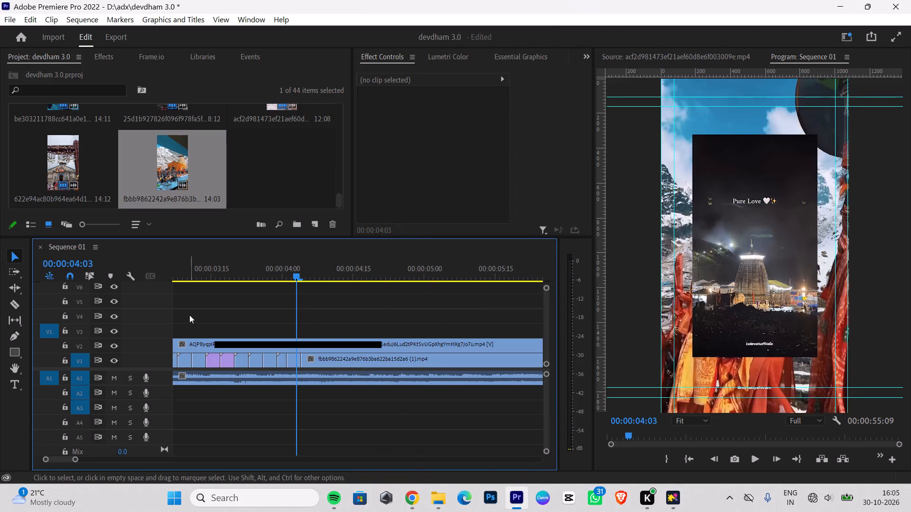
key(Right)
key(Right)
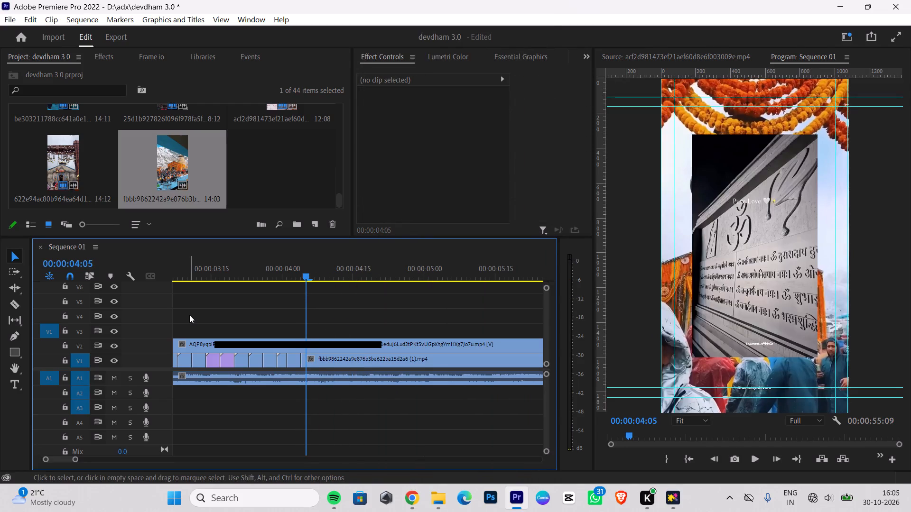
key(Right)
key(Right)
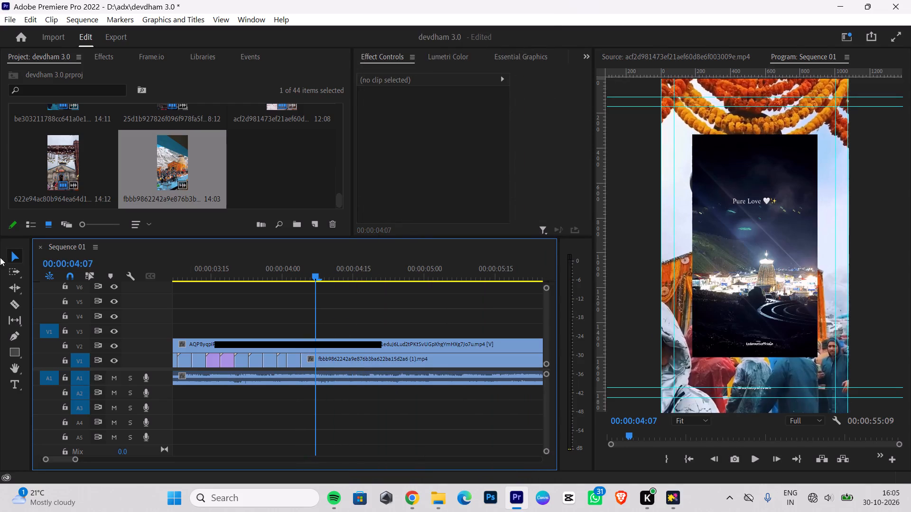
click(15, 302)
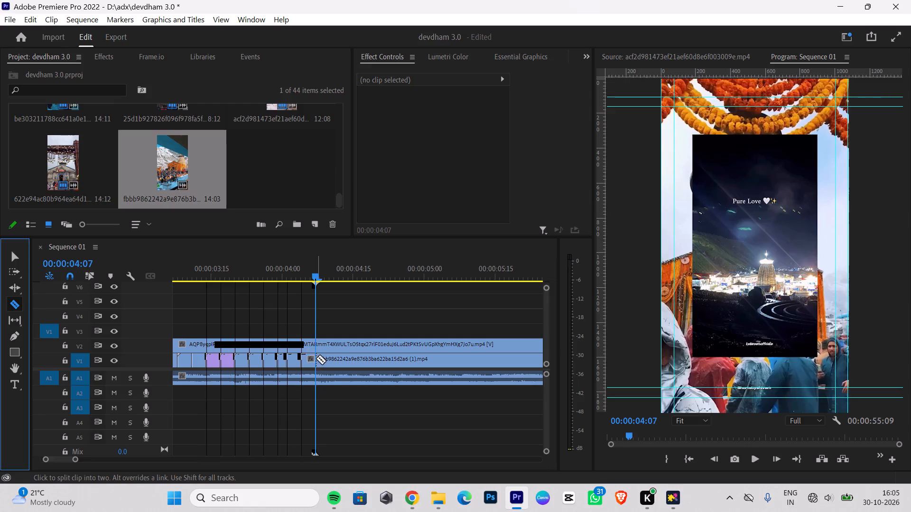
click(316, 358)
click(14, 256)
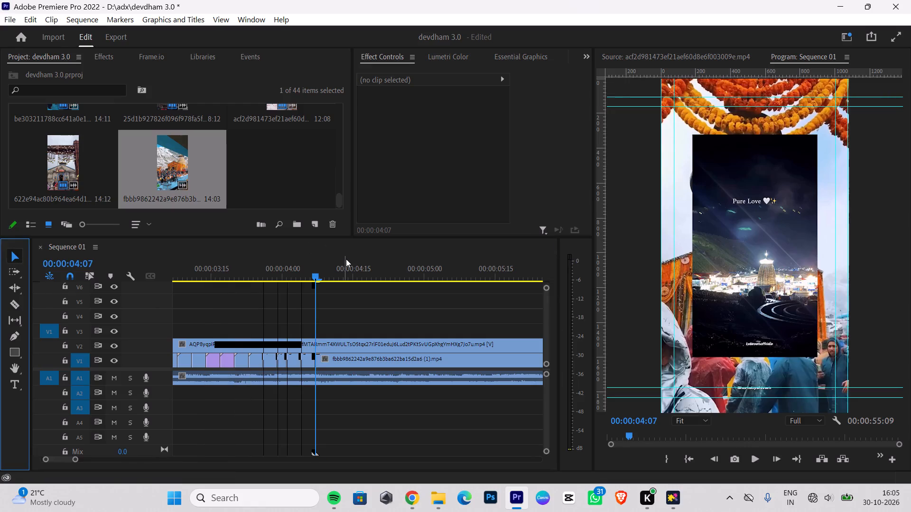
Lift the part after the 00:00:04:07 cut to V3 and trim its beginning to the devotees in front of the marigold-covered temple doorway.
key(Right)
drag(370, 362, 362, 331)
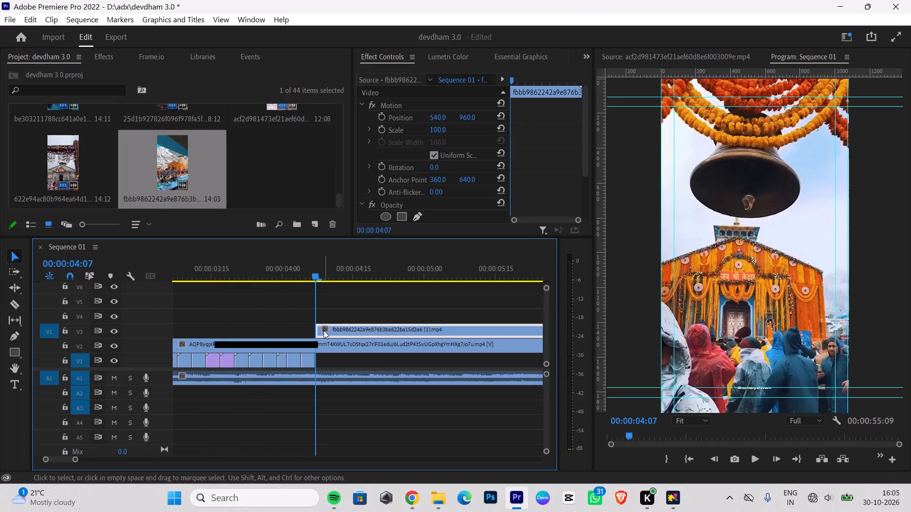
drag(320, 328, 350, 336)
drag(347, 327, 363, 329)
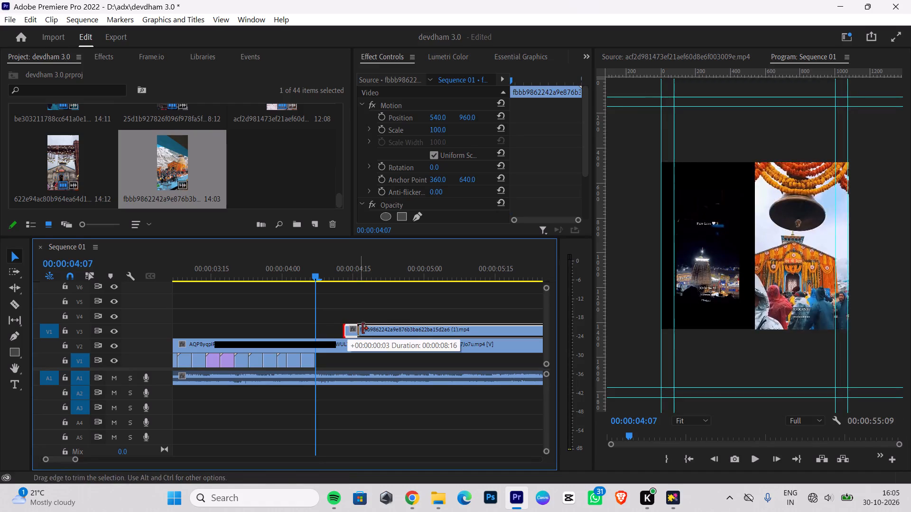
drag(363, 329, 514, 331)
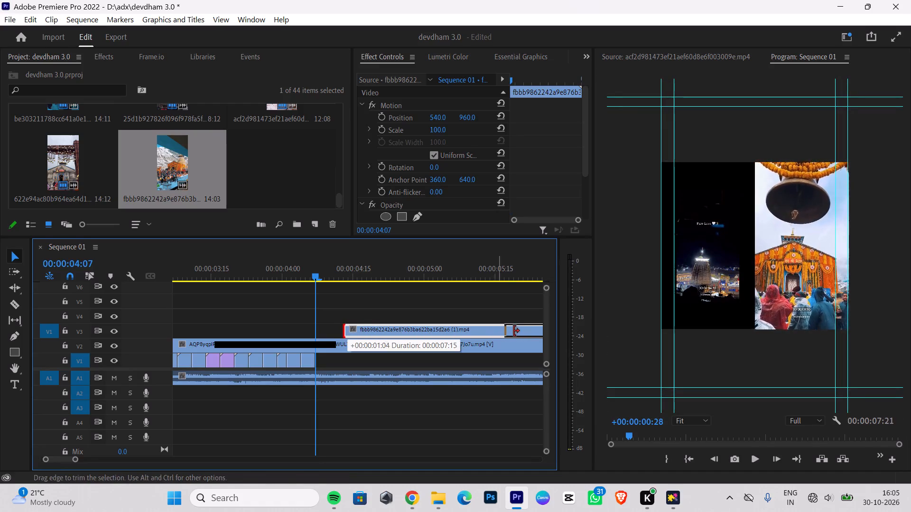
drag(514, 331, 516, 331)
drag(533, 328, 341, 324)
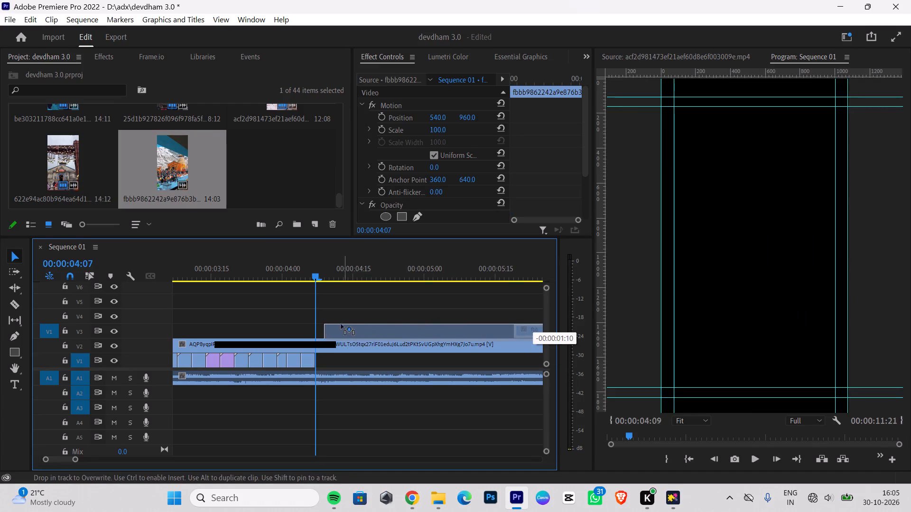
drag(341, 324, 338, 324)
drag(317, 329, 387, 329)
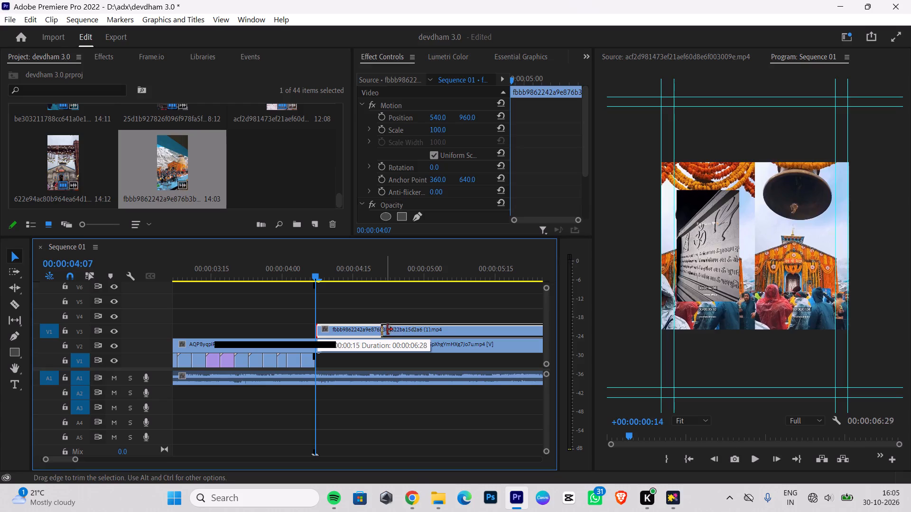
drag(387, 329, 488, 325)
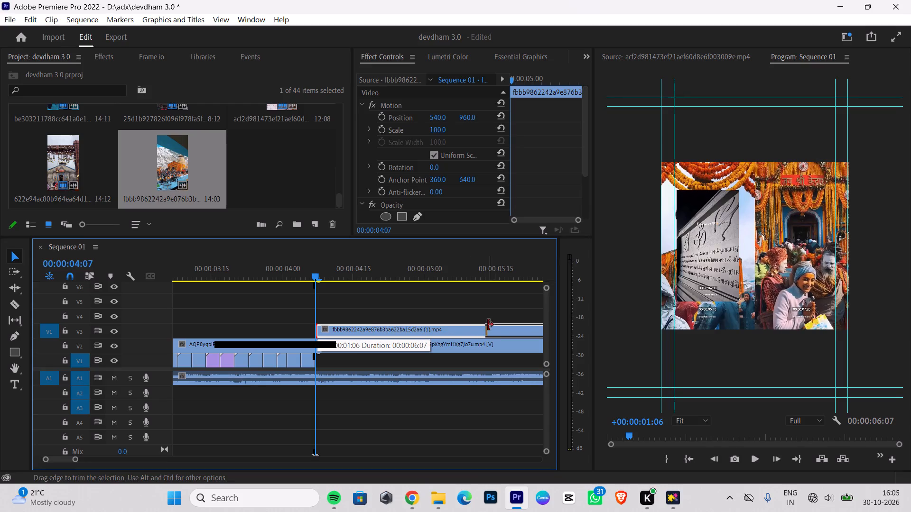
drag(488, 325, 460, 324)
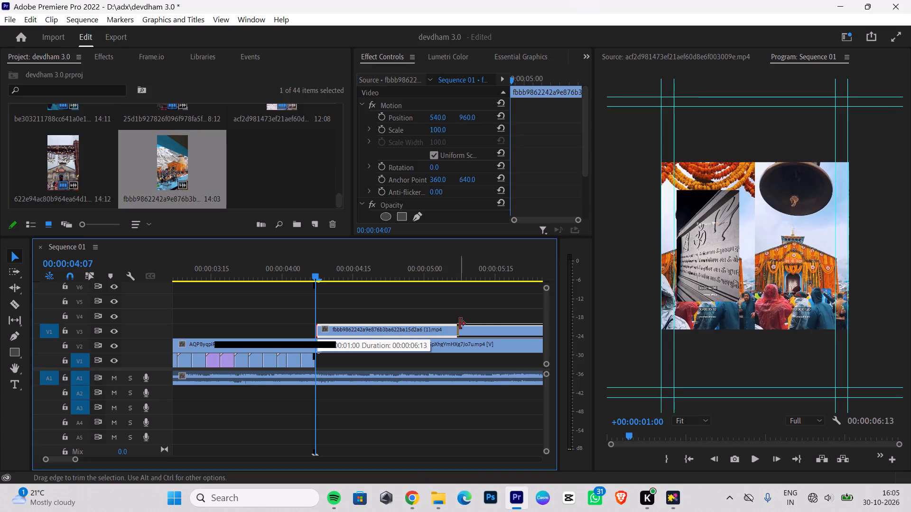
drag(460, 324, 469, 320)
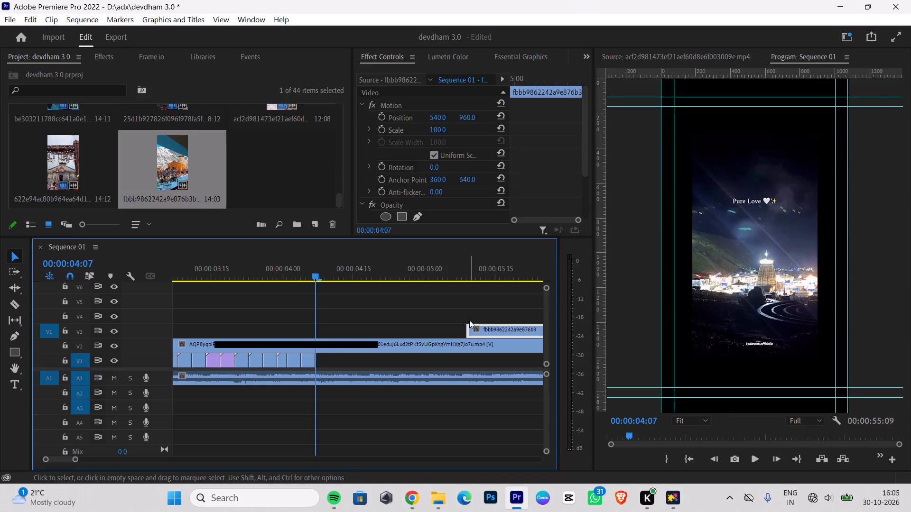
Move the trimmed V3 clip to V1 at 00:00:04:07, directly after the bell and temple shot.
drag(492, 324, 344, 370)
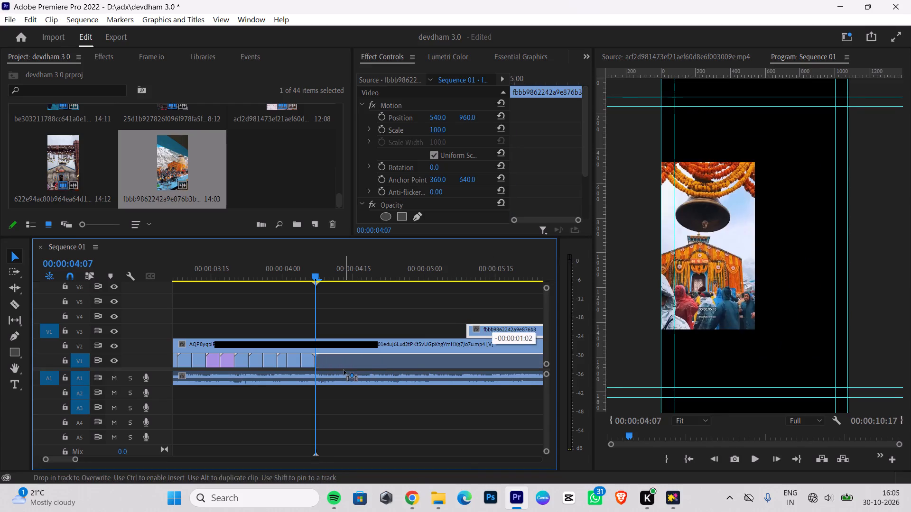
drag(344, 370, 344, 371)
right_click(366, 357)
click(324, 294)
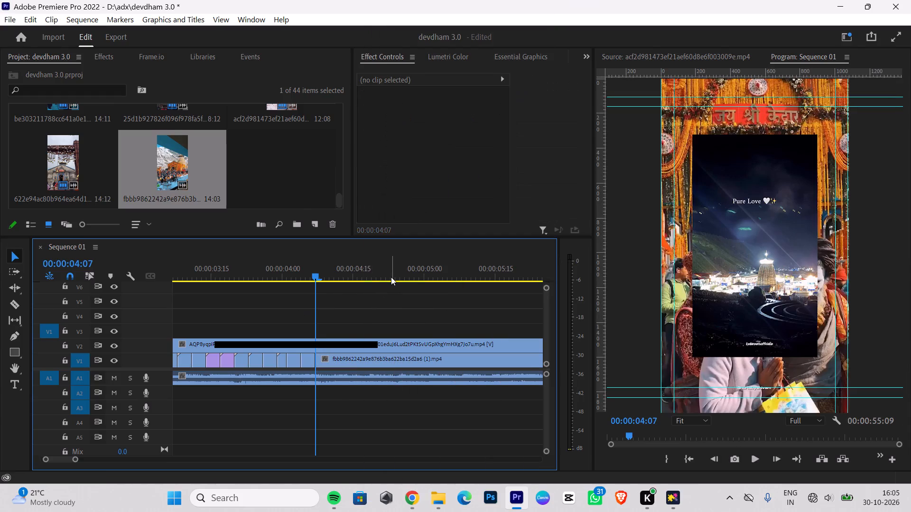
Cut the temple doorway clip on V1 at 00:00:04:10 and delete the part after the cut.
key(Right)
key(Right)
key(Right)
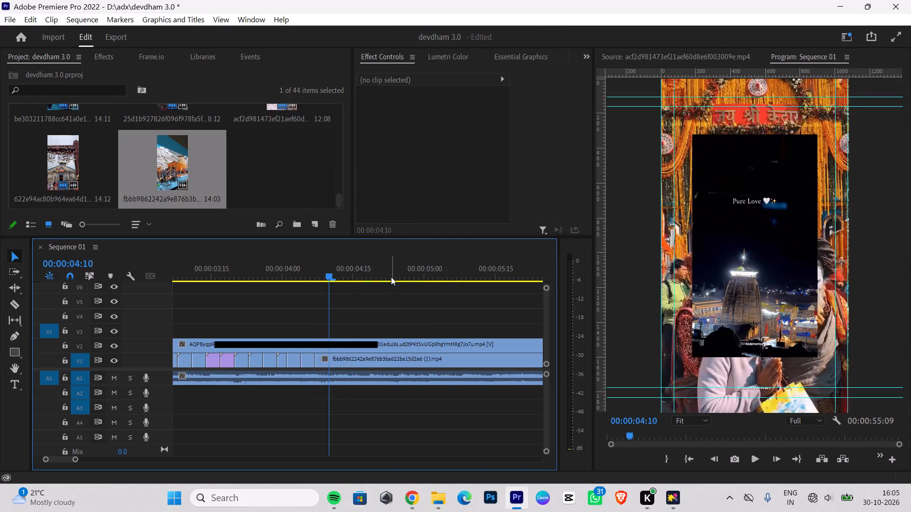
click(14, 305)
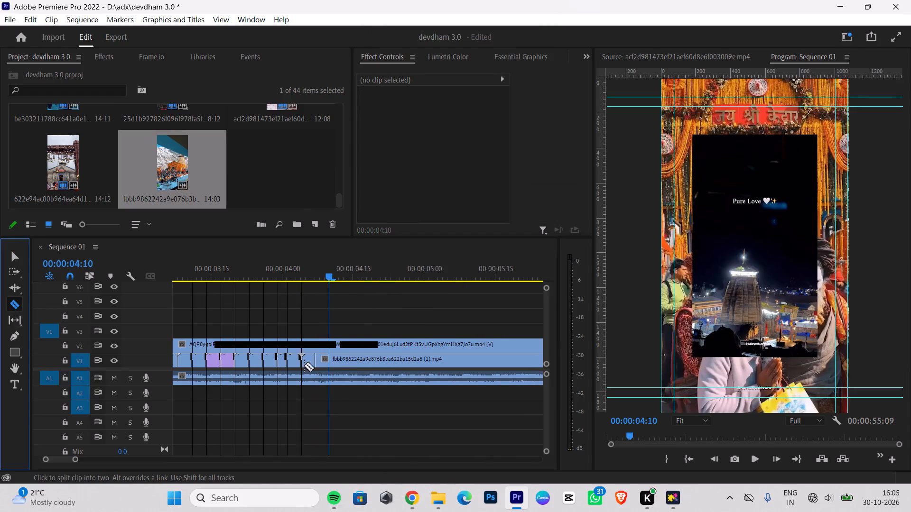
click(328, 358)
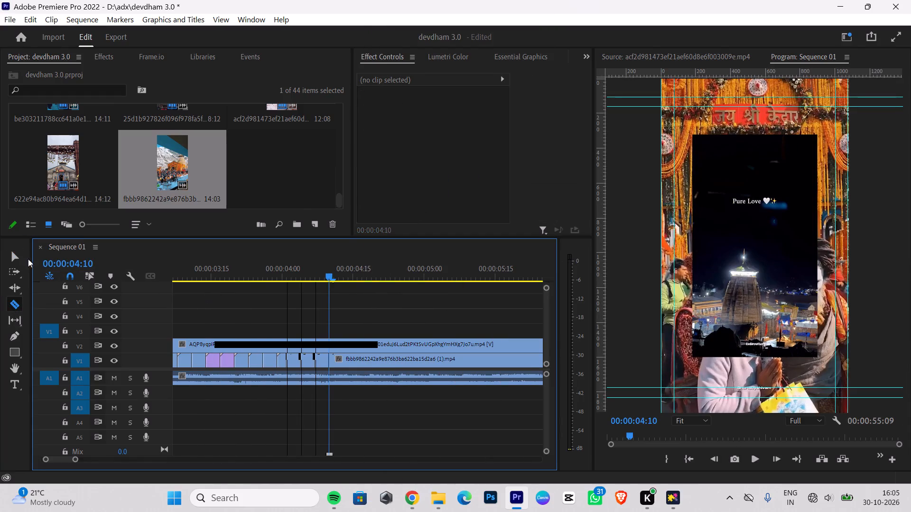
click(17, 258)
click(380, 355)
key(BackSpace)
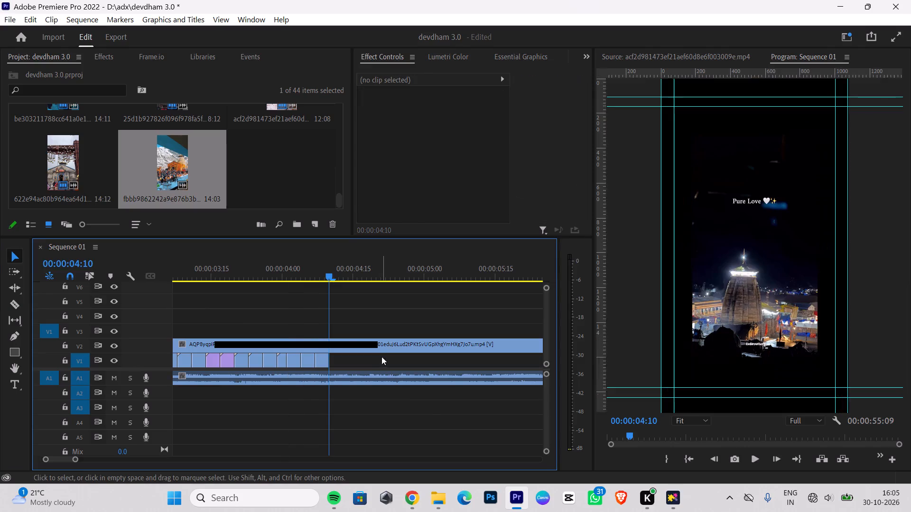
Import the temple doorway video 23796505f9f7fa23b07a5702a84a56f1 (2) from the Downloads folder into the project.
click(438, 495)
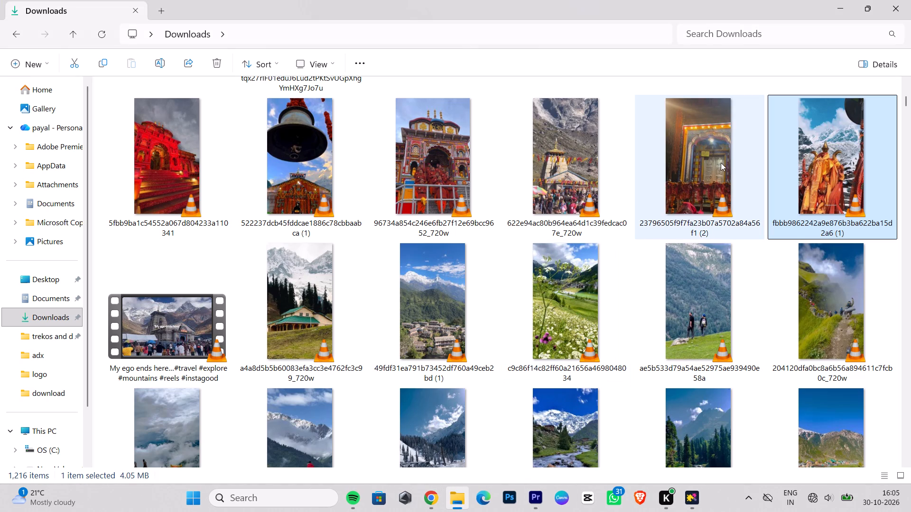
drag(720, 163, 216, 168)
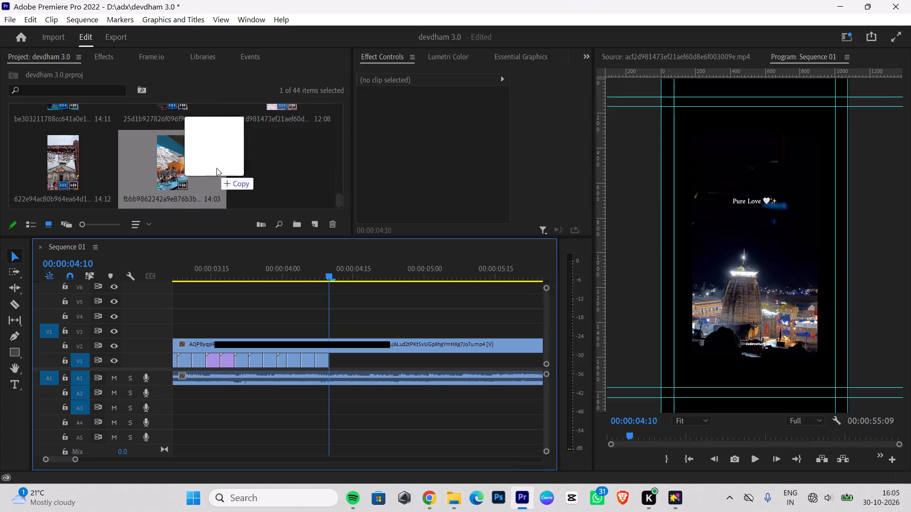
drag(216, 168, 289, 187)
Place the imported temple doorway clip on V4 at 00:00:04:10 and delete its audio.
drag(284, 161, 326, 308)
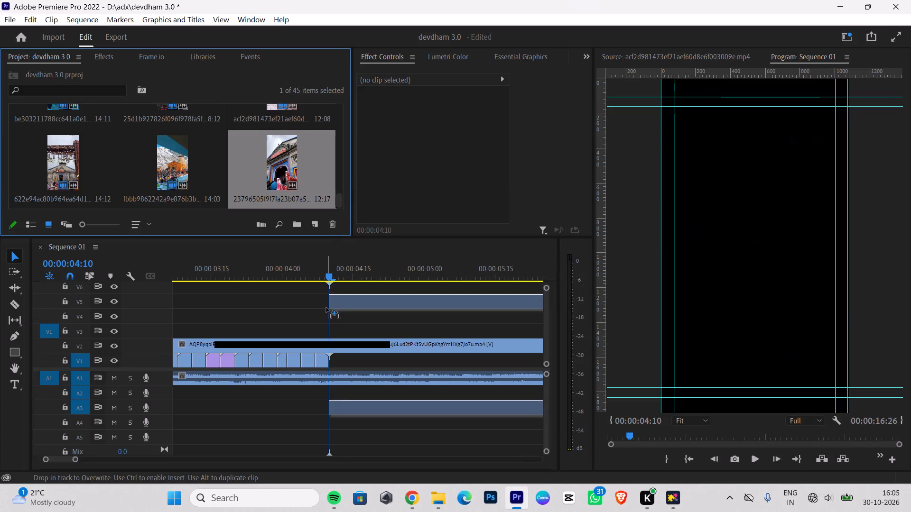
drag(326, 308, 324, 316)
click(381, 392)
key(BackSpace)
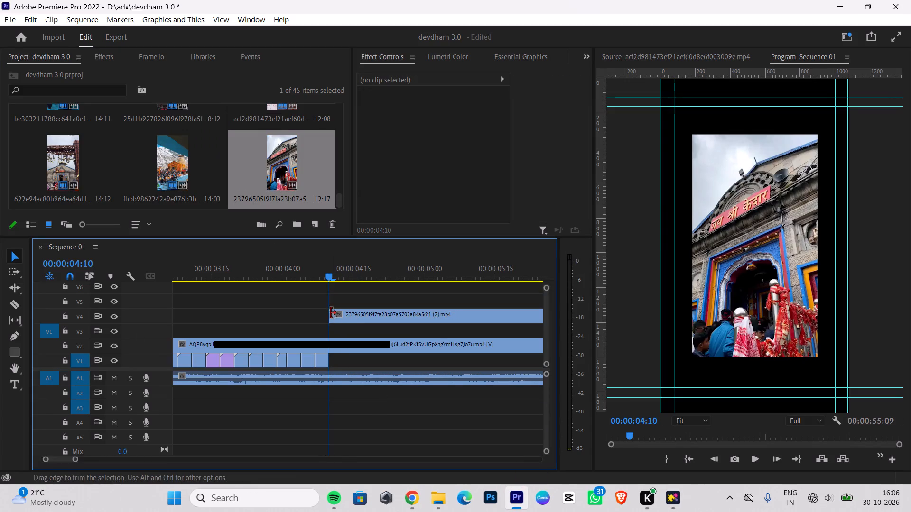
Trim the beginning of the V4 clip to the shot of the lit golden archway with closed silver doors.
drag(331, 313, 465, 314)
drag(498, 312, 479, 312)
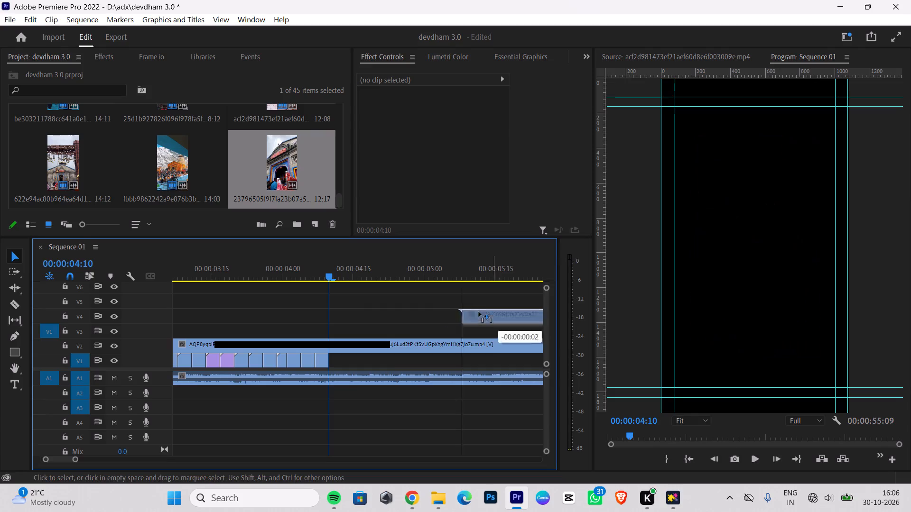
drag(479, 312, 247, 313)
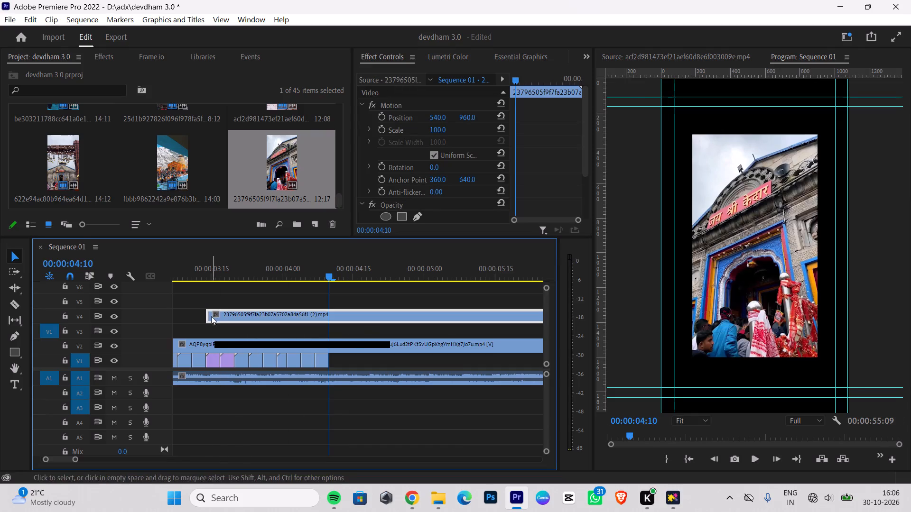
drag(209, 316, 332, 309)
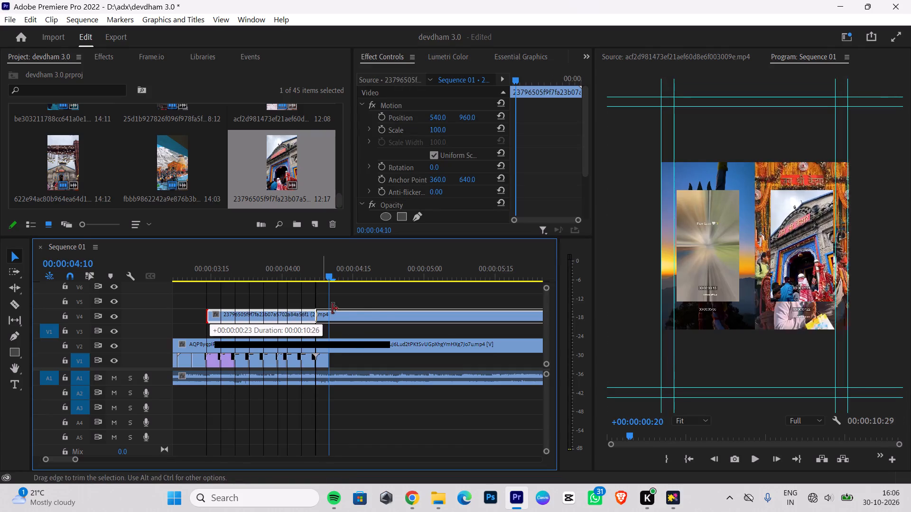
drag(332, 309, 395, 305)
drag(439, 311, 381, 315)
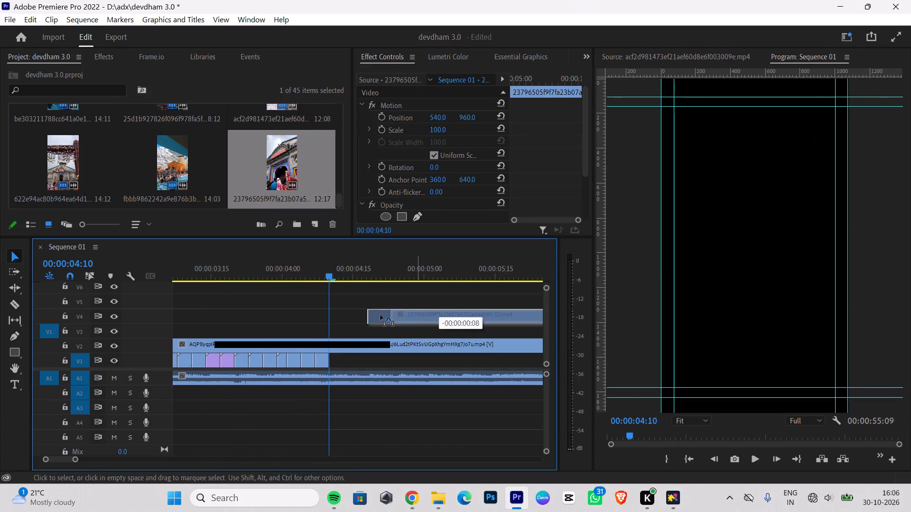
drag(381, 315, 228, 313)
drag(178, 315, 187, 313)
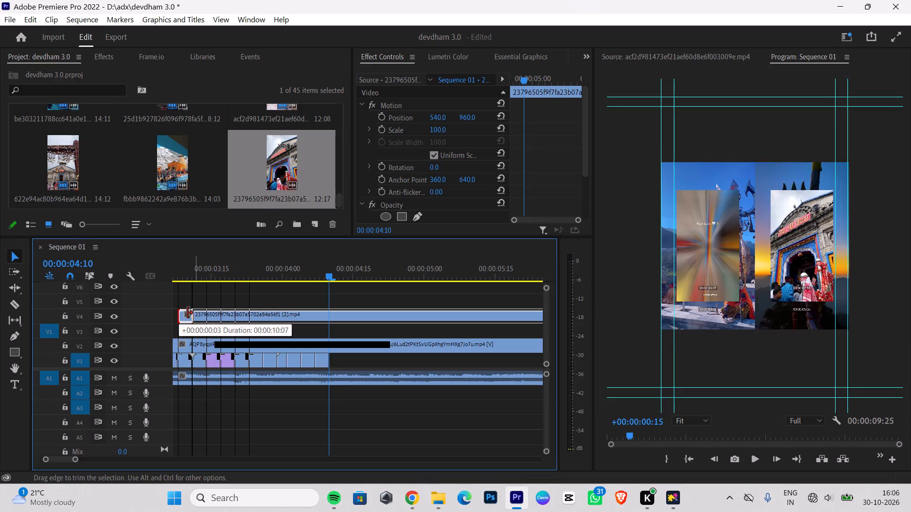
drag(187, 313, 220, 311)
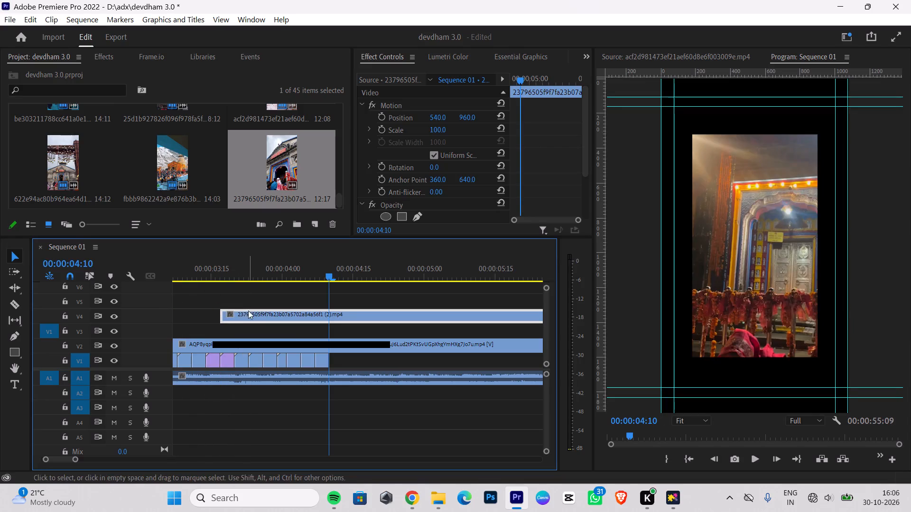
Move the trimmed V4 clip to V1 at 00:00:04:10 and apply Scale to Frame Size.
drag(240, 312, 346, 356)
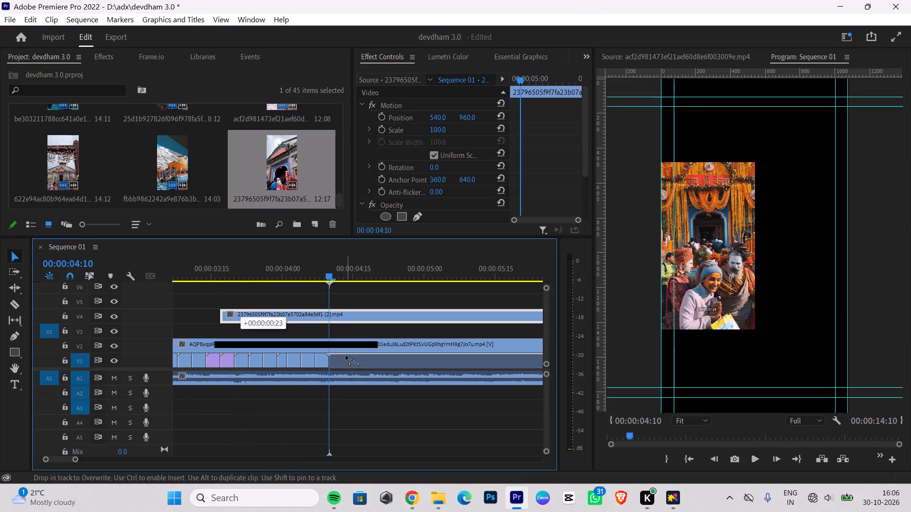
drag(346, 356, 346, 356)
right_click(352, 354)
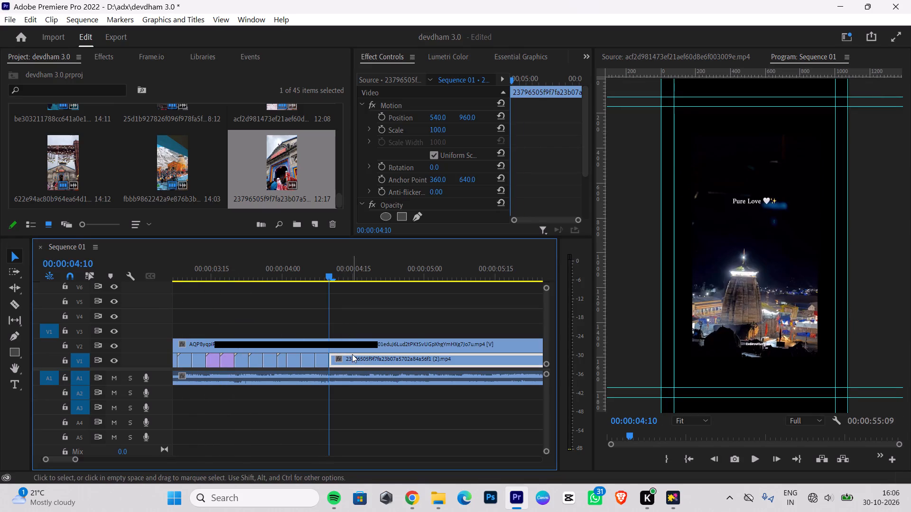
click(402, 452)
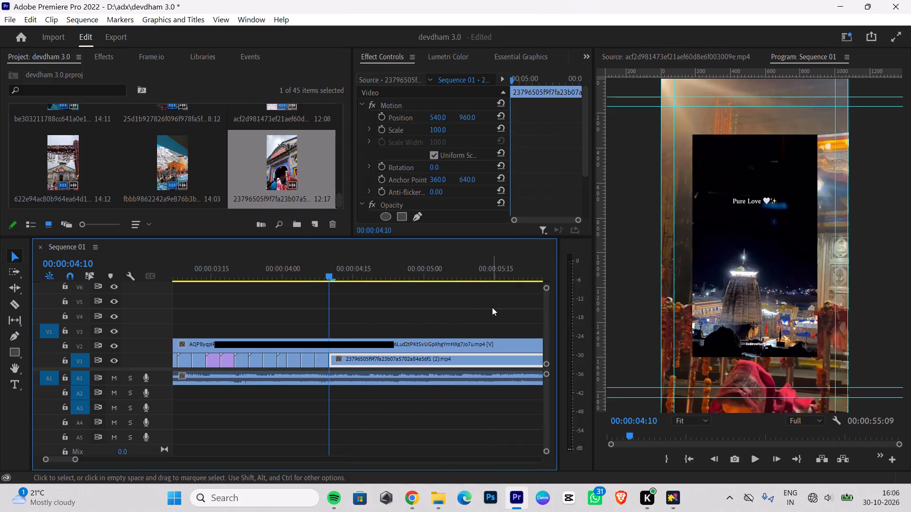
Cut the golden archway clip on V1 at 00:00:04:13.
key(Right)
key(Right)
key(Right)
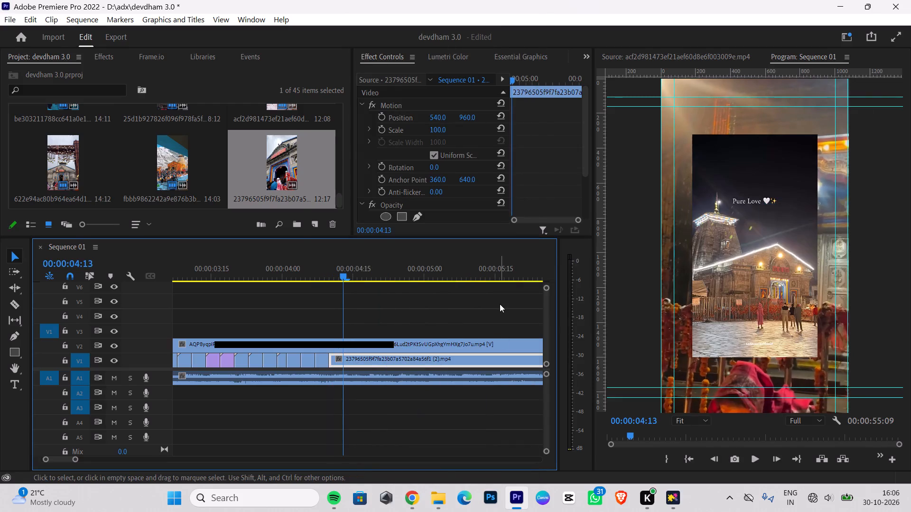
key(Left)
key(Right)
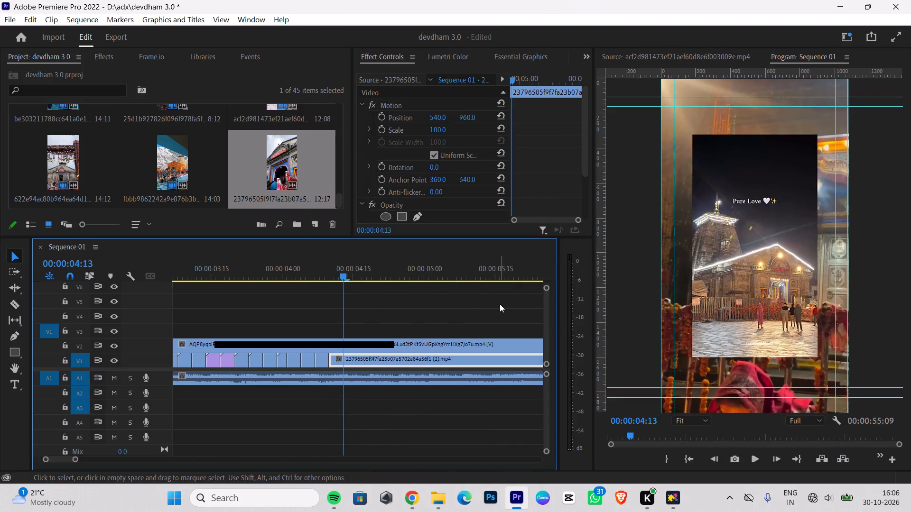
click(15, 305)
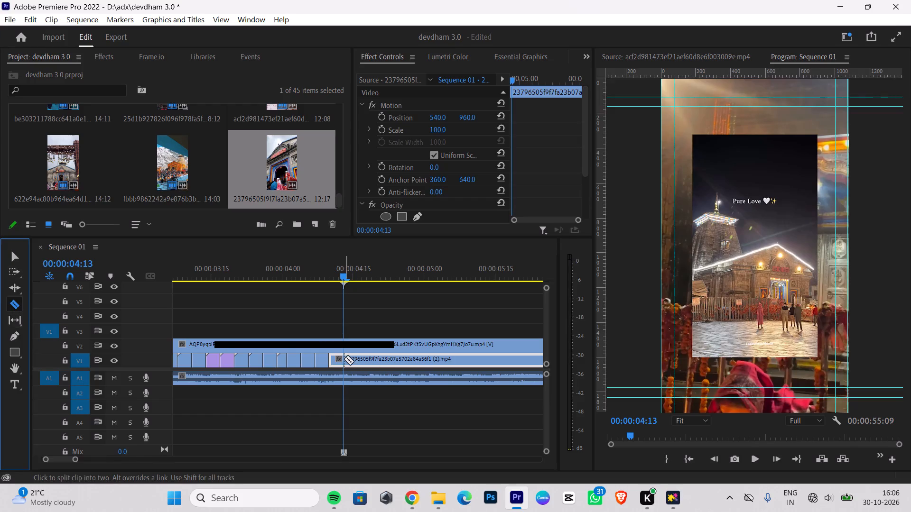
click(344, 359)
Lift the part after the 00:00:04:13 cut to V3 and trim its beginning to the garlanded temple front with the red signboard.
click(9, 258)
drag(401, 364, 392, 333)
drag(345, 331, 394, 329)
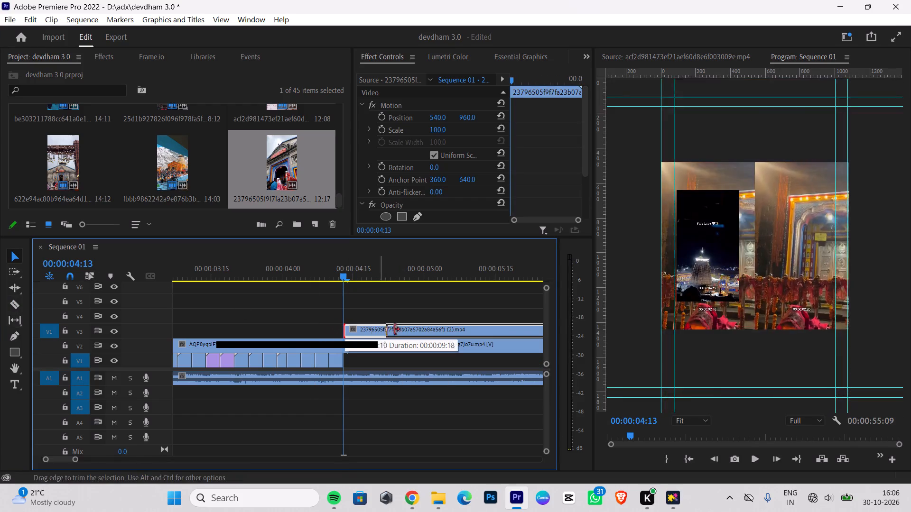
drag(394, 329, 425, 327)
drag(480, 328, 276, 331)
drag(223, 329, 265, 330)
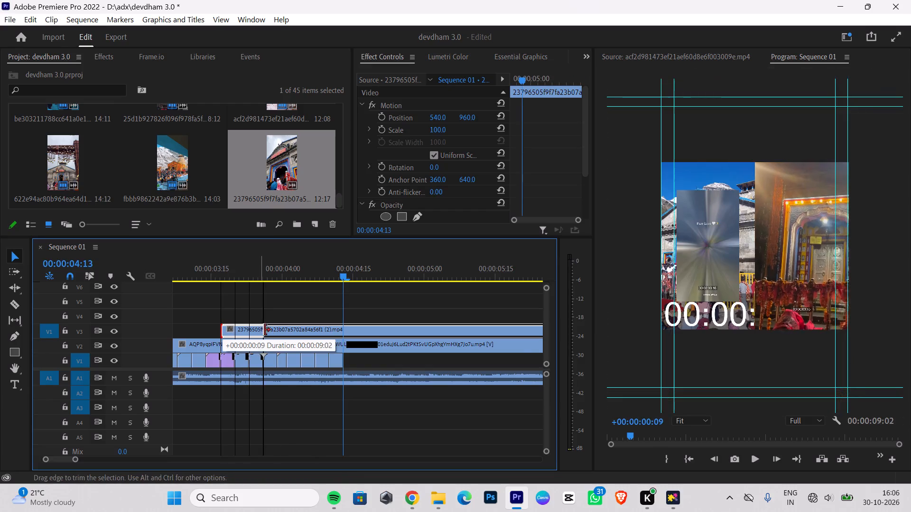
drag(265, 330, 435, 335)
drag(480, 331, 366, 342)
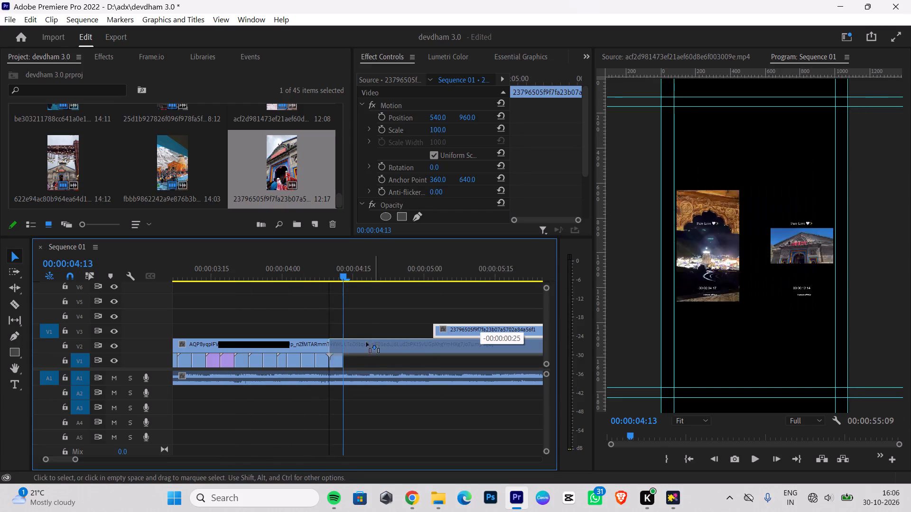
drag(366, 342, 279, 332)
drag(234, 329, 442, 337)
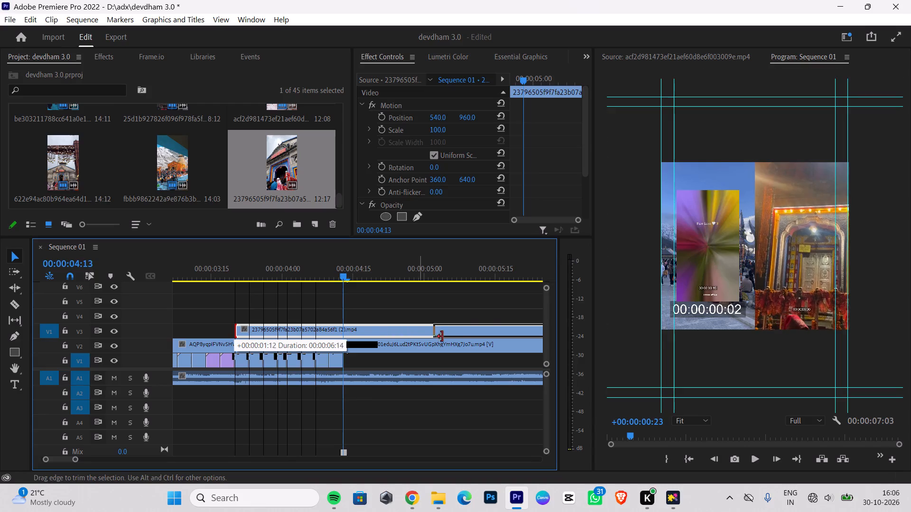
drag(442, 337, 399, 328)
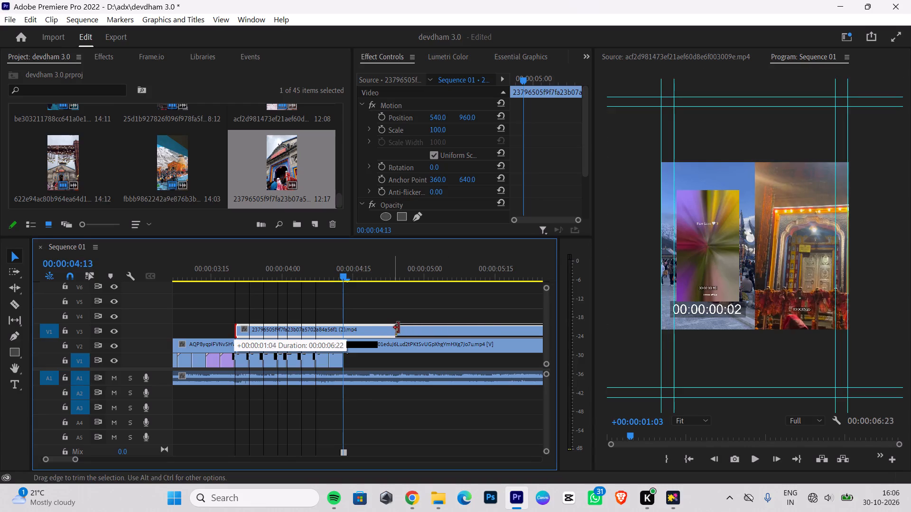
drag(399, 328, 430, 326)
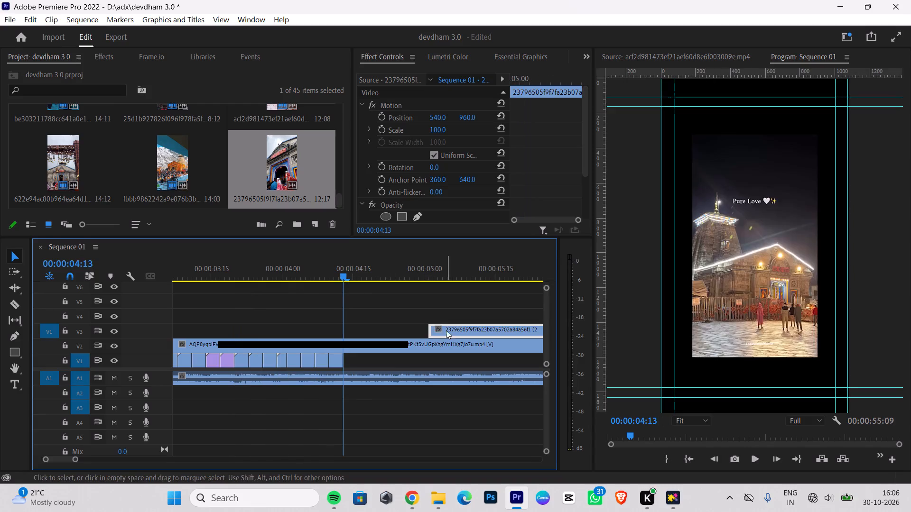
Move the trimmed V3 clip to V1 at 00:00:04:13, directly after the golden archway shot.
drag(452, 330, 372, 360)
right_click(372, 358)
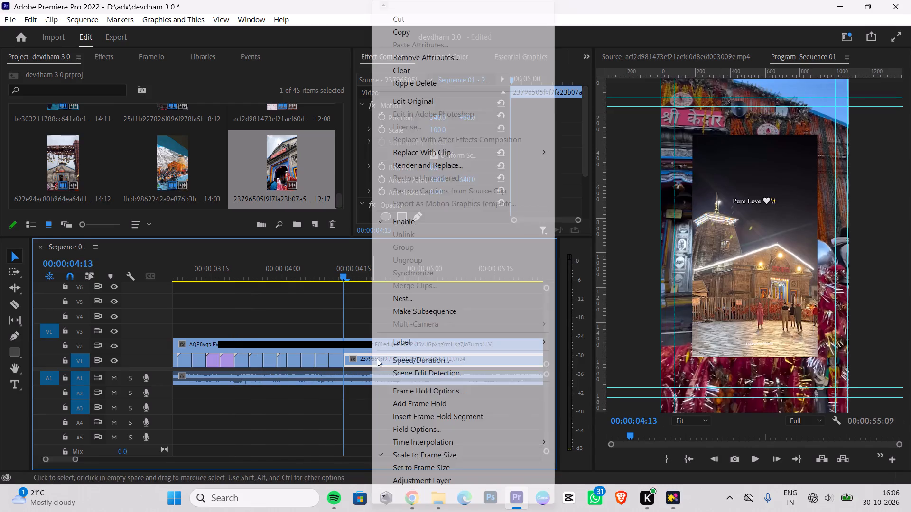
click(331, 307)
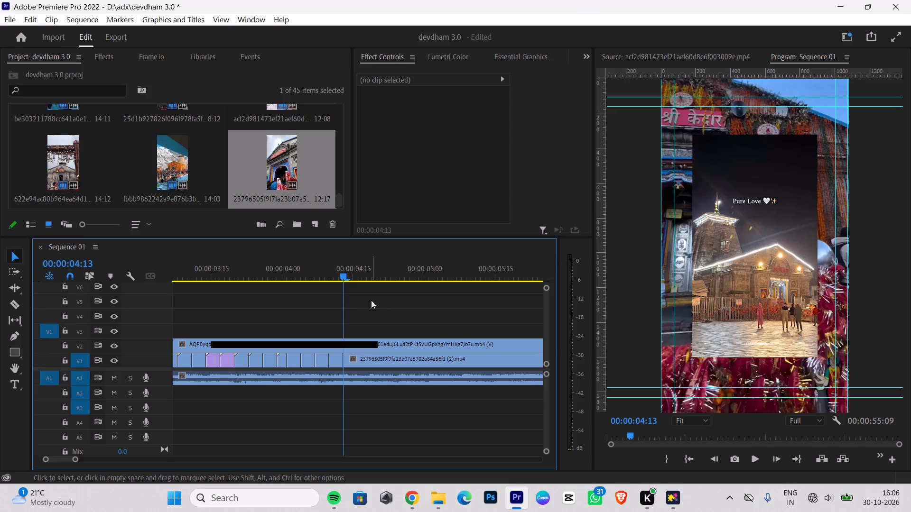
Cut the garlanded temple front clip on V1 at 00:00:04:16.
key(Right)
key(Right)
key(Right)
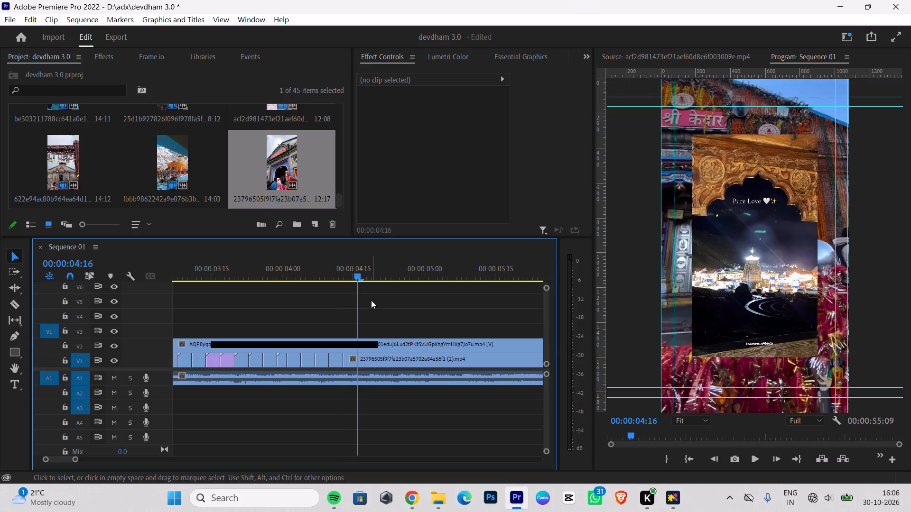
click(12, 302)
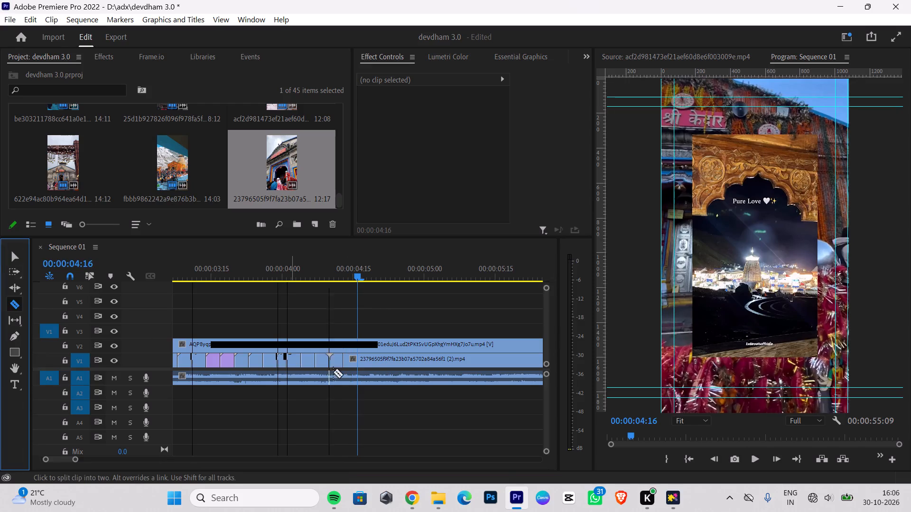
click(358, 358)
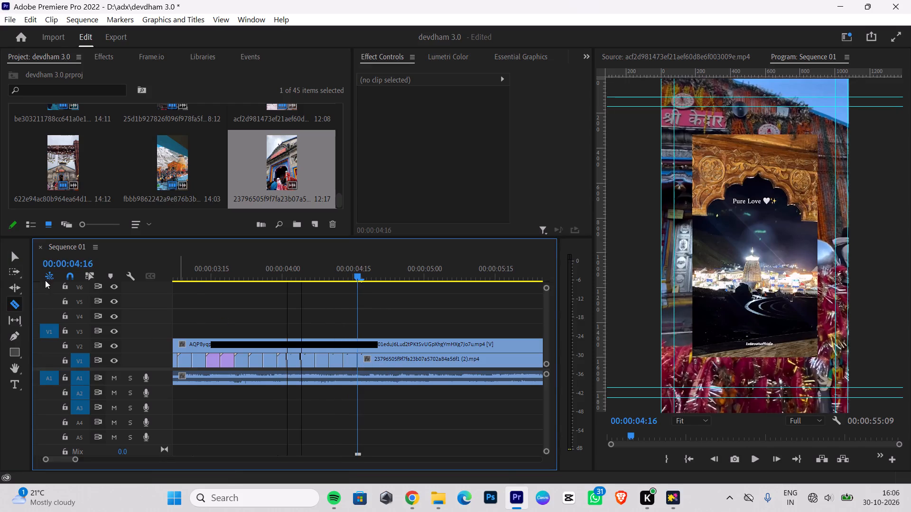
Lift the remainder of the garlanded temple front clip after the 00:00:04:16 cut from V1 to V3.
click(14, 256)
drag(383, 359, 384, 348)
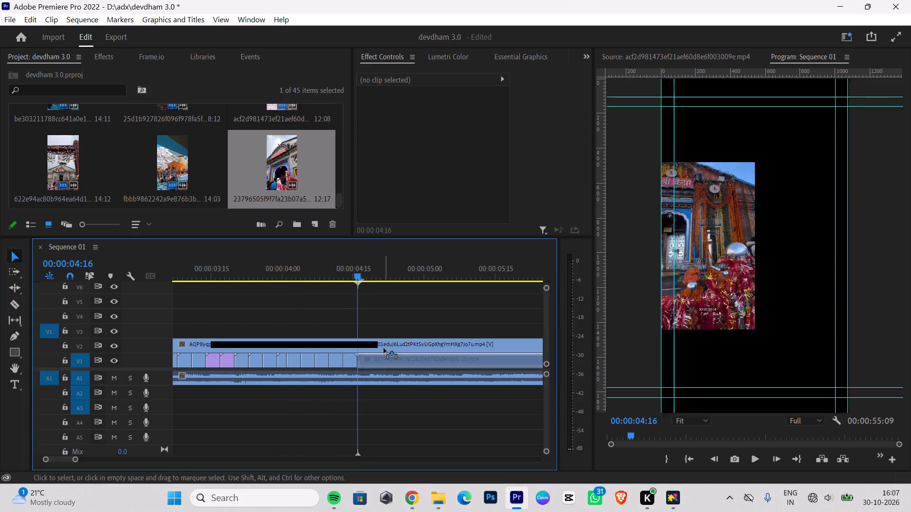
drag(384, 348, 380, 336)
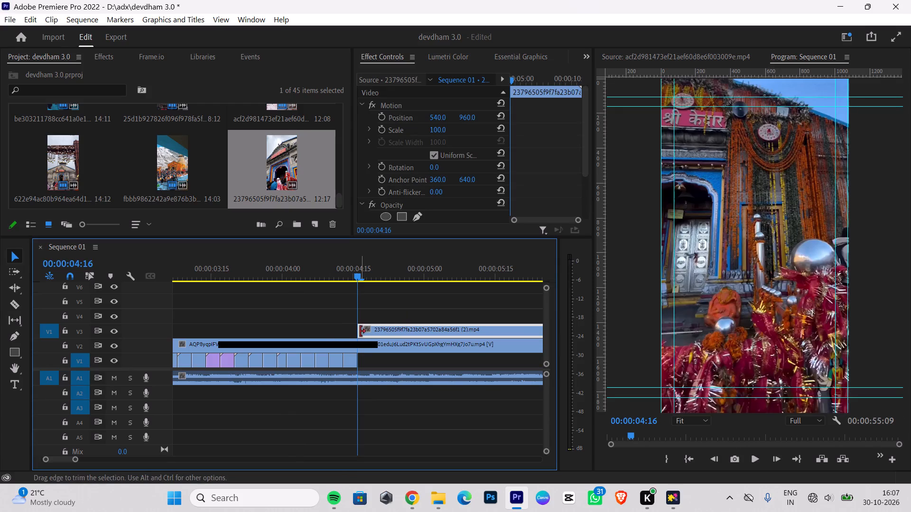
Trim the lifted V3 clip from its beginning in several passes, sliding it earlier between trims, until the whole remainder is removed.
drag(360, 331, 444, 332)
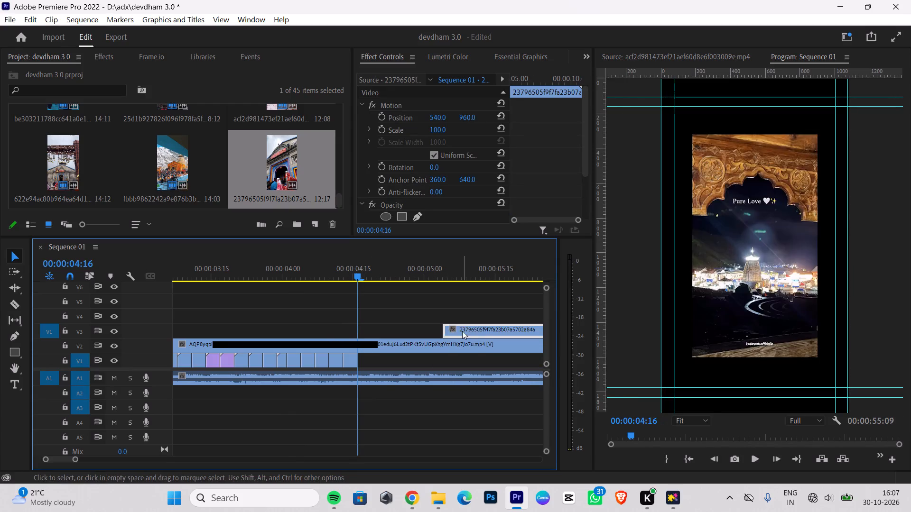
drag(462, 331, 272, 324)
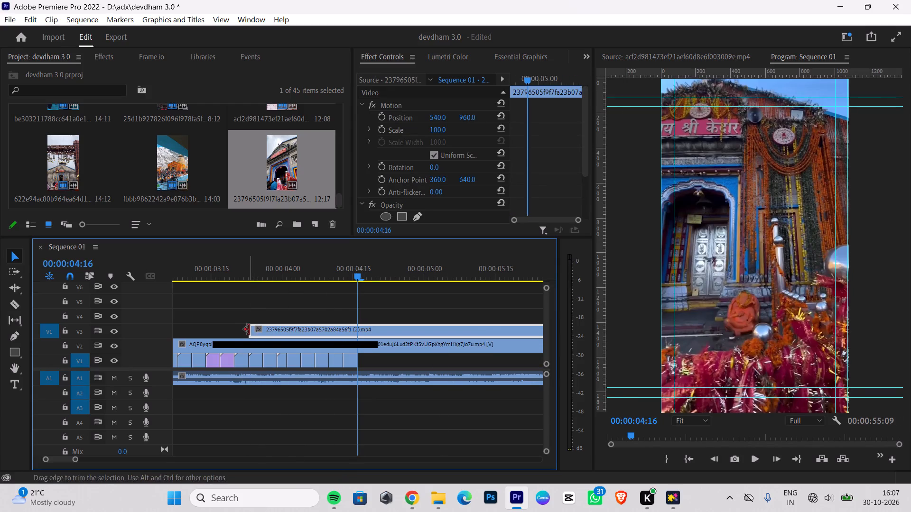
drag(249, 329, 323, 329)
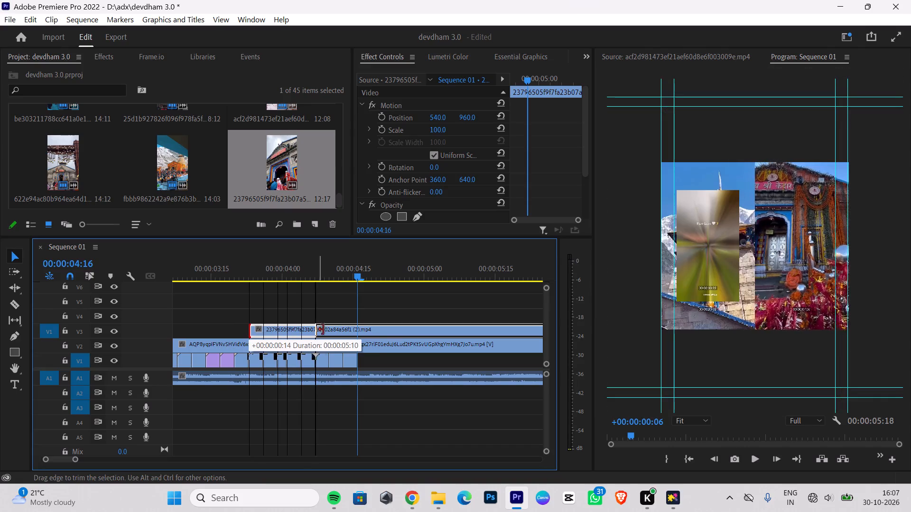
drag(323, 329, 499, 329)
drag(534, 331, 270, 329)
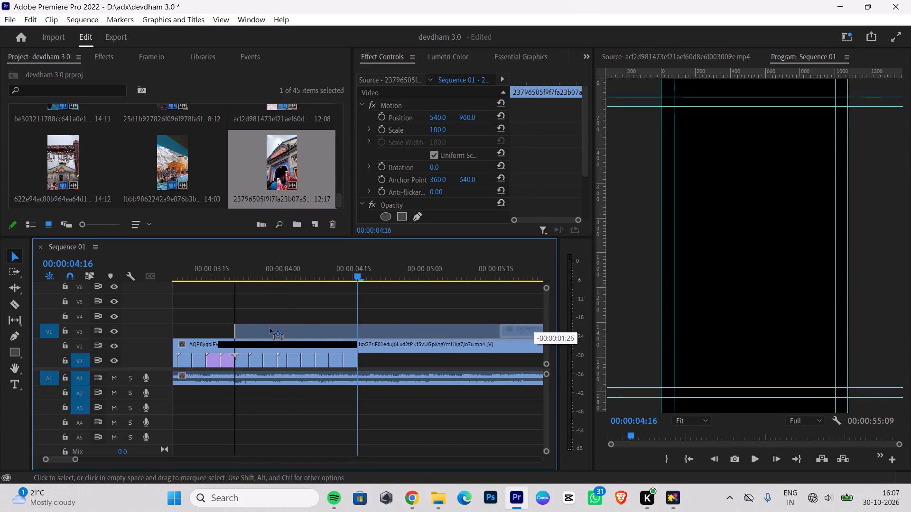
drag(270, 329, 270, 329)
drag(234, 331, 336, 331)
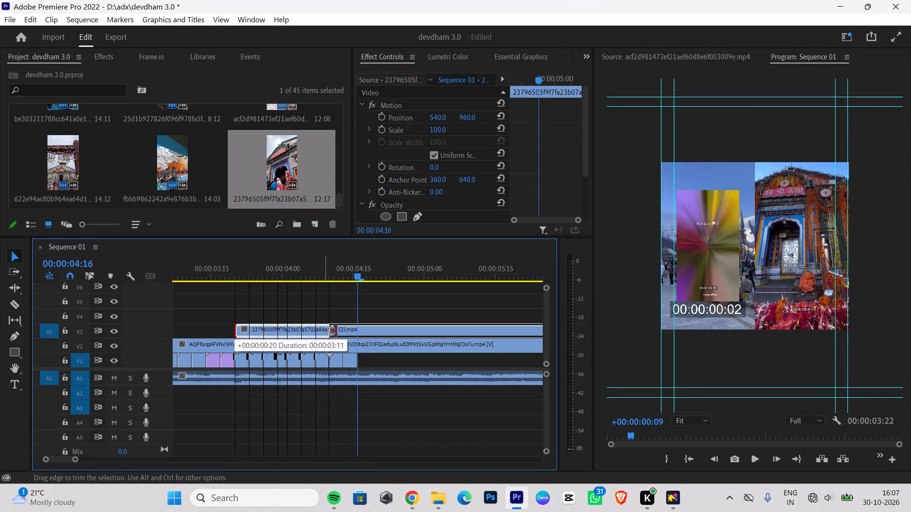
drag(336, 331, 474, 329)
drag(490, 330, 260, 343)
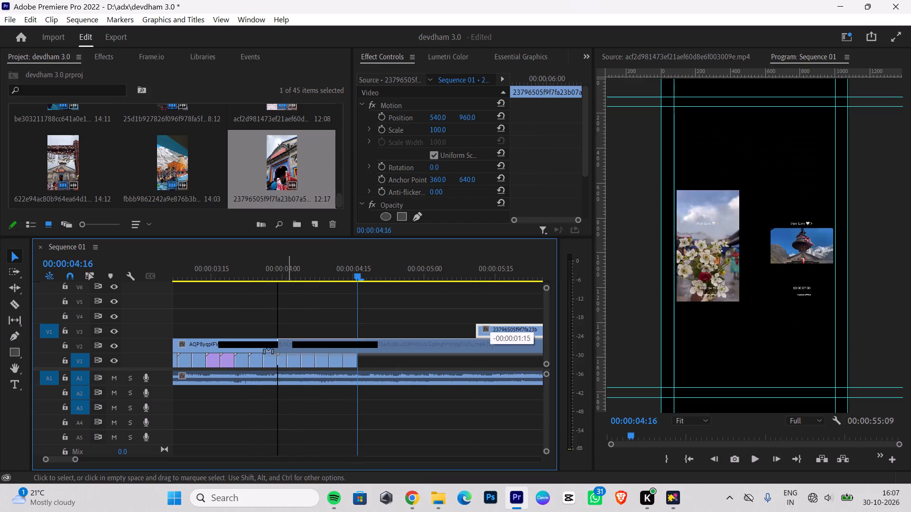
drag(260, 343, 196, 328)
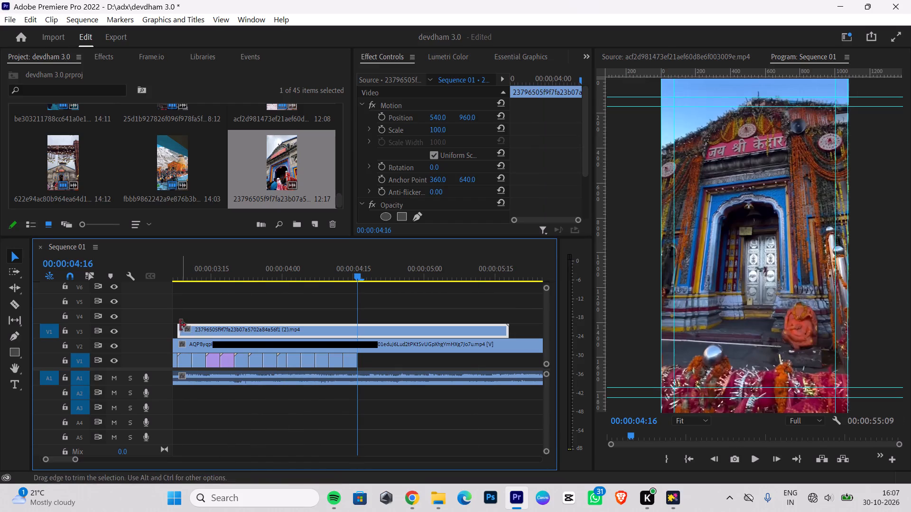
drag(178, 328, 294, 334)
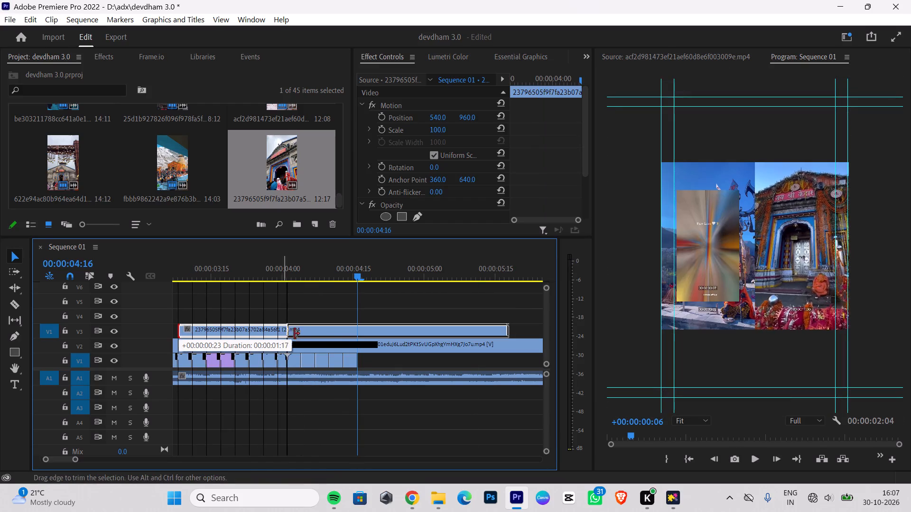
drag(294, 334, 531, 326)
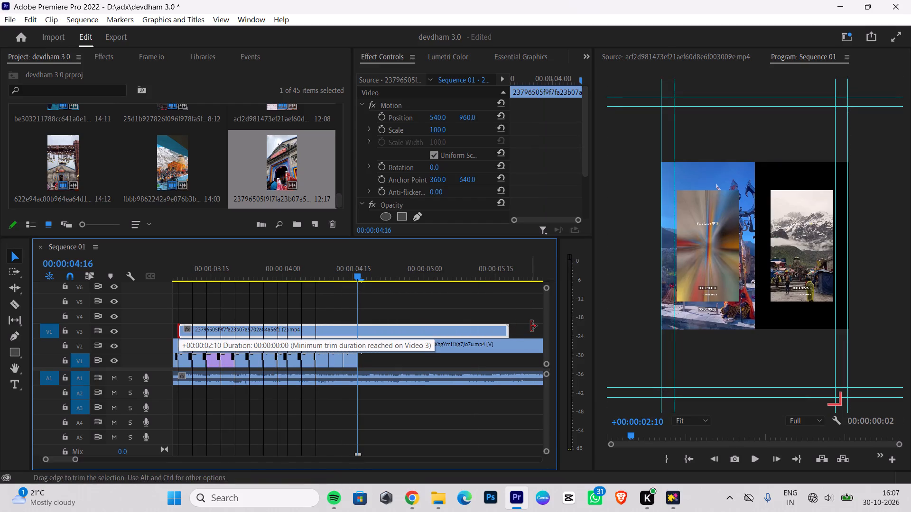
drag(531, 326, 489, 329)
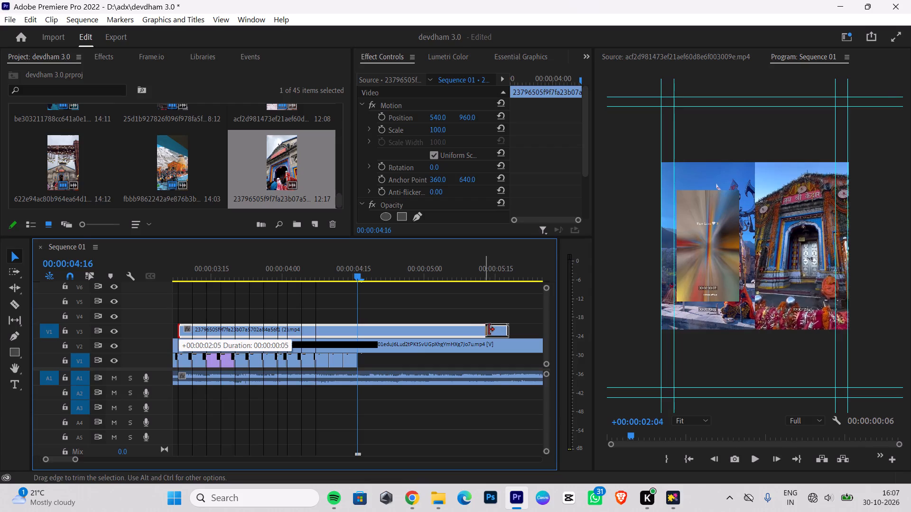
drag(489, 329, 510, 329)
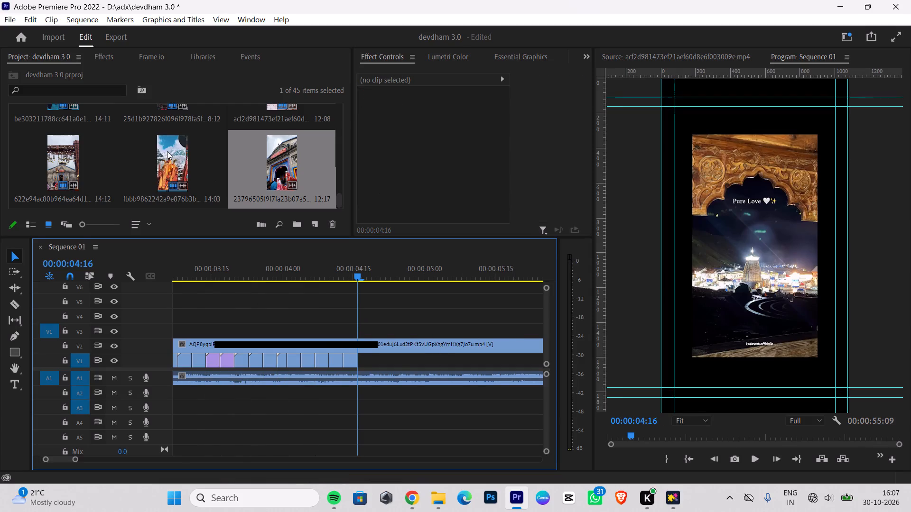
Preview the 622e94ac80b964ea64d1 clip around its temple crowd and orange flag shots, and place only its video on V3 at about 00:00:03:17.
double_click(59, 156)
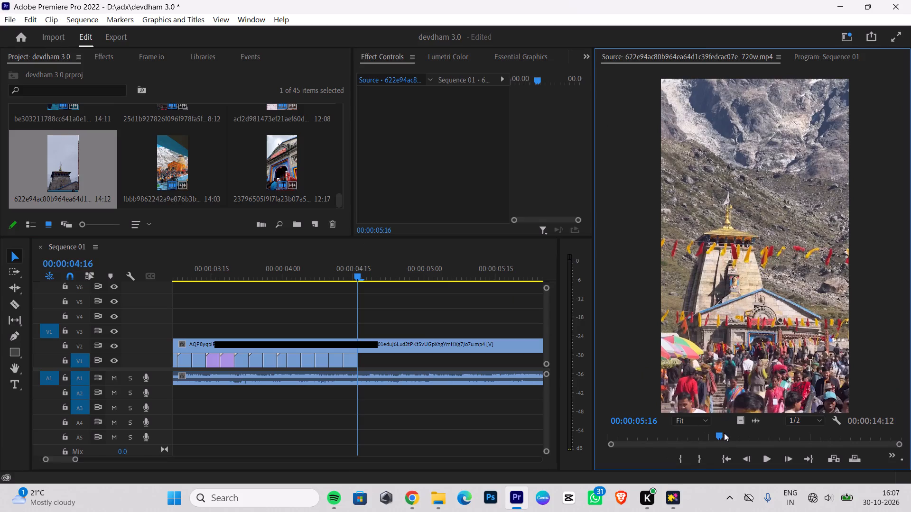
drag(721, 435, 760, 440)
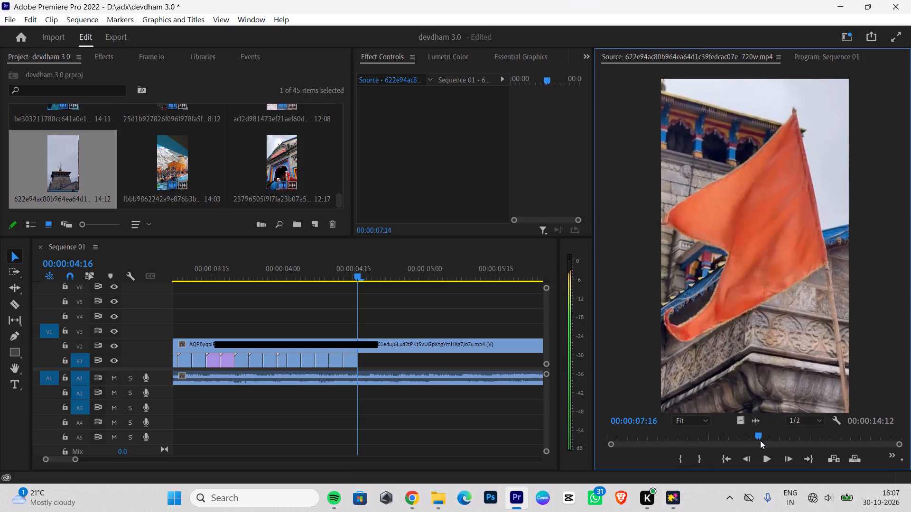
drag(760, 440, 747, 441)
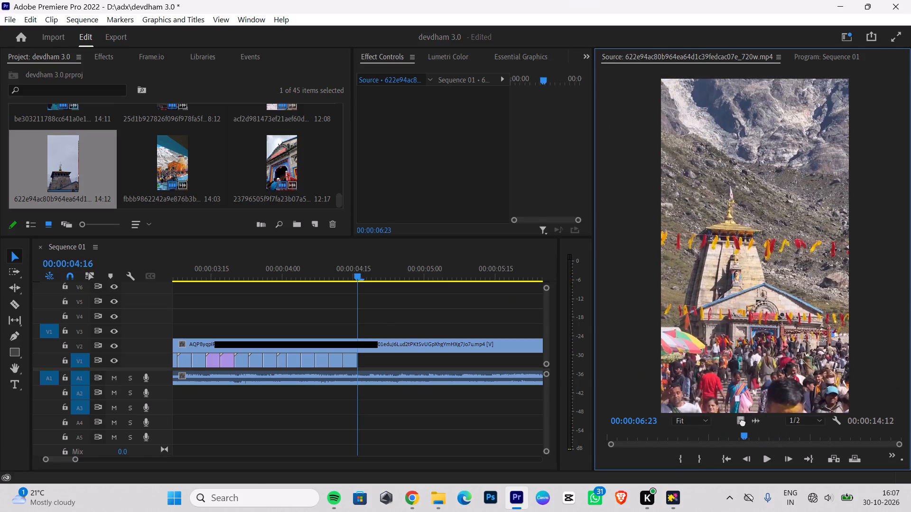
drag(743, 422, 224, 326)
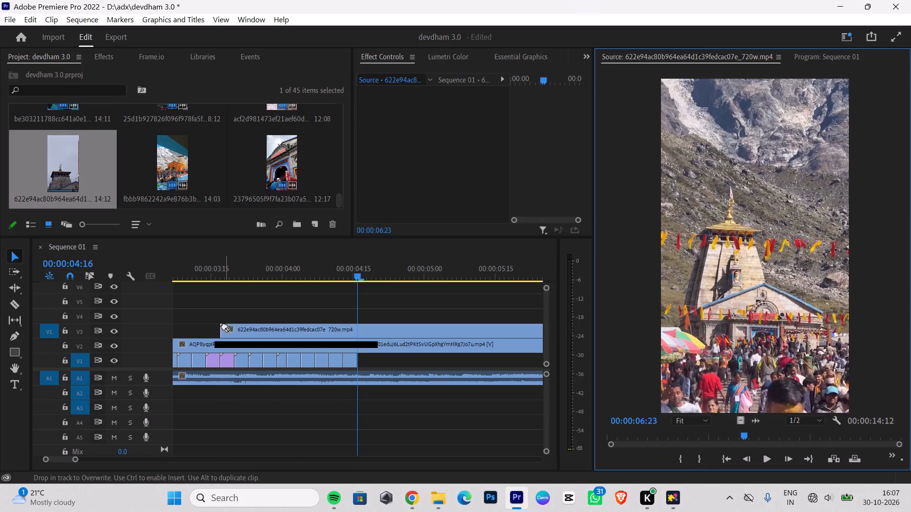
Trim the beginning of the 622e94ac80b964ea64d1 clip on V3 in several passes, sliding it earlier between trims.
drag(220, 328, 363, 337)
scroll(363, 337, down, 2)
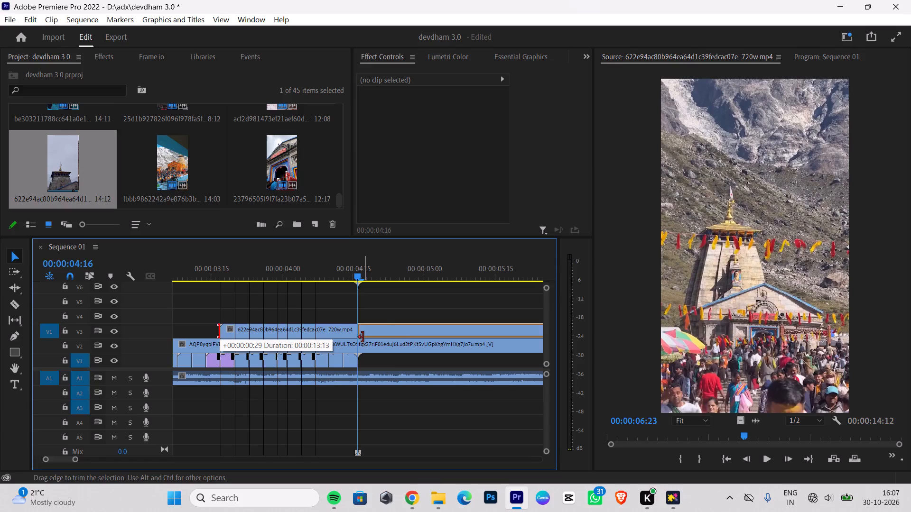
drag(363, 337, 452, 335)
drag(491, 332, 486, 332)
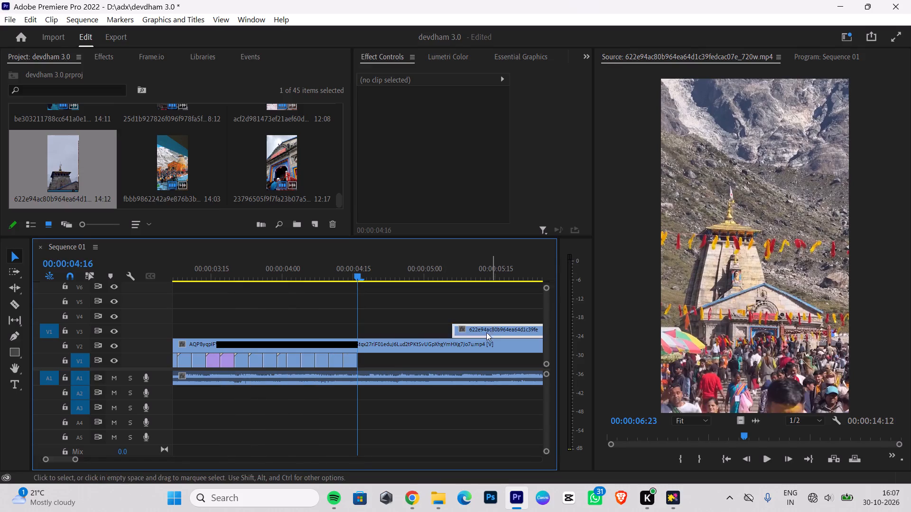
drag(486, 332, 282, 326)
drag(250, 331, 442, 335)
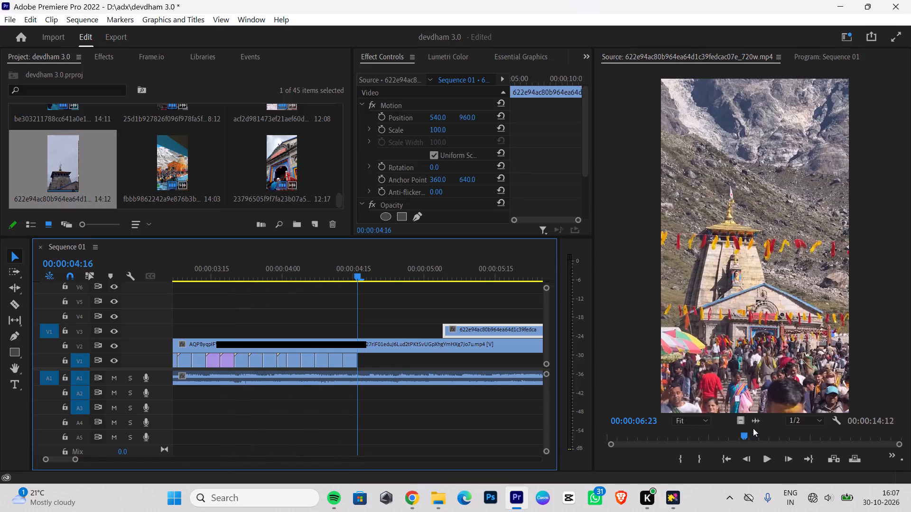
drag(744, 434, 550, 447)
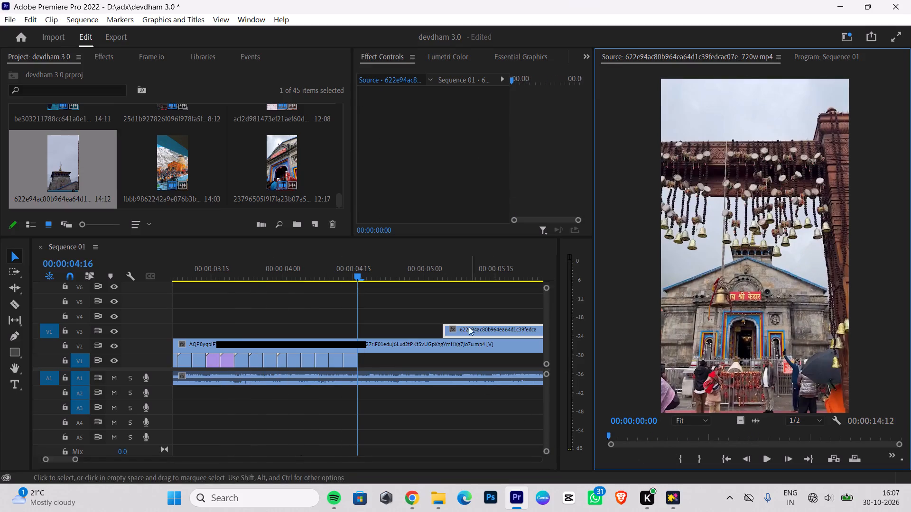
drag(474, 327, 371, 328)
drag(346, 331, 418, 331)
click(418, 331)
double_click(457, 328)
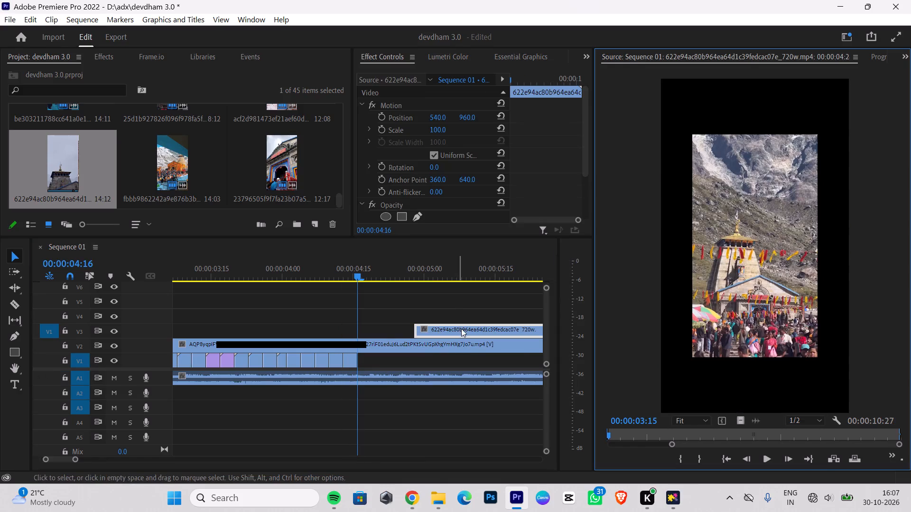
drag(461, 329, 398, 336)
drag(468, 334, 404, 336)
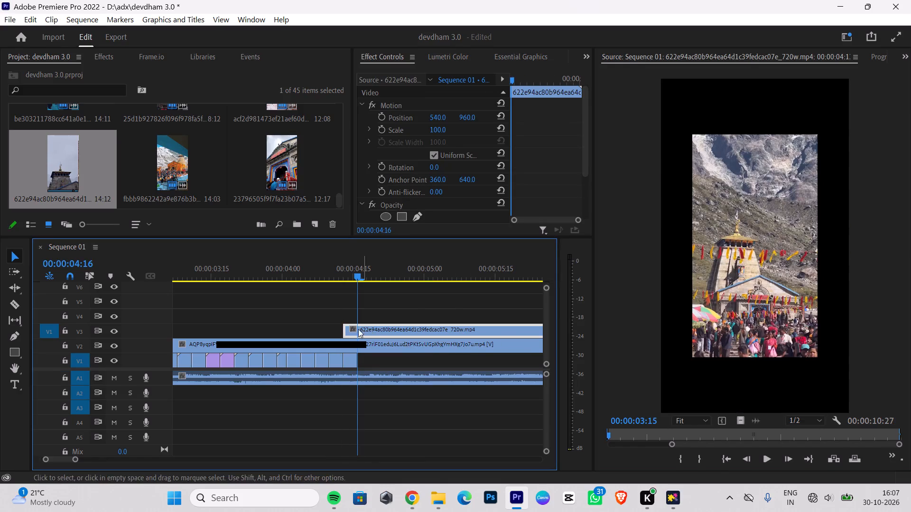
drag(346, 328, 443, 333)
drag(450, 333, 408, 337)
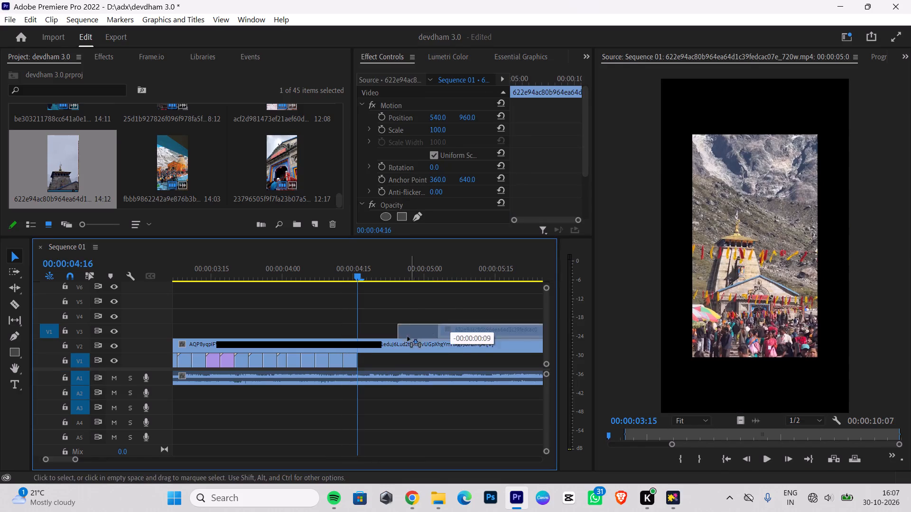
Move the trimmed clip from V3 to V1 at about 00:00:04:19 and trim about 13 frames off its beginning.
drag(408, 337, 386, 359)
drag(373, 360, 399, 358)
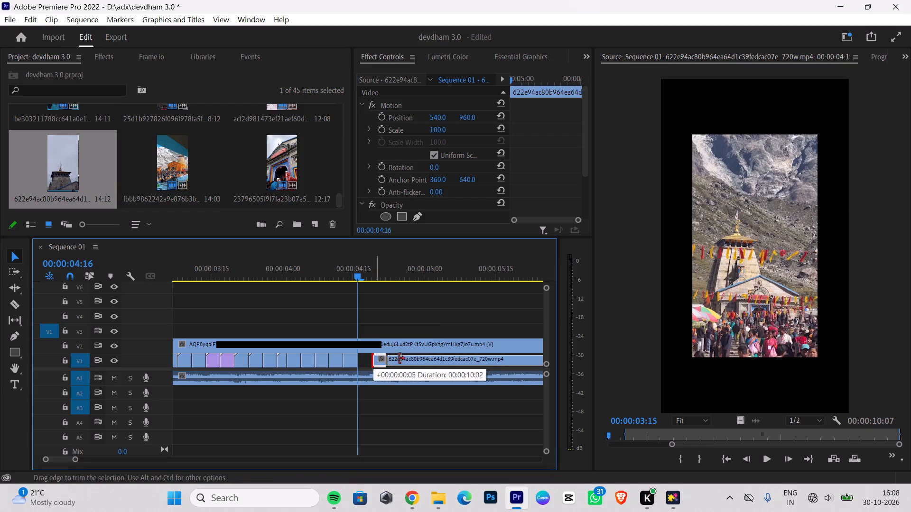
drag(399, 358, 434, 358)
Return the clip to V3 and slide it earlier so the start of its orange flag shot falls near 00:00:05:03.
click(325, 259)
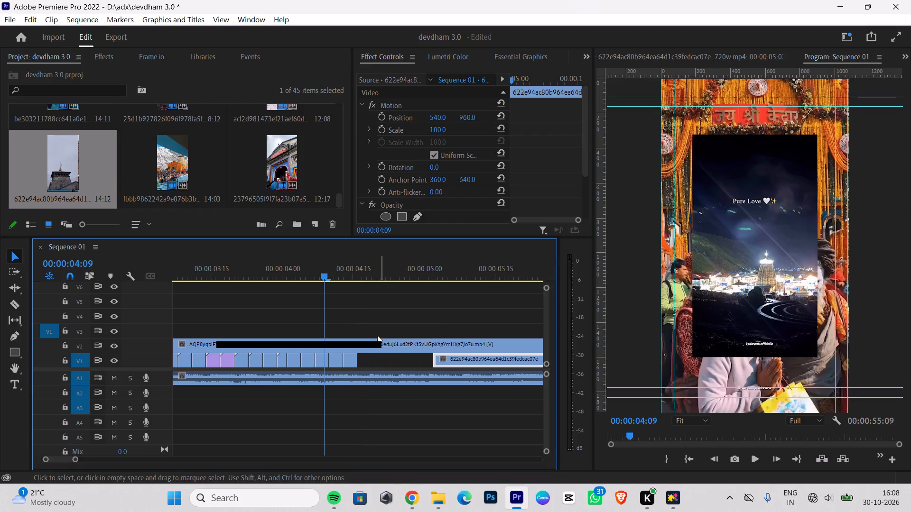
drag(457, 362, 351, 330)
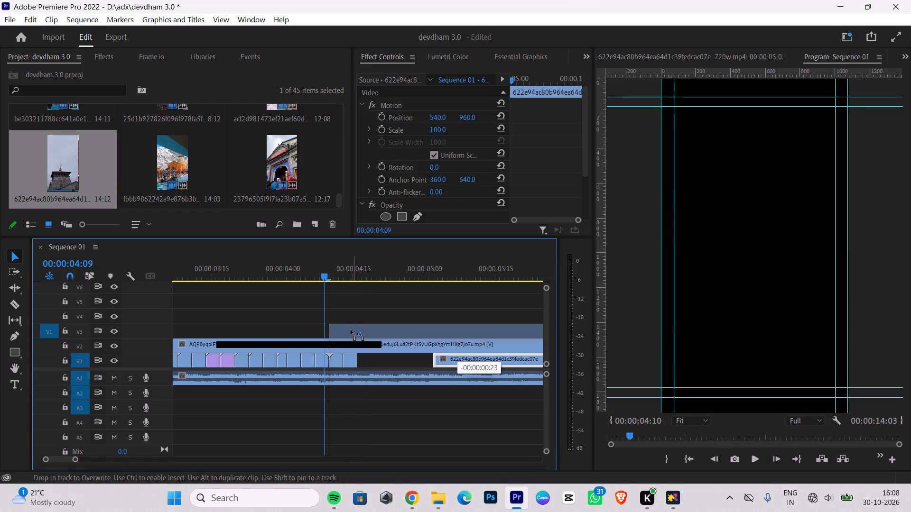
drag(351, 330, 347, 330)
drag(322, 274, 339, 276)
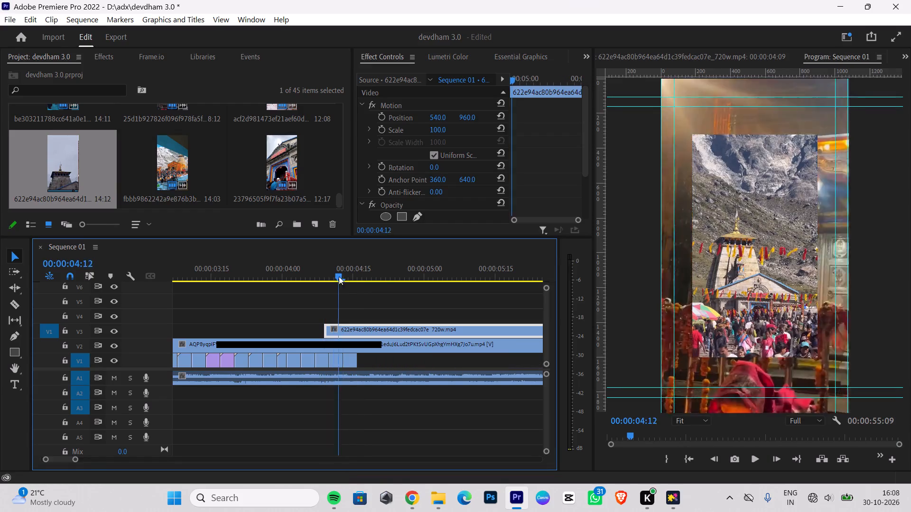
drag(339, 276, 428, 286)
drag(477, 329, 266, 330)
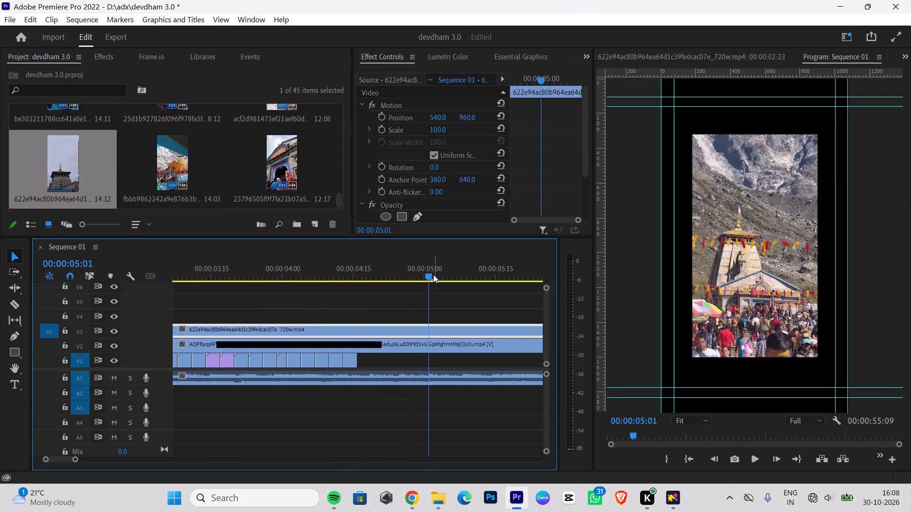
Cut the V3 clip at 00:00:05:03, where the orange flag shot starts.
drag(434, 274, 426, 287)
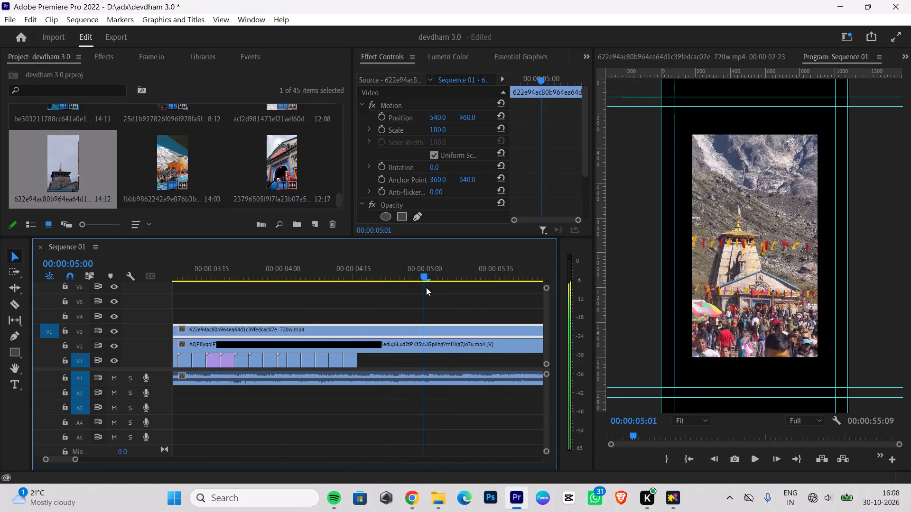
drag(426, 287, 439, 285)
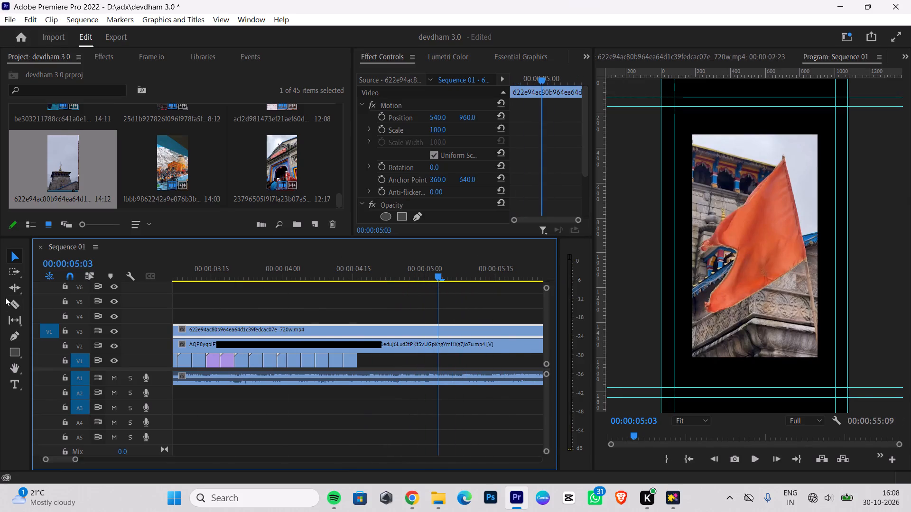
click(16, 301)
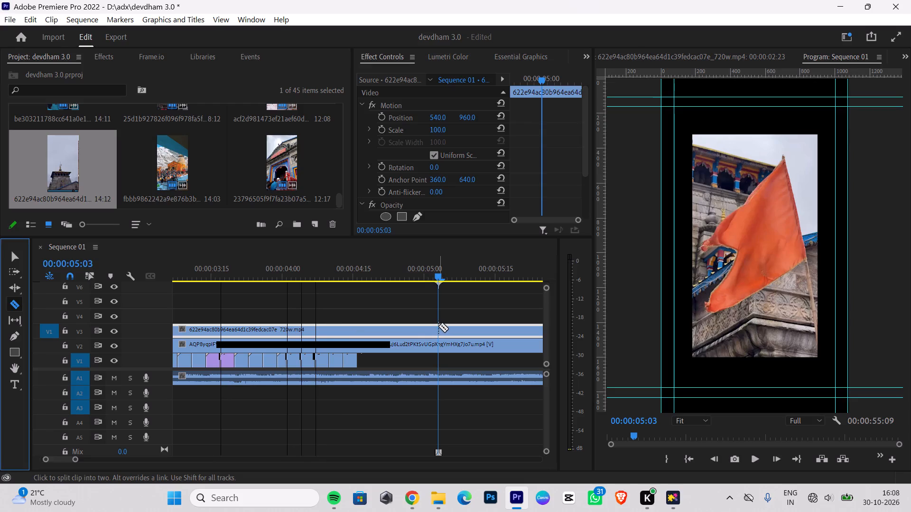
click(438, 326)
Delete the part of the V3 clip before the 00:00:05:03 cut.
click(12, 250)
click(309, 327)
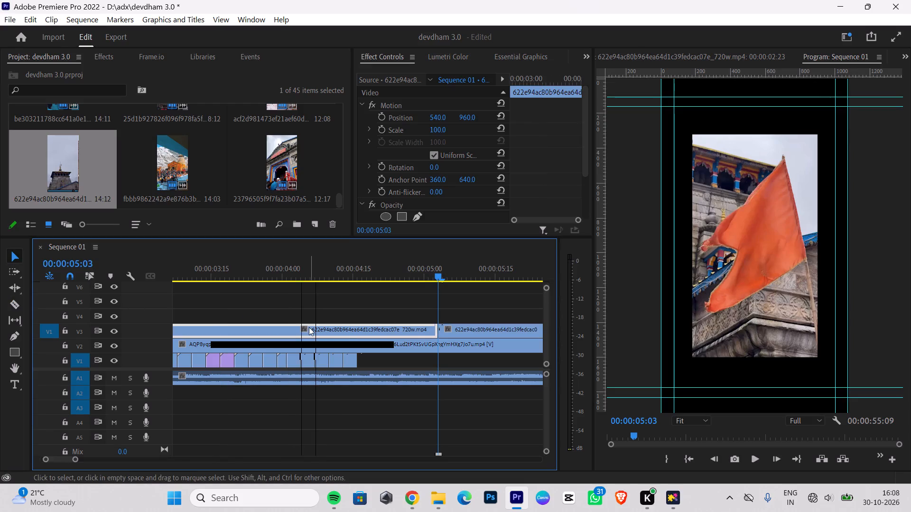
click(347, 337)
key(BackSpace)
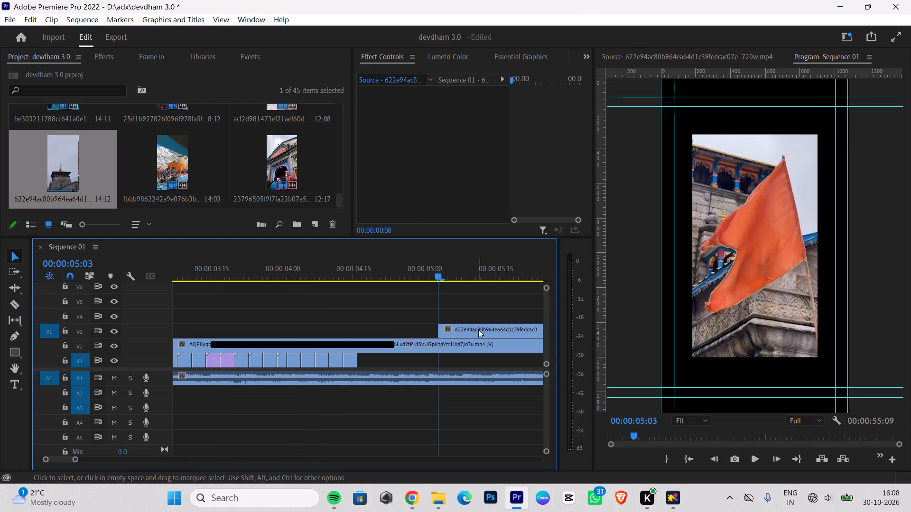
Move the orange flag clip from V3 to V1 at 00:00:04:16, directly after the garlanded temple front shot.
drag(475, 329, 400, 364)
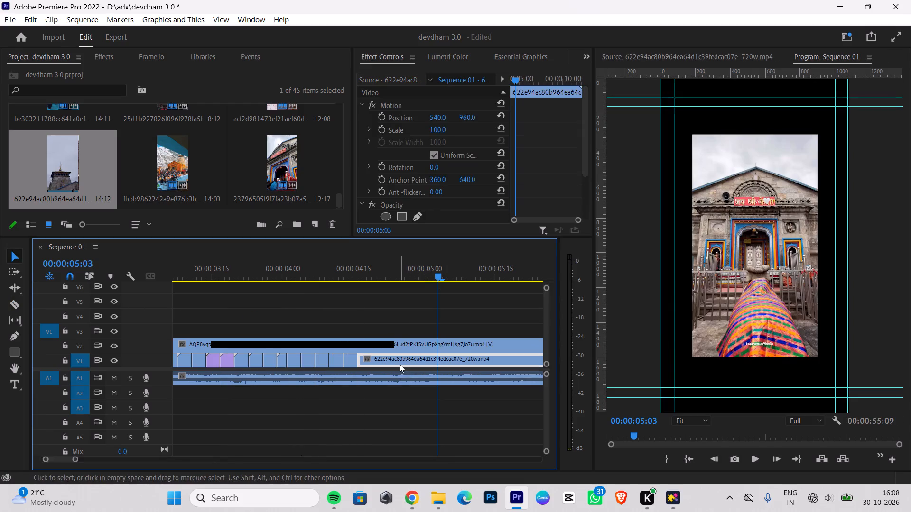
Scale the orange flag clip on V1 to the frame size.
right_click(400, 364)
click(428, 451)
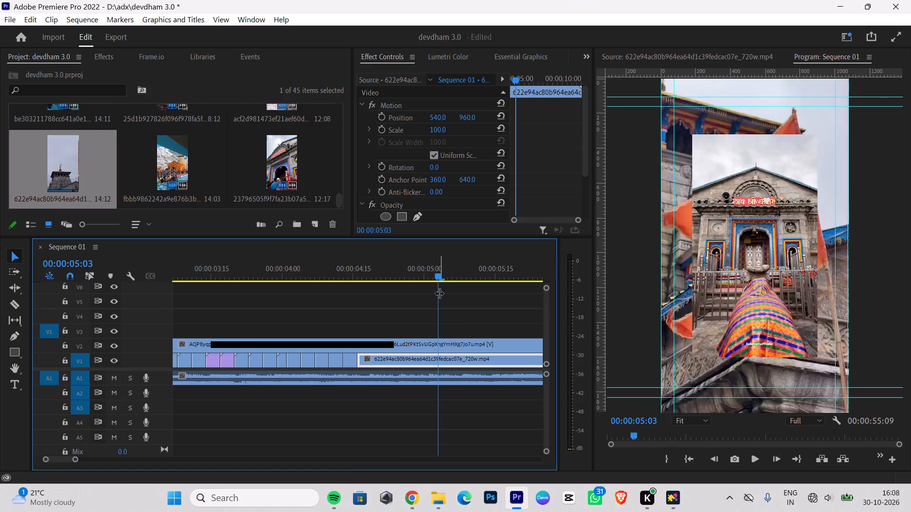
Cut the orange flag clip on V1 at 00:00:04:19, where the reference changes to the white flowers shot.
drag(438, 280, 362, 310)
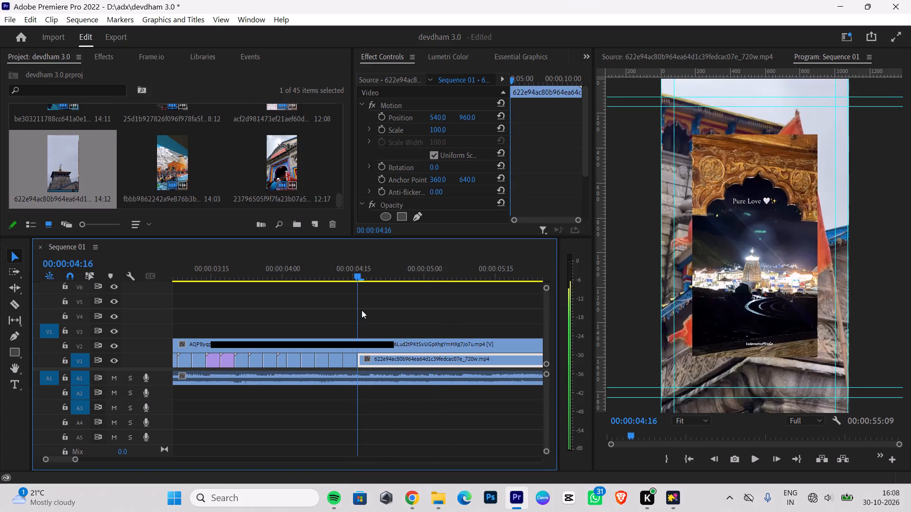
drag(362, 310, 387, 308)
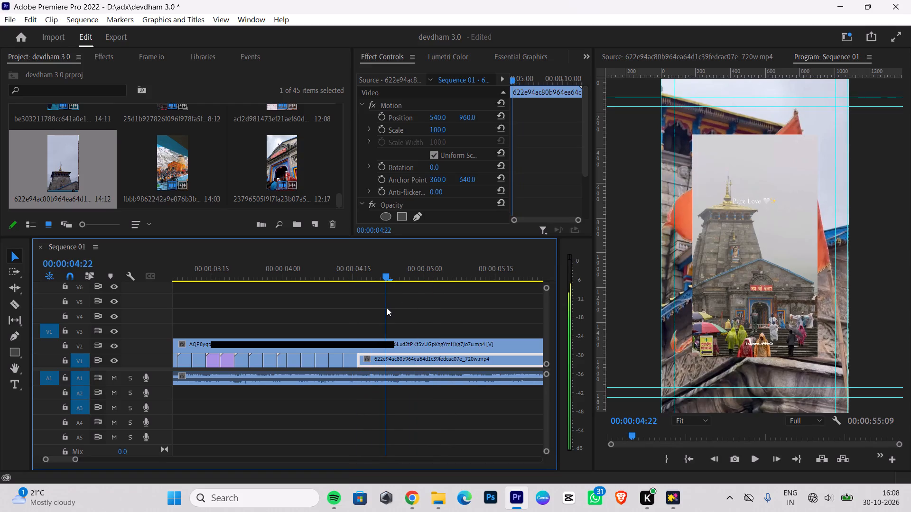
drag(387, 308, 380, 309)
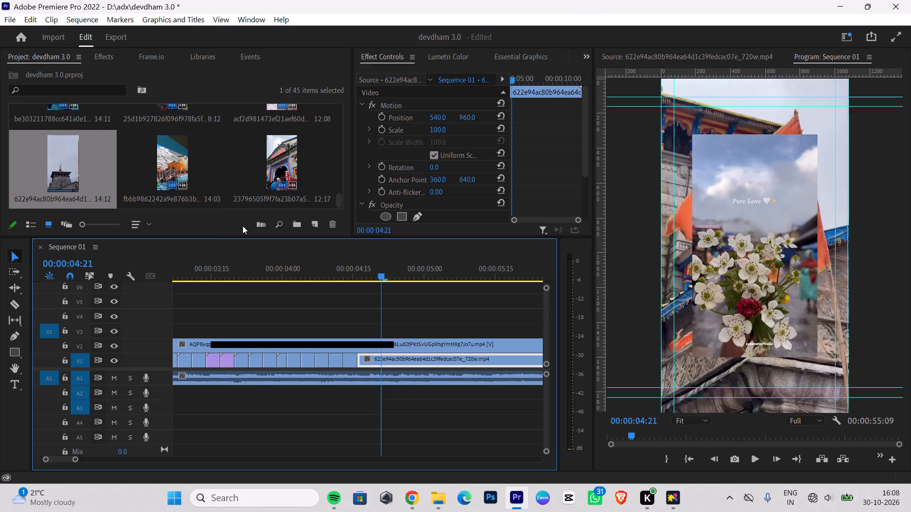
key(Left)
key(Left)
key(Left)
key(Left)
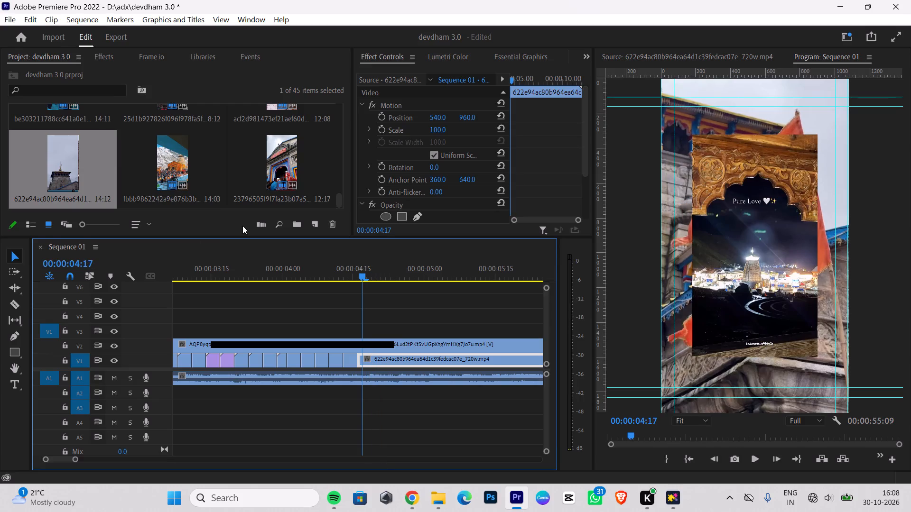
key(Right)
key(Right)
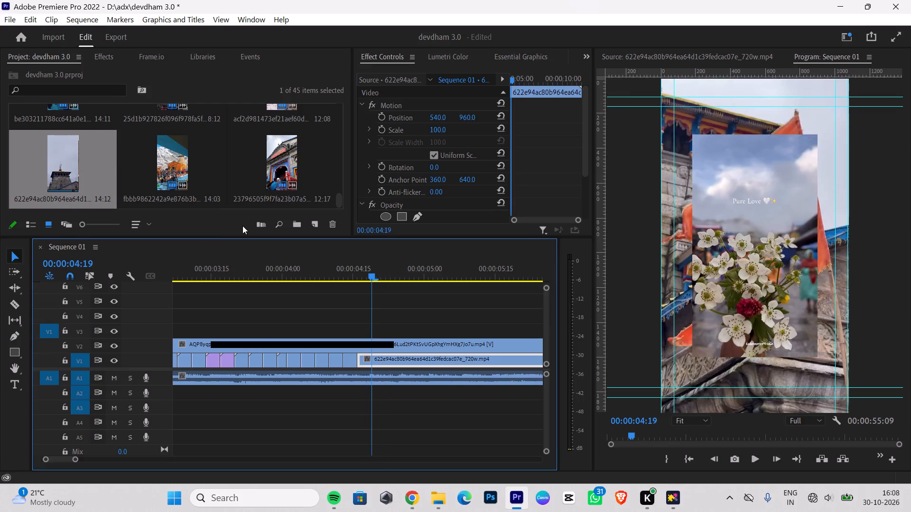
click(15, 309)
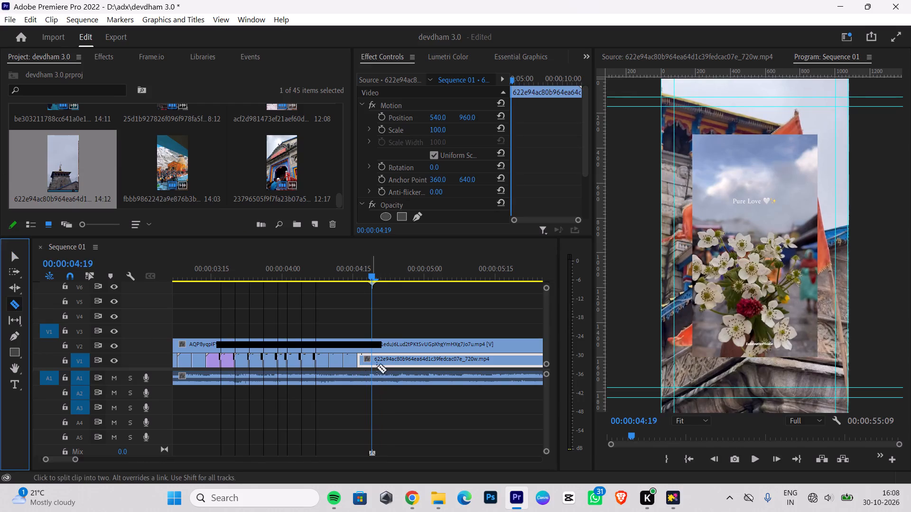
click(372, 360)
click(20, 258)
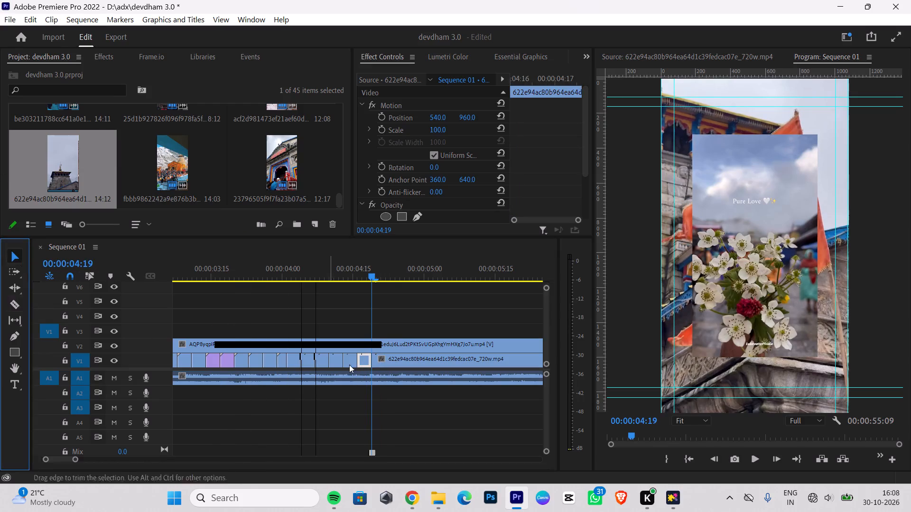
Move the part after the 00:00:04:19 cut off V1 onto V3 and slide it earlier.
drag(411, 362, 345, 321)
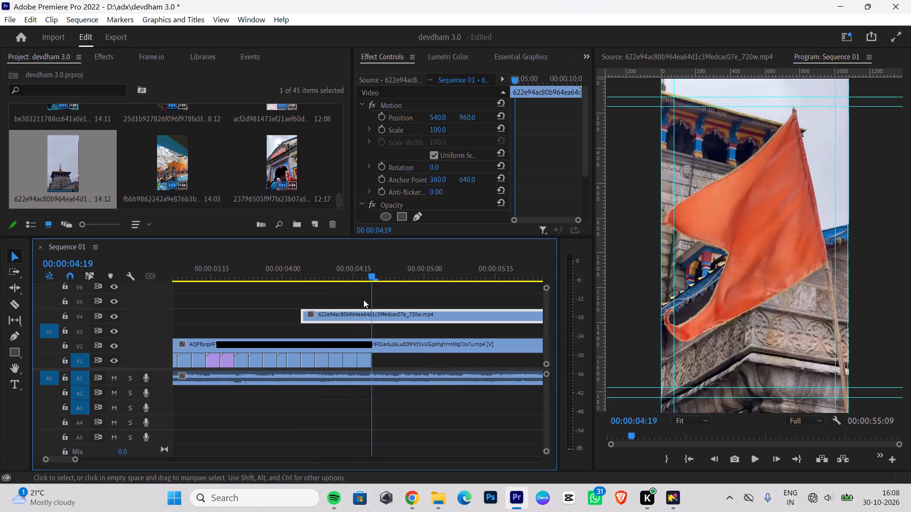
drag(364, 278, 381, 280)
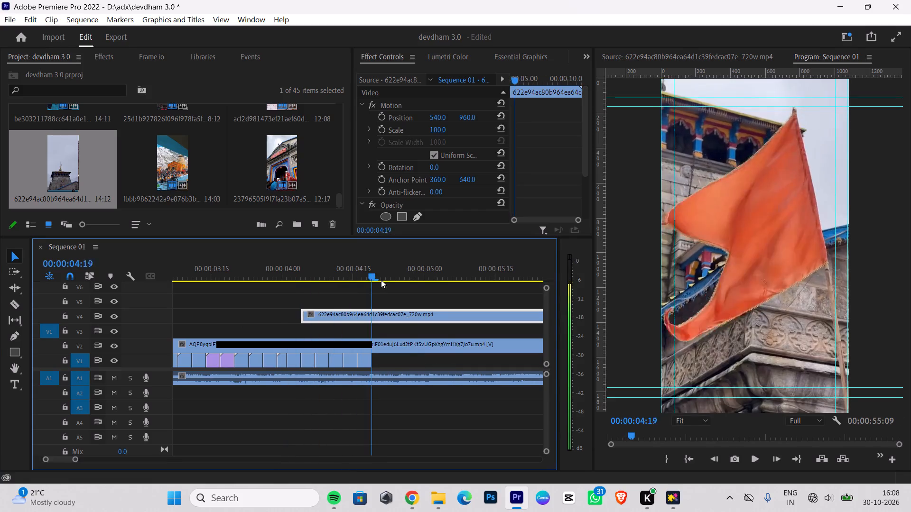
drag(381, 280, 489, 287)
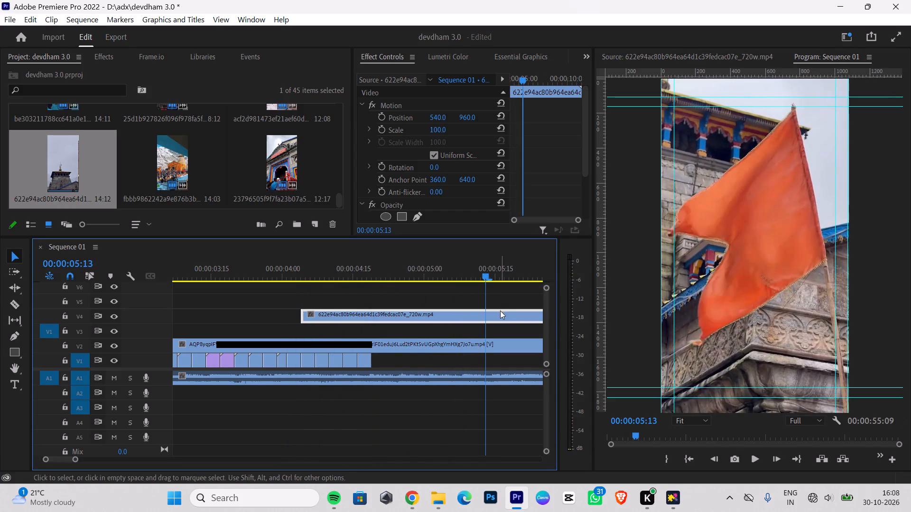
drag(500, 311, 293, 330)
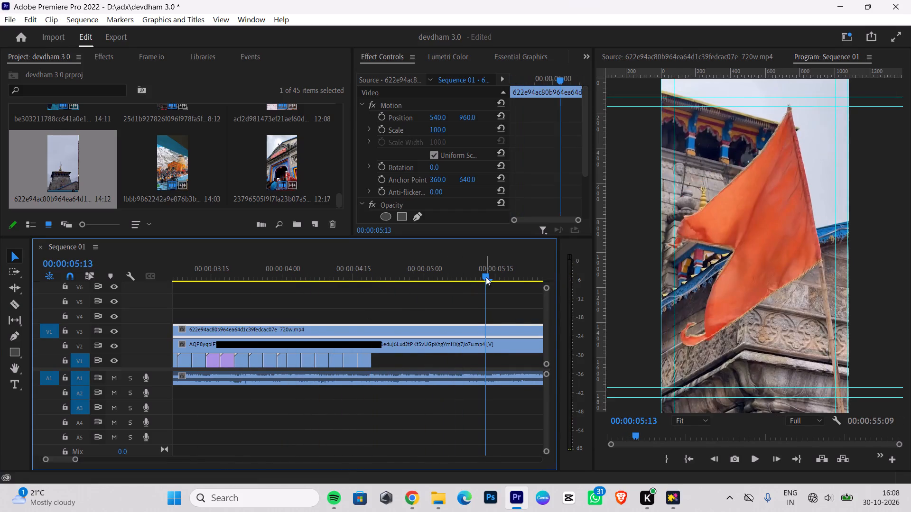
Cut the V3 clip at 00:00:06:20, in the temple spire shot, and delete the part before the cut.
drag(486, 277, 515, 272)
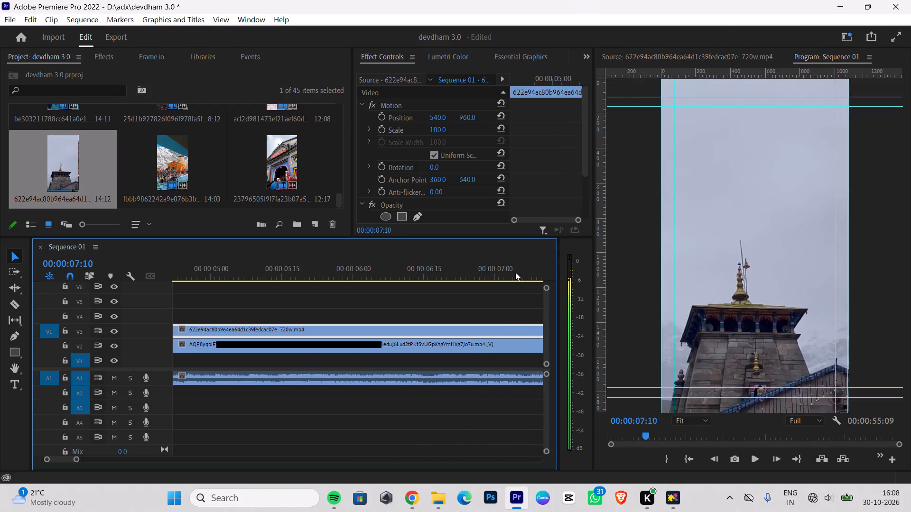
drag(515, 272, 465, 266)
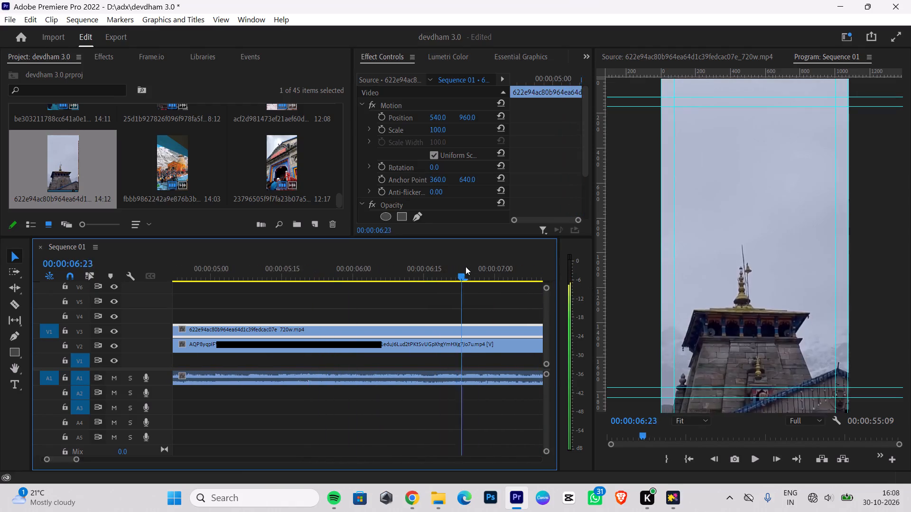
drag(465, 266, 480, 269)
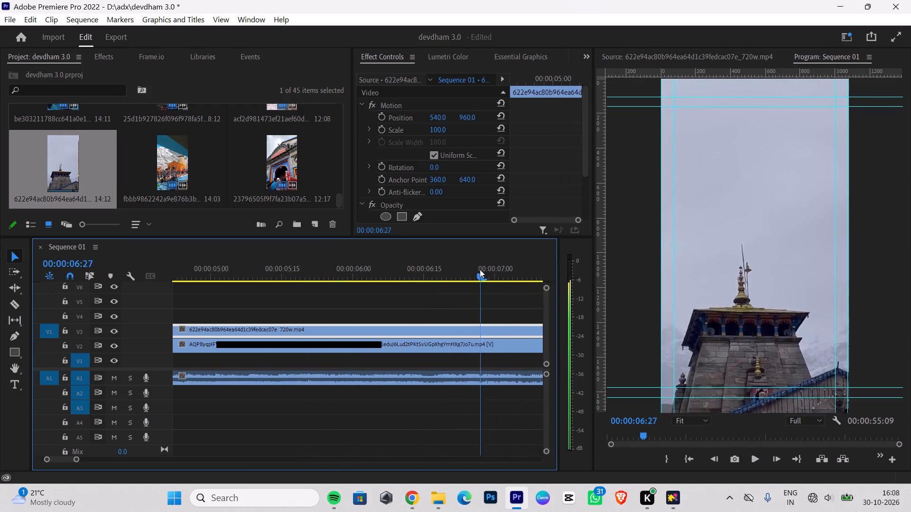
drag(480, 269, 448, 267)
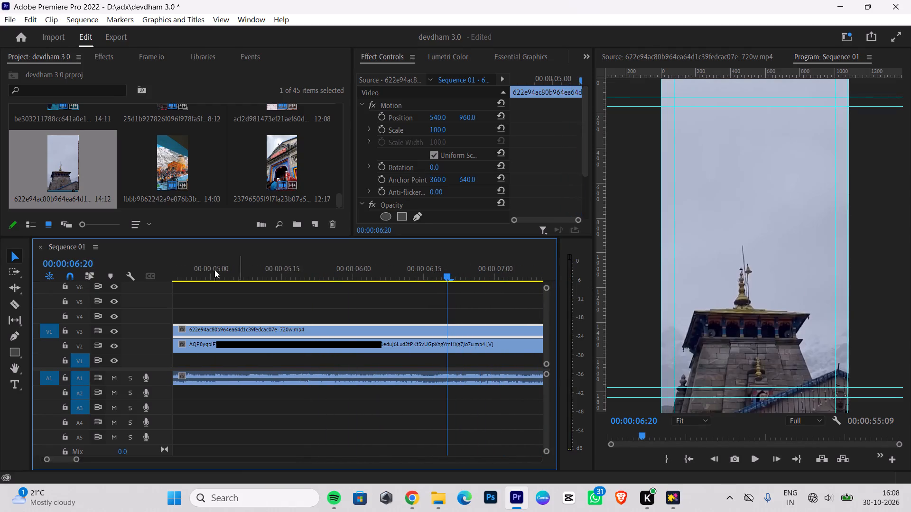
click(7, 297)
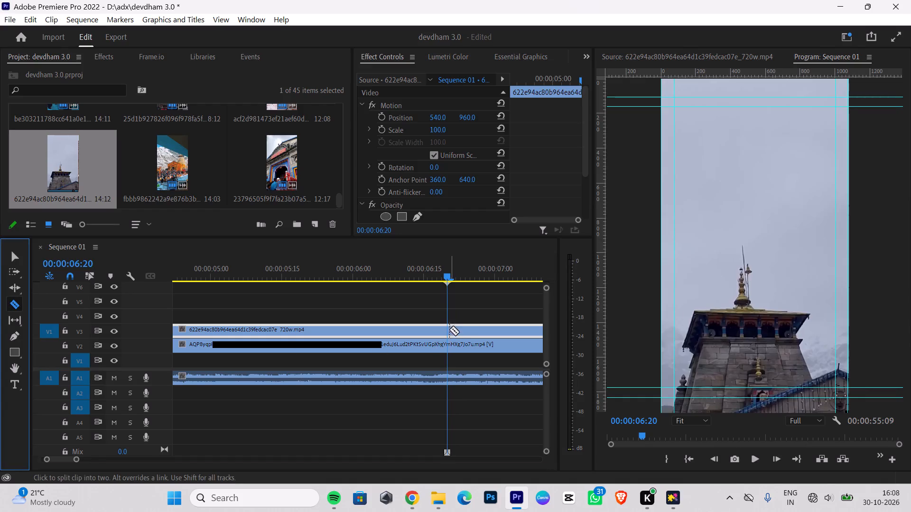
click(447, 326)
click(13, 256)
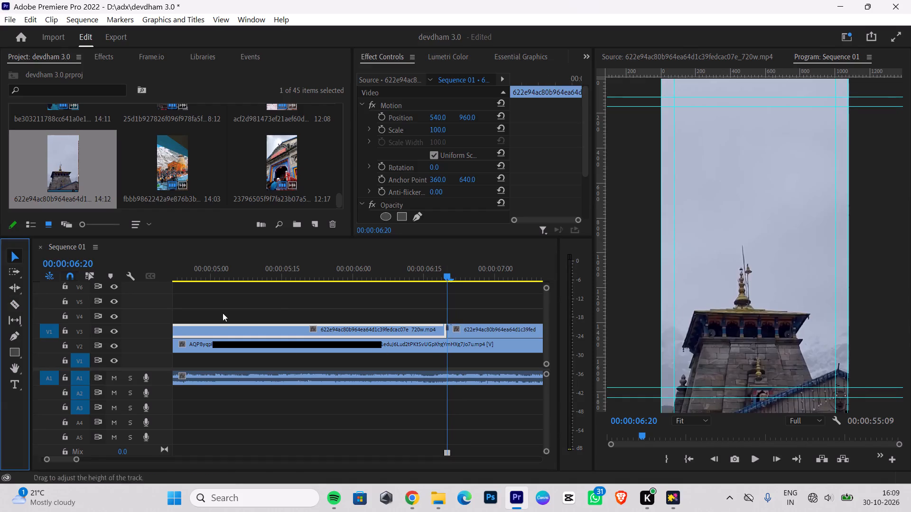
click(315, 337)
key(BackSpace)
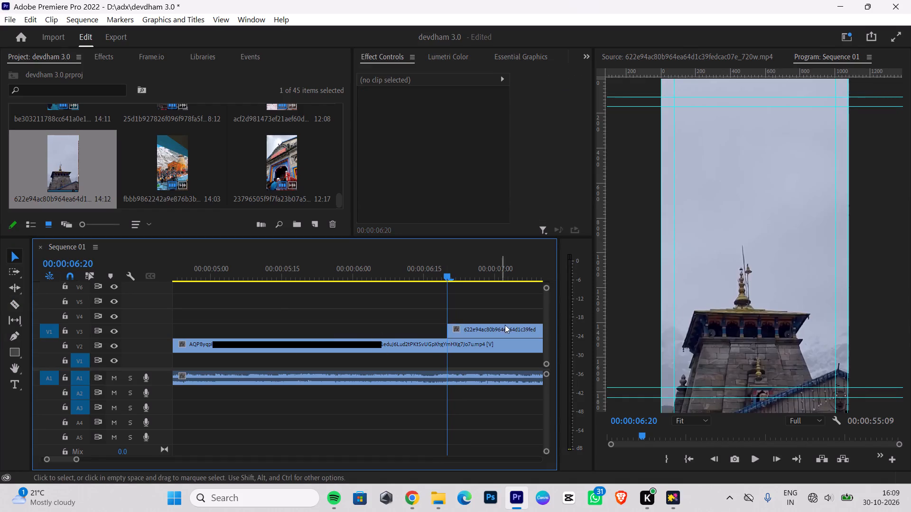
Move the temple spire clip from V3 to V1 at 00:00:04:19, directly after the orange flag shot.
drag(506, 324, 247, 359)
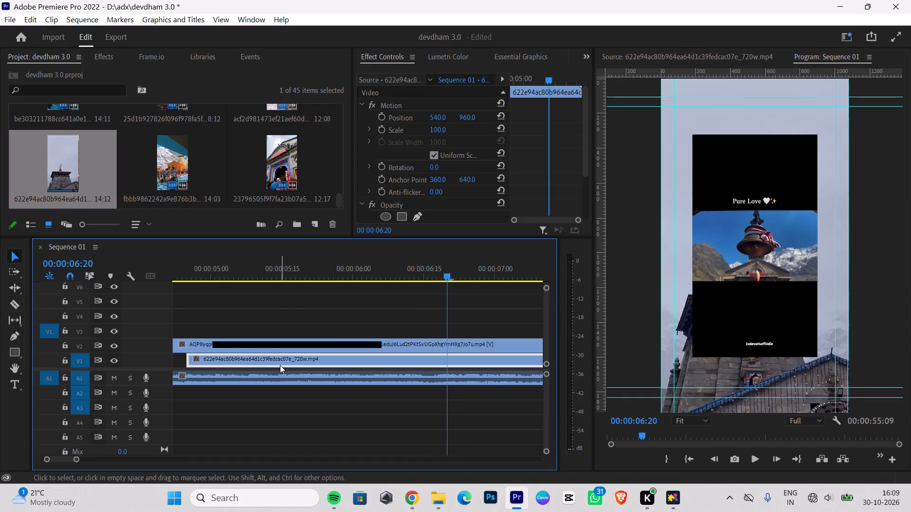
scroll(280, 365, down, 1)
scroll(280, 365, up, 9)
drag(407, 362, 399, 359)
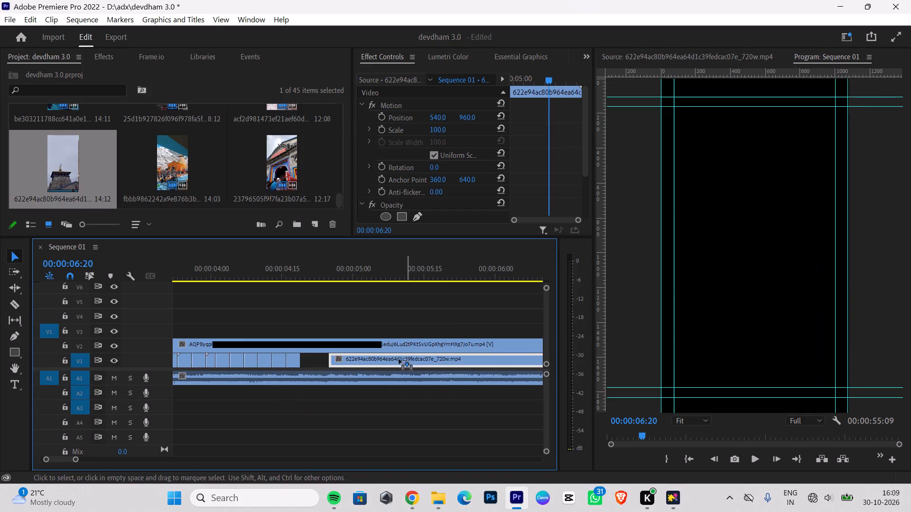
drag(399, 359, 385, 359)
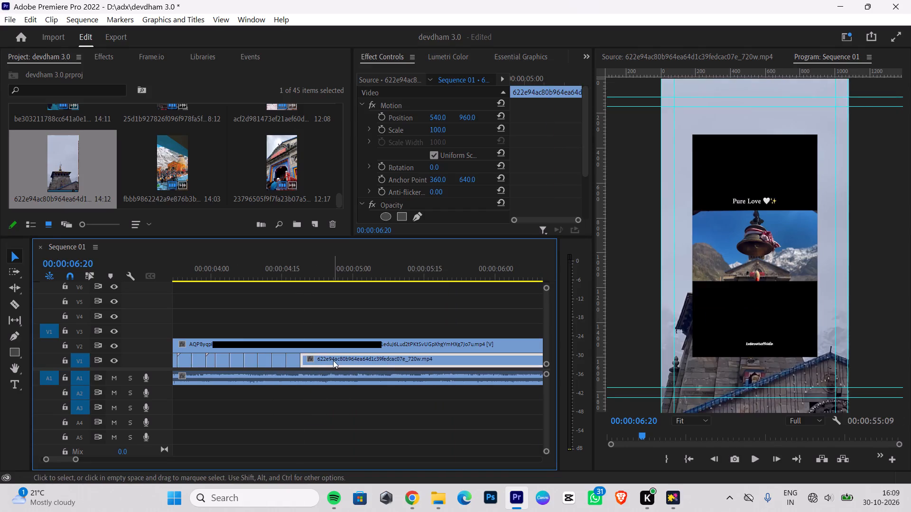
Cut the temple spire clip on V1 at 00:00:04:22, where the reference changes to the foggy temple shot.
drag(310, 286, 291, 286)
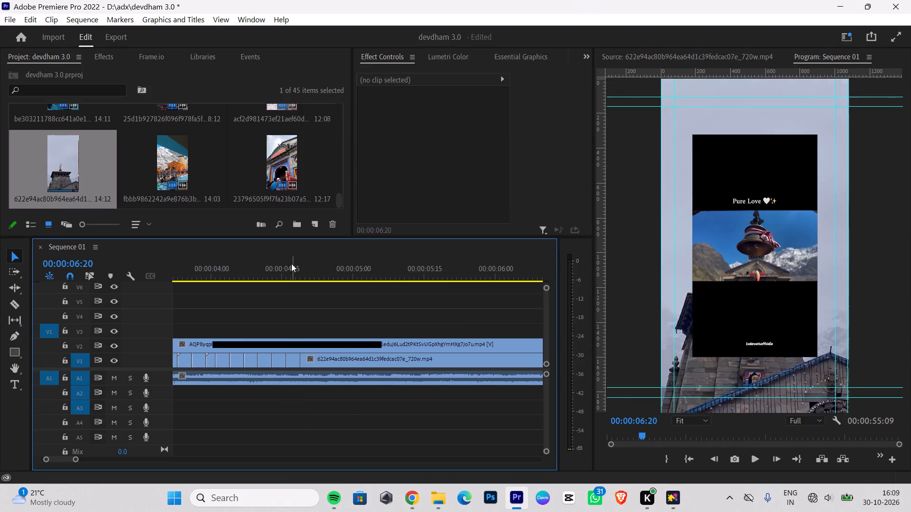
drag(291, 264, 291, 271)
key(Right)
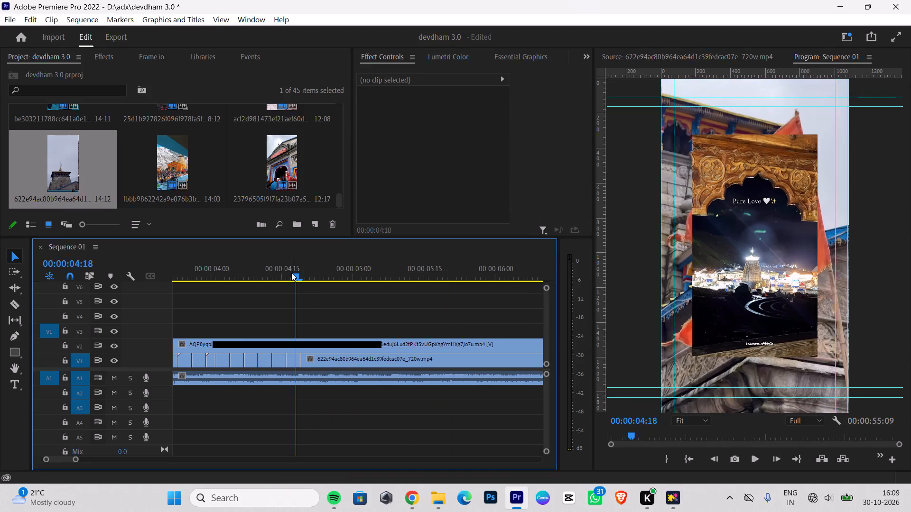
key(Right)
key(Right)
key(Right)
key(Right)
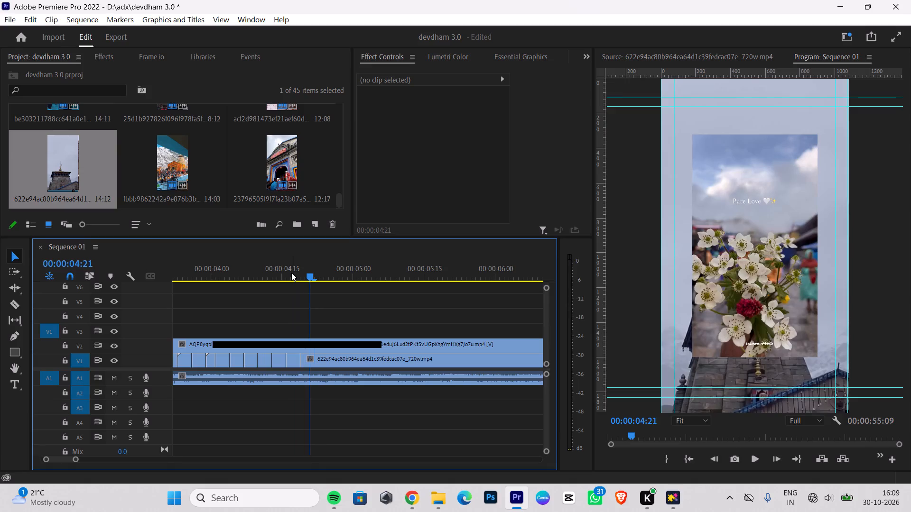
key(Left)
key(Right)
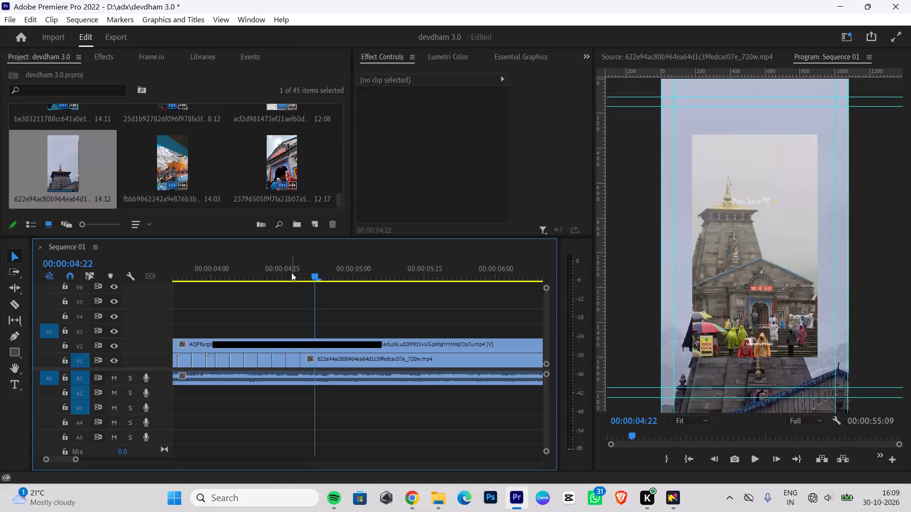
click(17, 305)
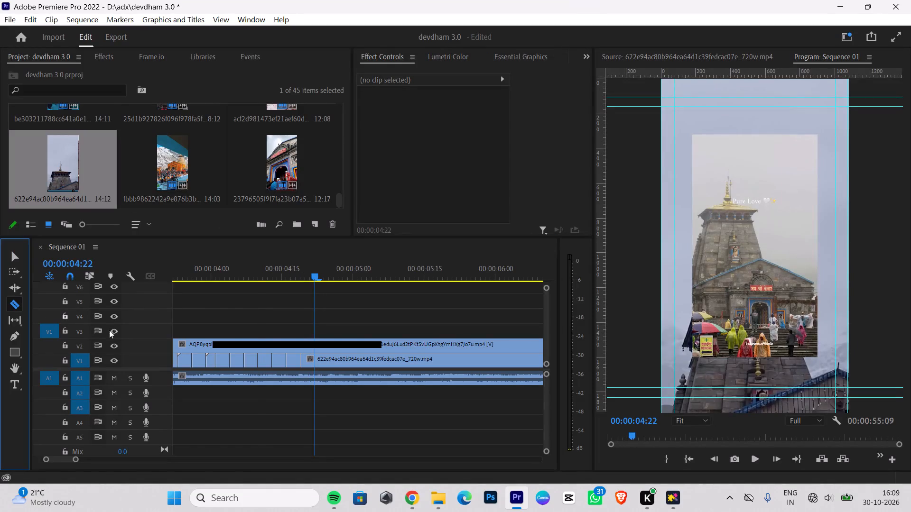
click(314, 358)
click(19, 252)
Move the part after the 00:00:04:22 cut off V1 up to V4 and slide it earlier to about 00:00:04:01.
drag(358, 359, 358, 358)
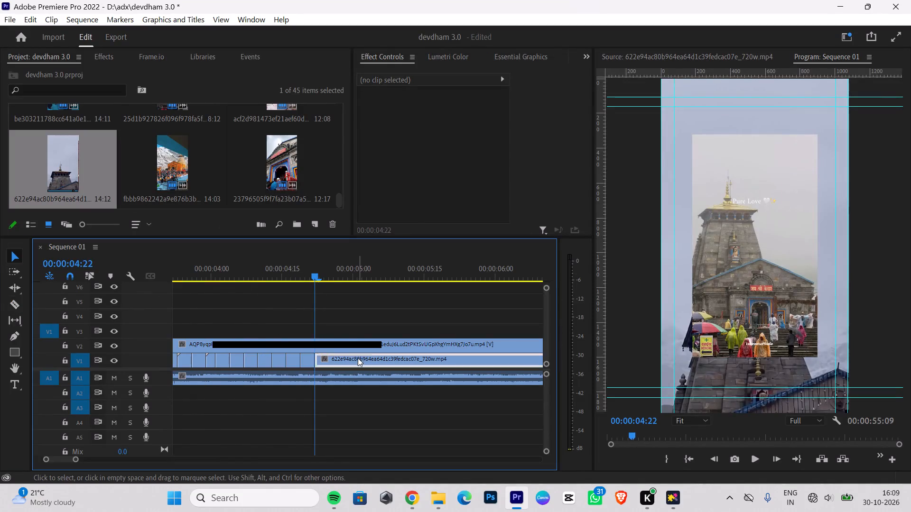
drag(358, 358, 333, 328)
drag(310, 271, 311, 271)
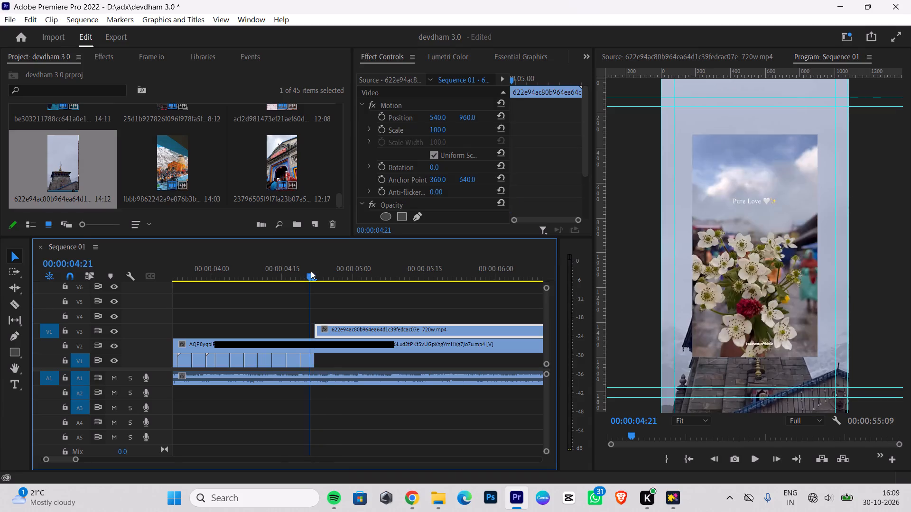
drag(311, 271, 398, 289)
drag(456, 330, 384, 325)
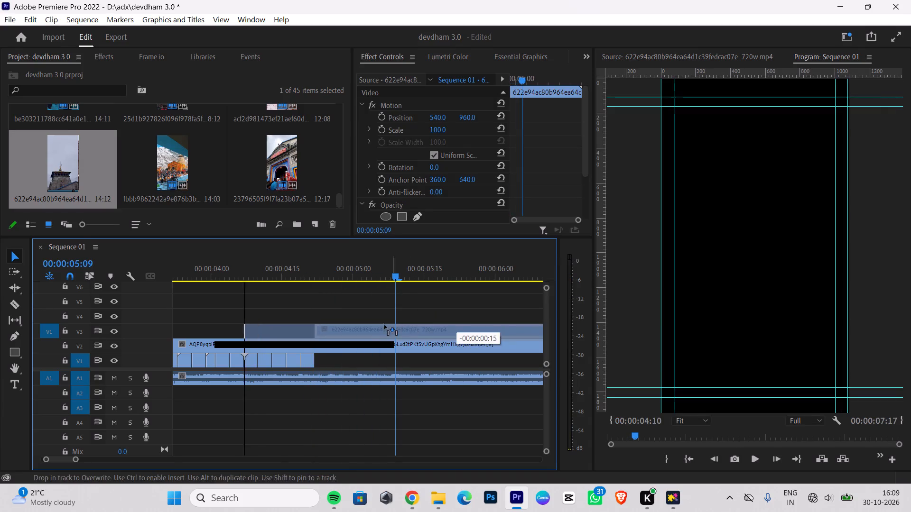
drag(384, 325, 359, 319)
Trim the leftover temple spire clip on V4 down to its last few frames and delete it.
drag(220, 315, 223, 315)
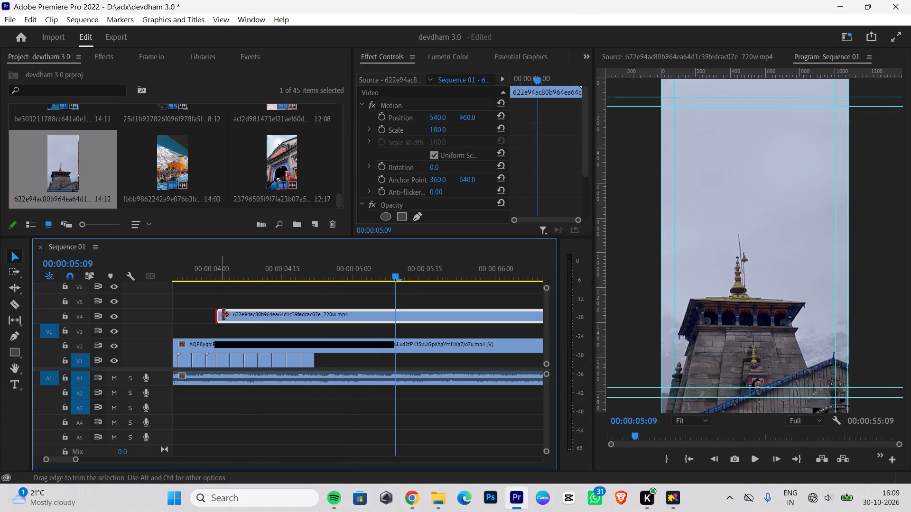
drag(223, 315, 480, 328)
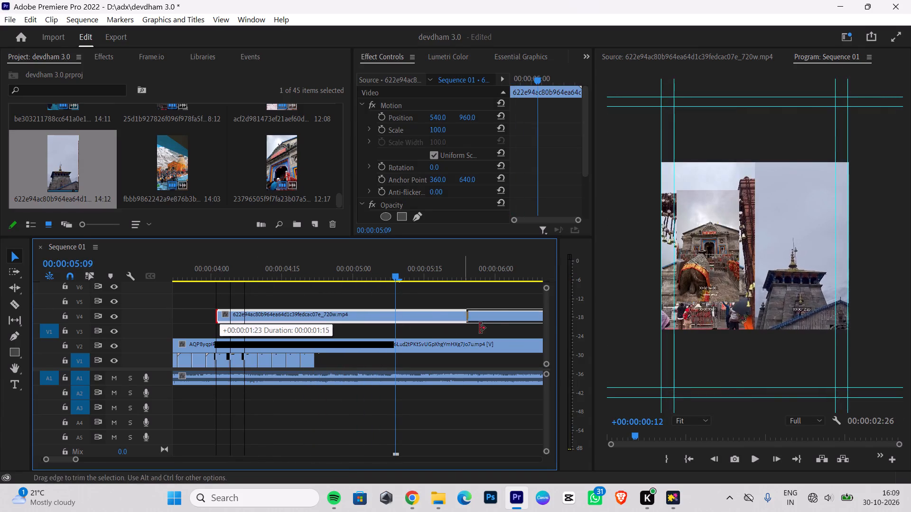
drag(480, 328, 474, 319)
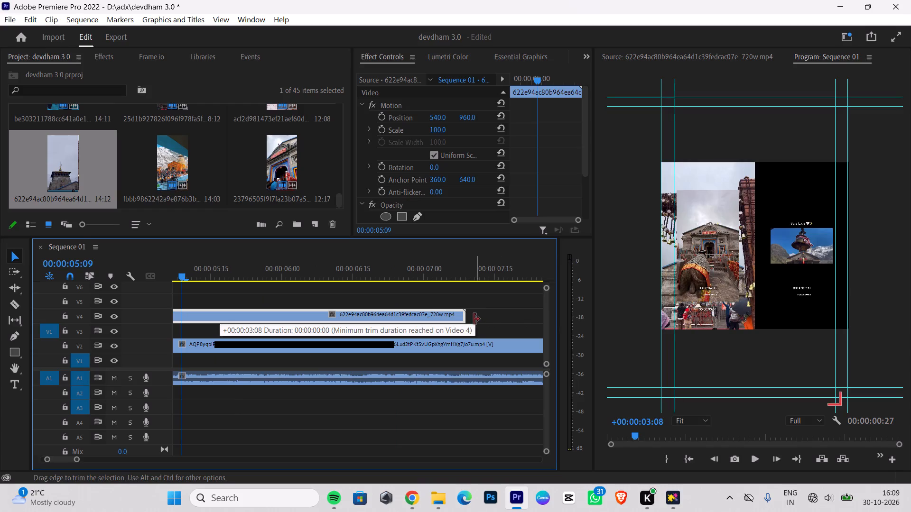
drag(474, 319, 467, 313)
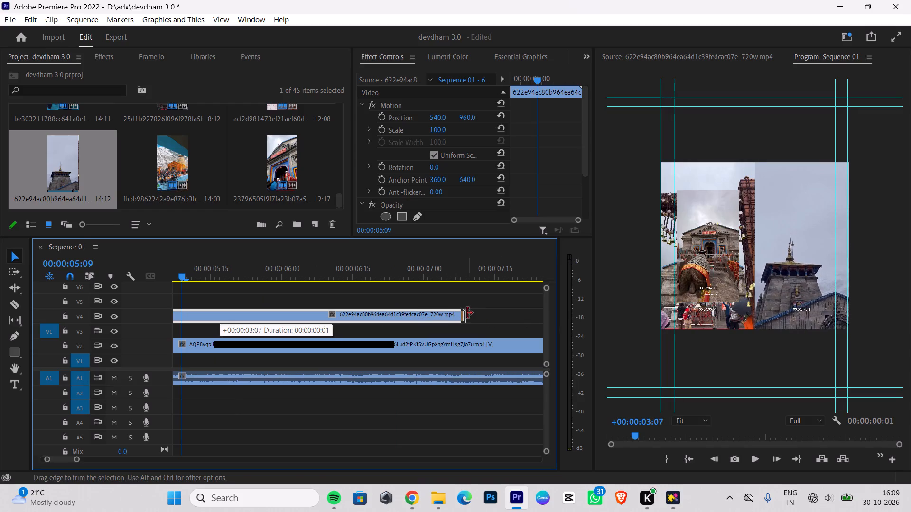
drag(467, 313, 455, 315)
click(462, 318)
key(BackSpace)
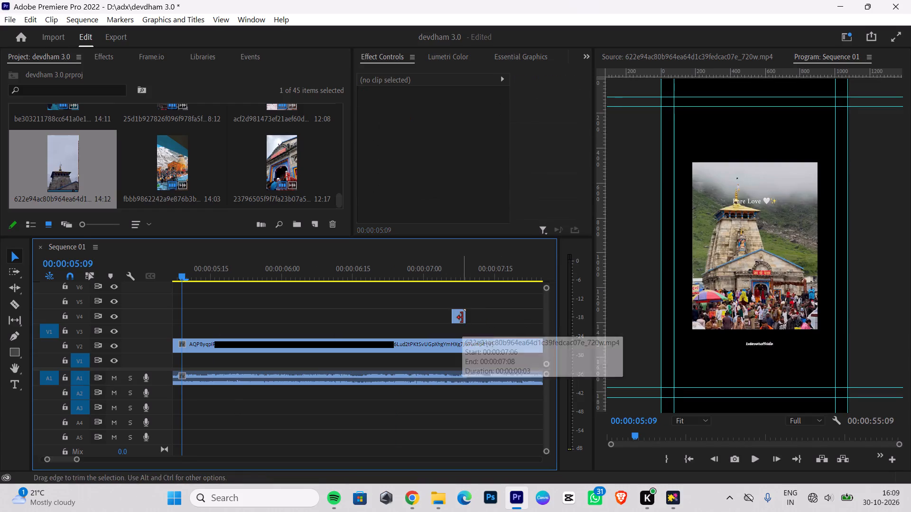
click(461, 318)
key(BackSpace)
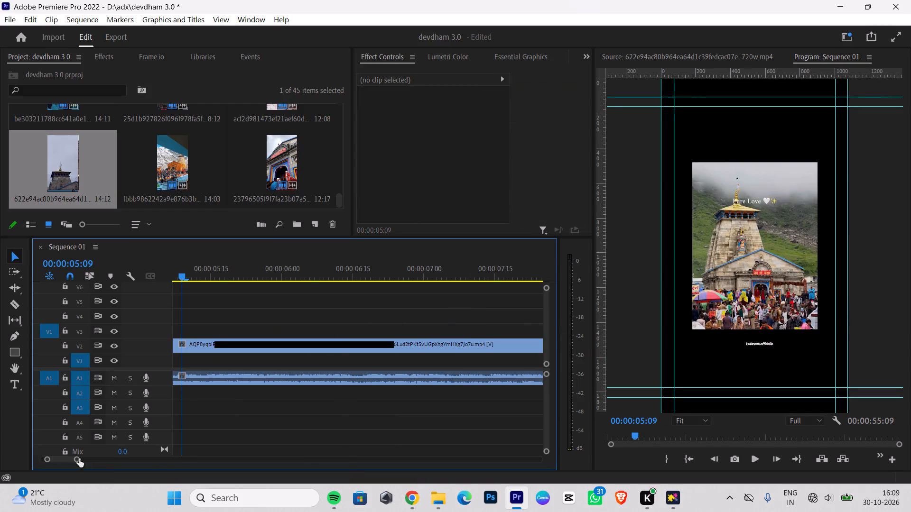
Move the playhead back to 00:00:04:23, just past the last V1 clip, to view the reference's foggy temple shot.
drag(74, 457, 85, 457)
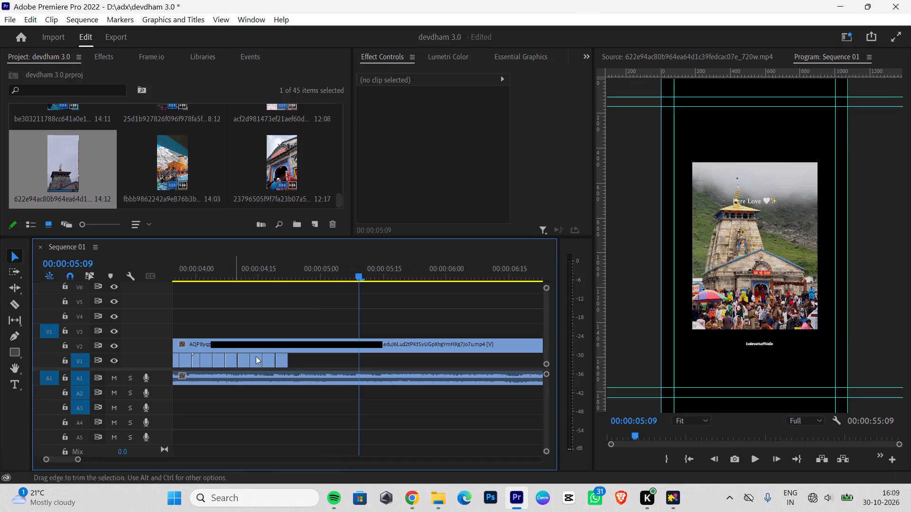
drag(361, 281, 245, 317)
drag(357, 271, 332, 275)
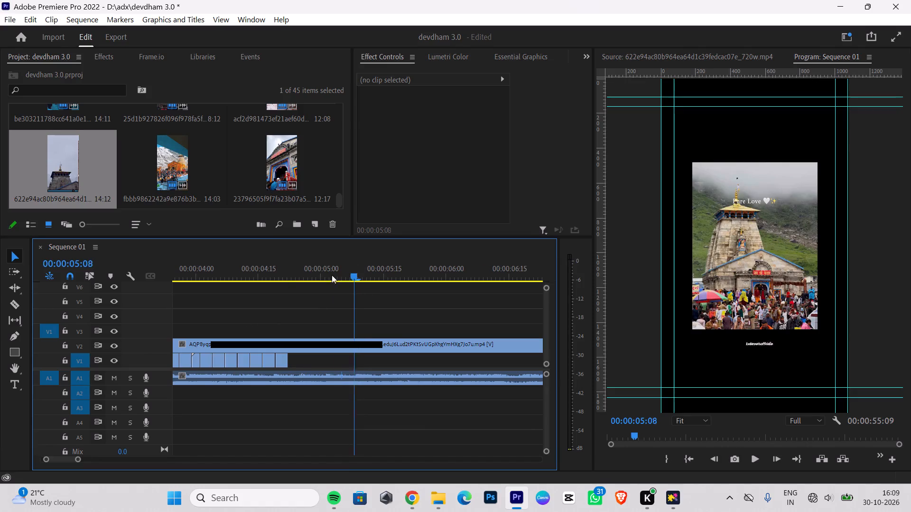
drag(332, 275, 294, 289)
Switch to Chrome, look through the open Pexels Kedarnath video page, and reload both Pexels video pages.
click(409, 493)
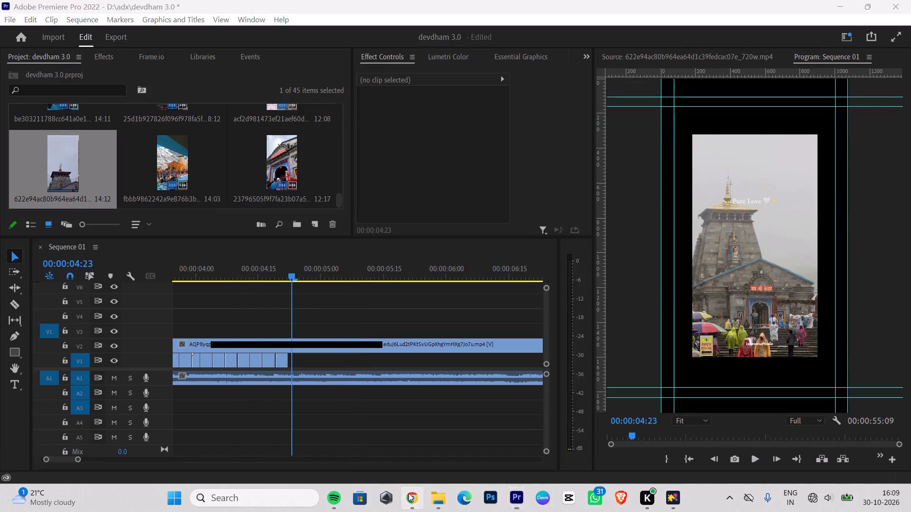
scroll(391, 378, down, 5)
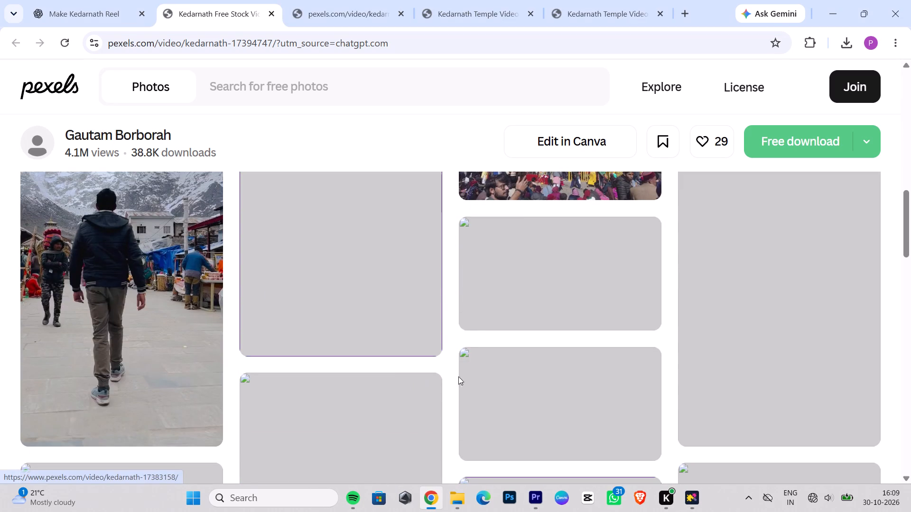
scroll(483, 368, up, 2)
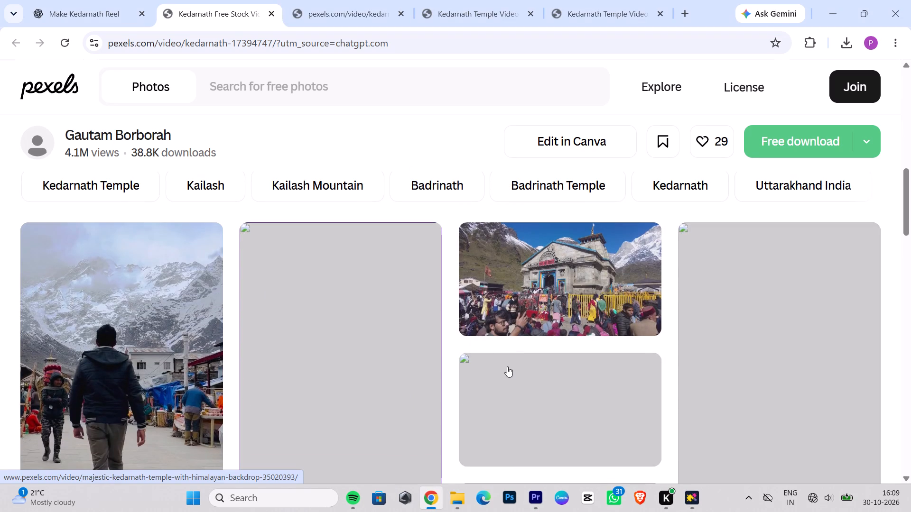
scroll(507, 366, down, 2)
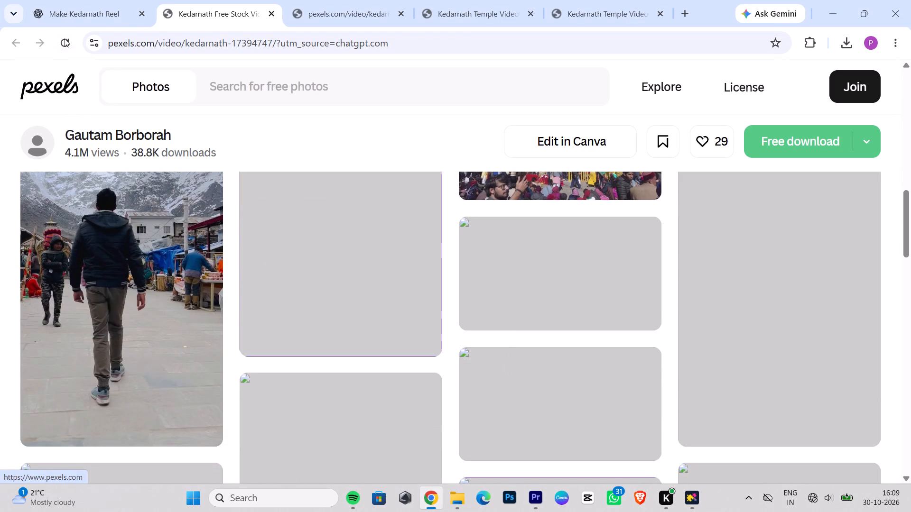
click(65, 38)
click(386, 0)
click(64, 34)
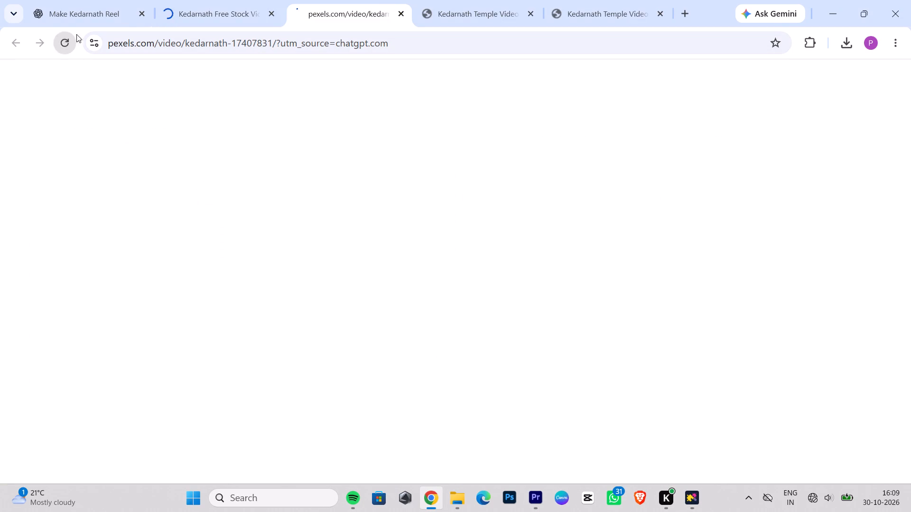
click(534, 9)
click(500, 17)
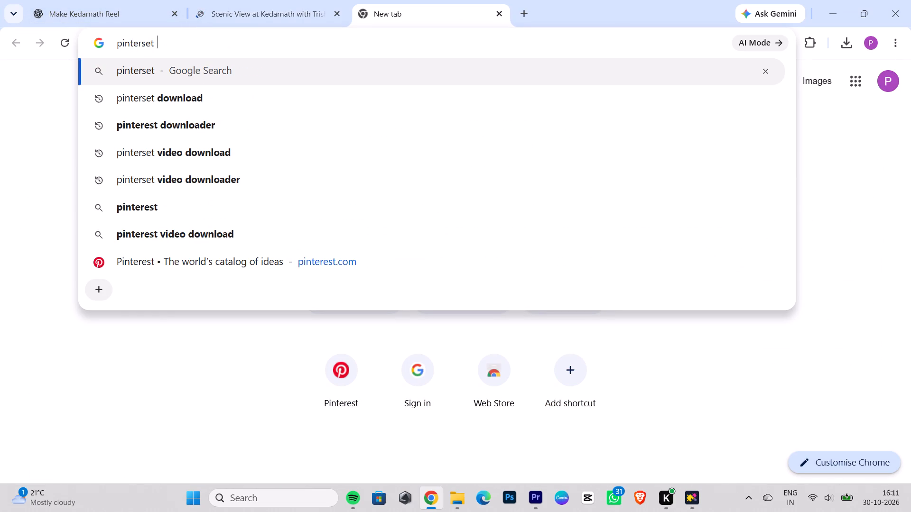
key(Return)
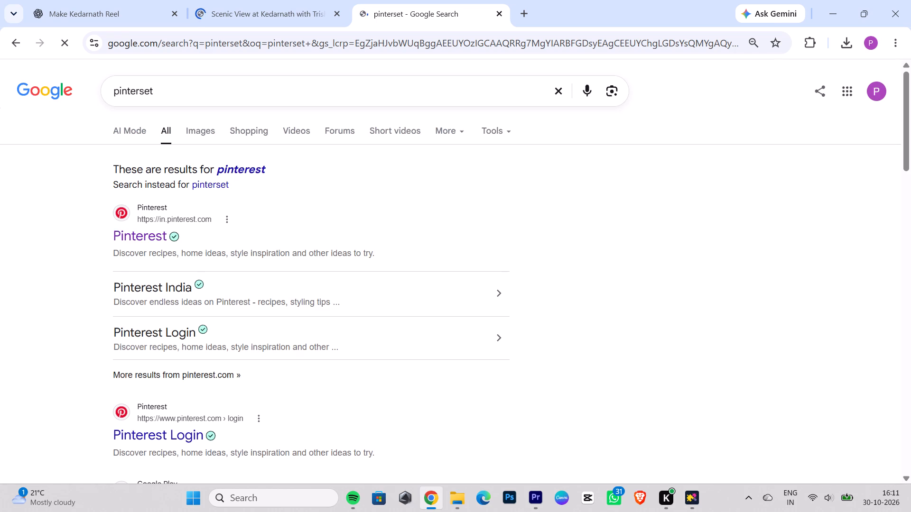
click(129, 232)
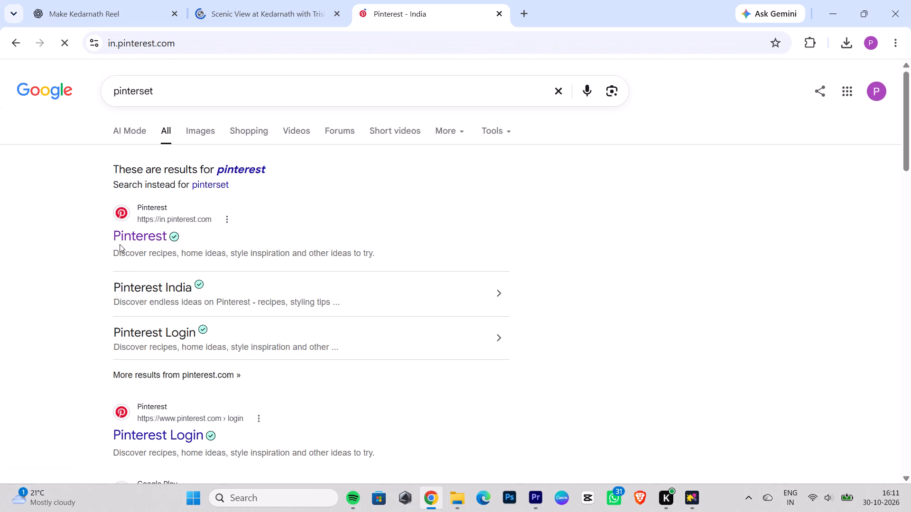
Look through the related videos on the Trishul Pexels page for more Kedarnath footage.
click(238, 14)
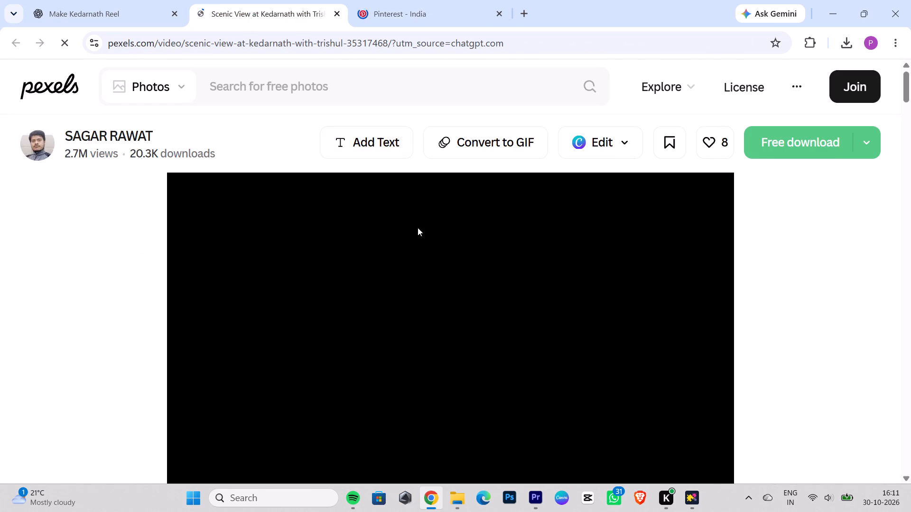
scroll(465, 233, down, 8)
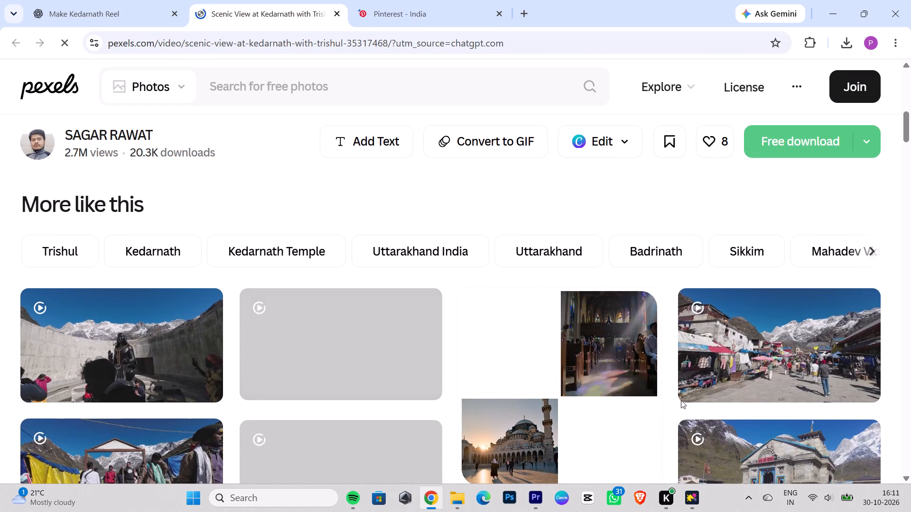
scroll(784, 358, down, 4)
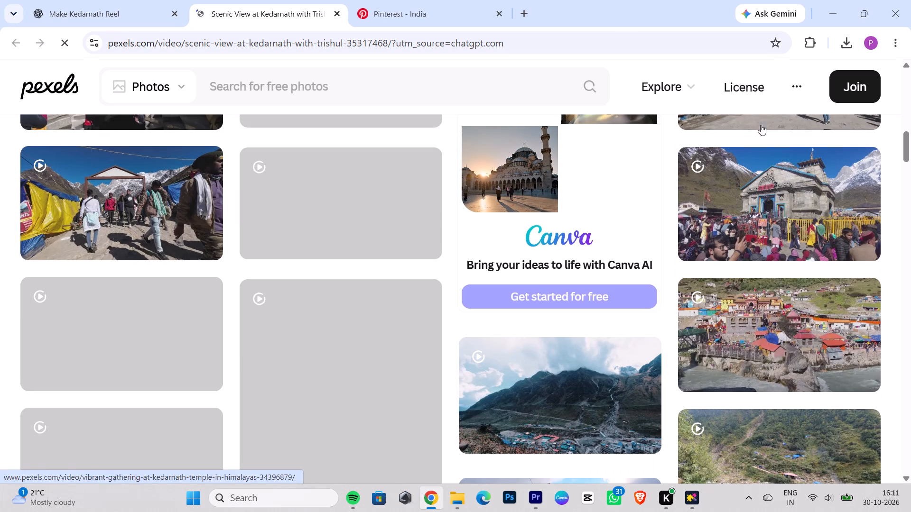
scroll(287, 114, up, 5)
Go back to Pinterest and search it for "kedarnath temple video".
click(400, 0)
click(303, 75)
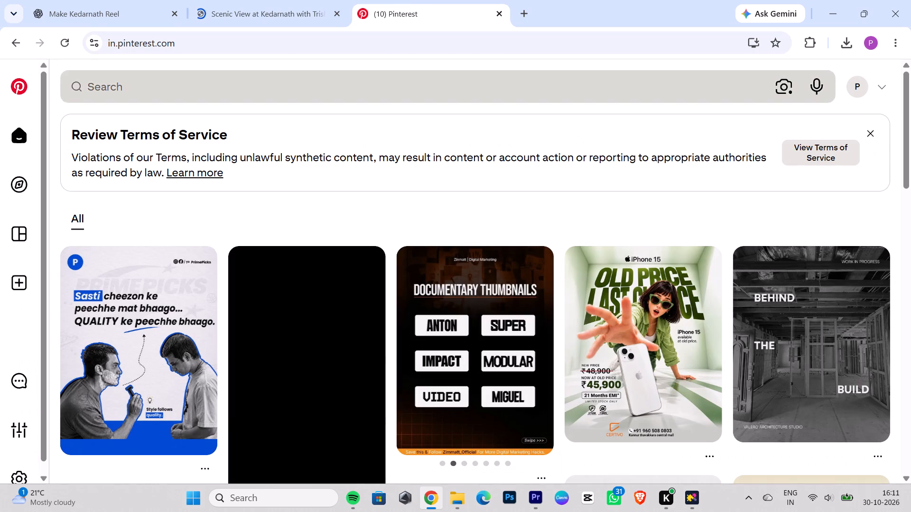
click(220, 176)
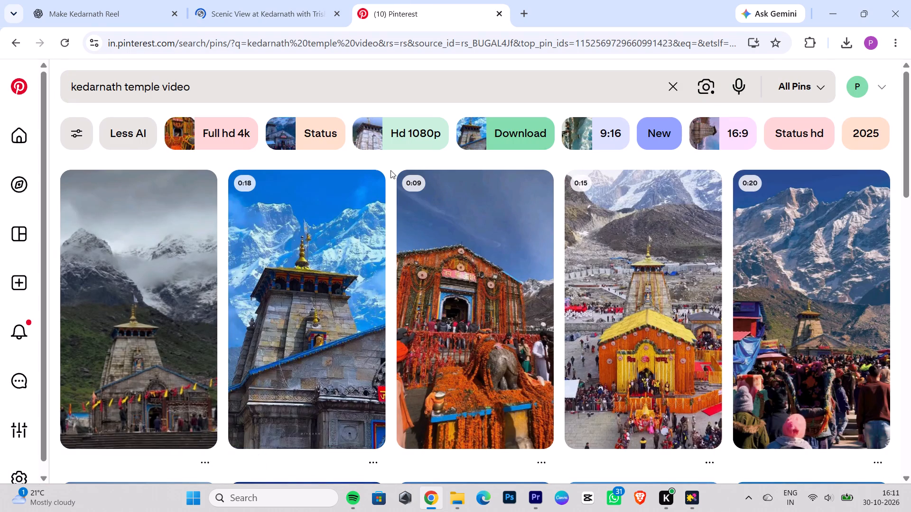
Examine the Pinterest results and the 0:15 "Kedarnath Temple" pin for clips suited to the reel.
click(731, 290)
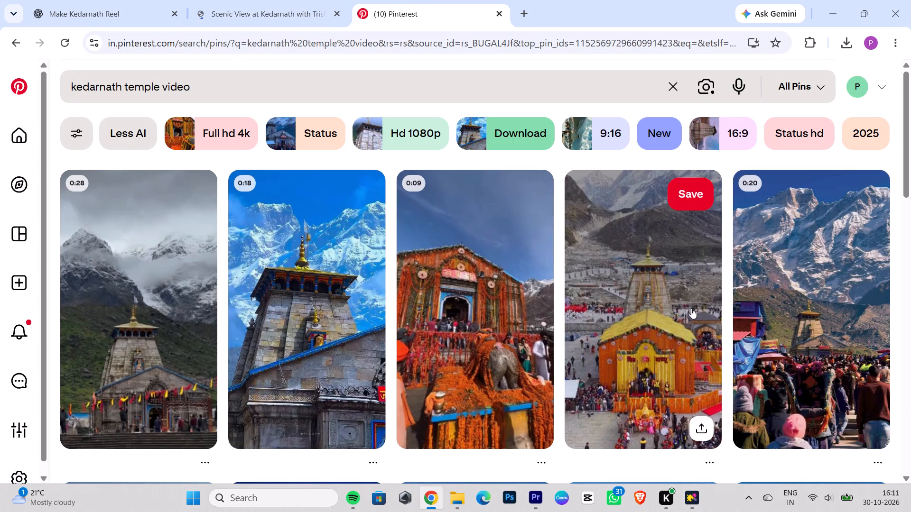
click(691, 308)
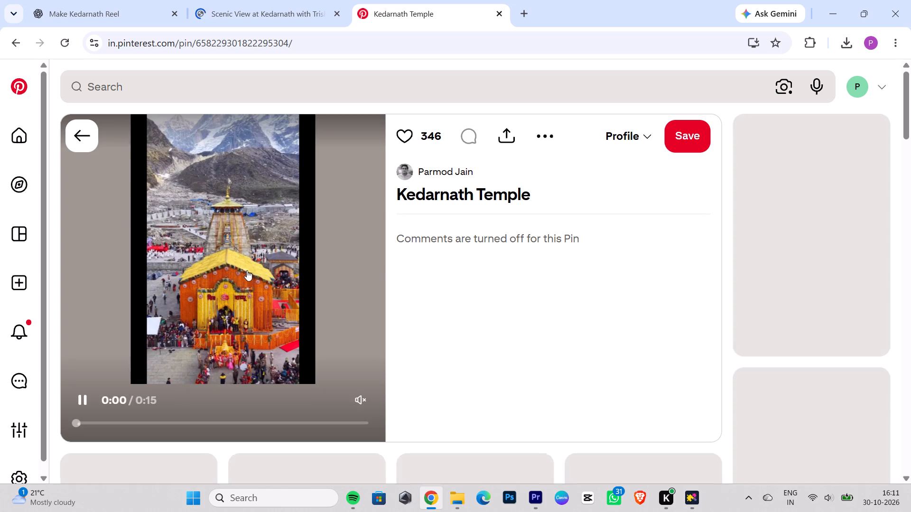
scroll(669, 256, down, 5)
scroll(670, 283, up, 4)
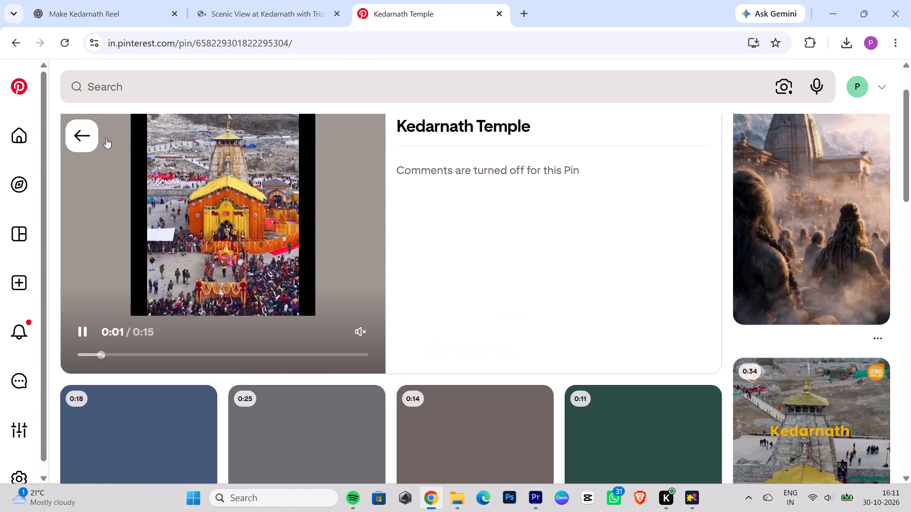
scroll(706, 248, down, 4)
click(87, 134)
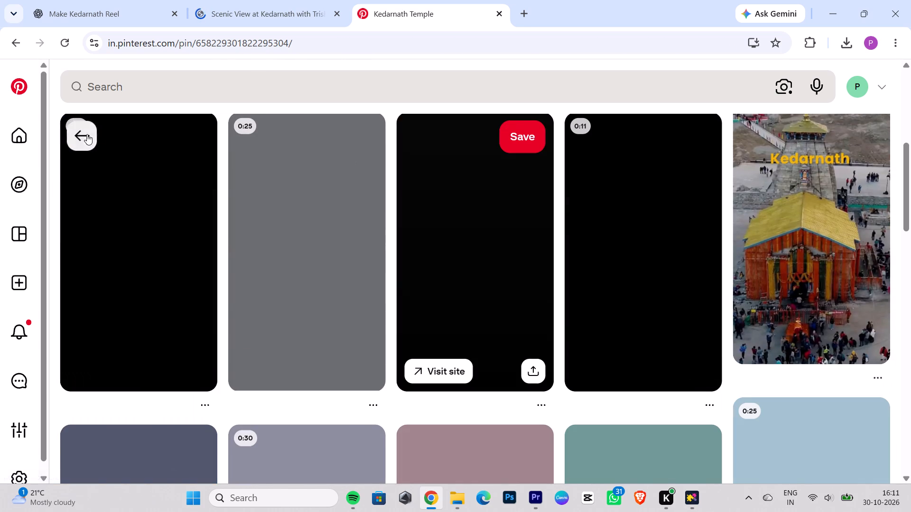
scroll(838, 293, down, 4)
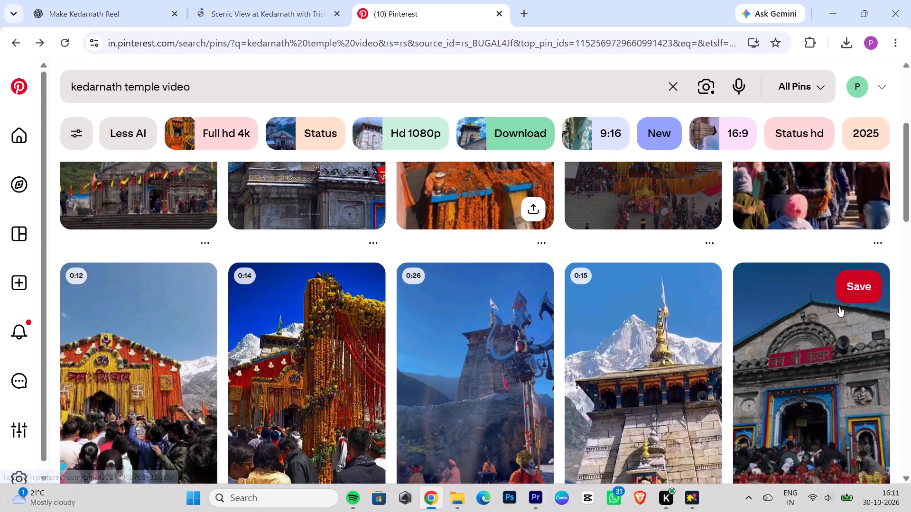
scroll(641, 320, down, 1)
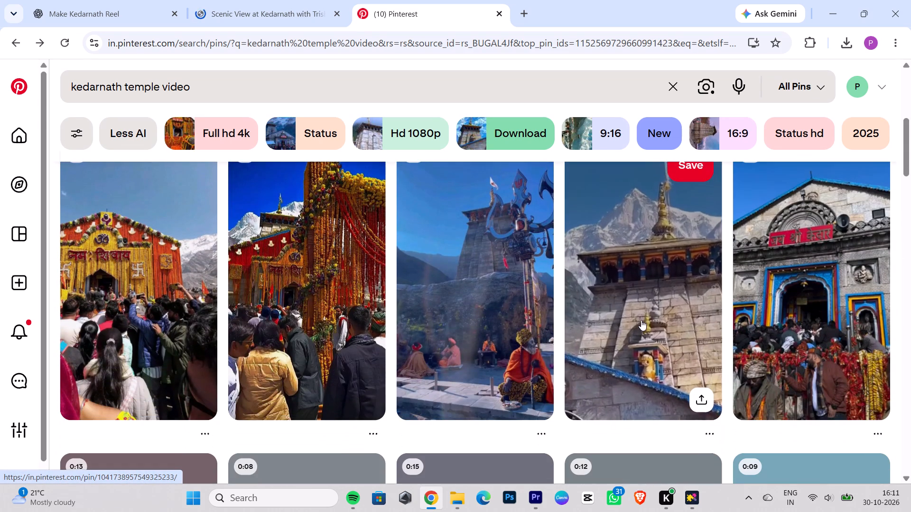
scroll(636, 318, down, 4)
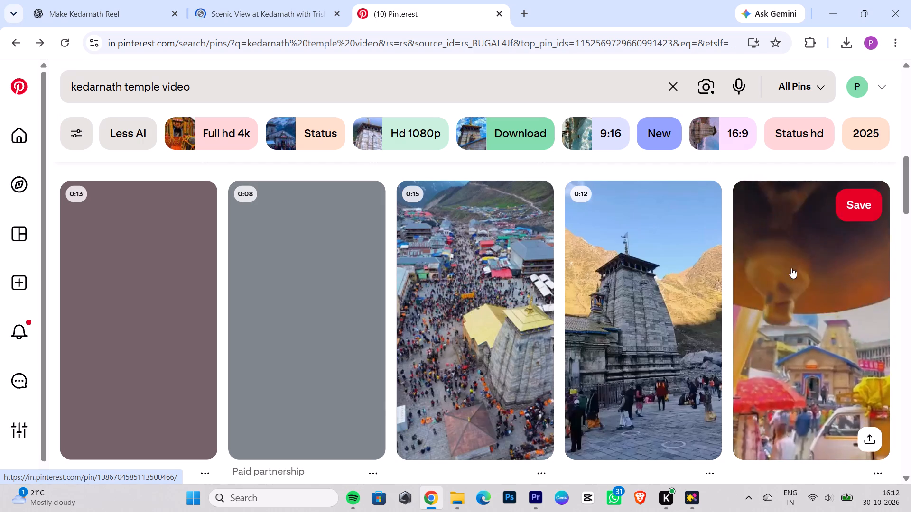
Copy the share link of the 0:09 video pin showing the temple behind a red umbrella.
click(862, 437)
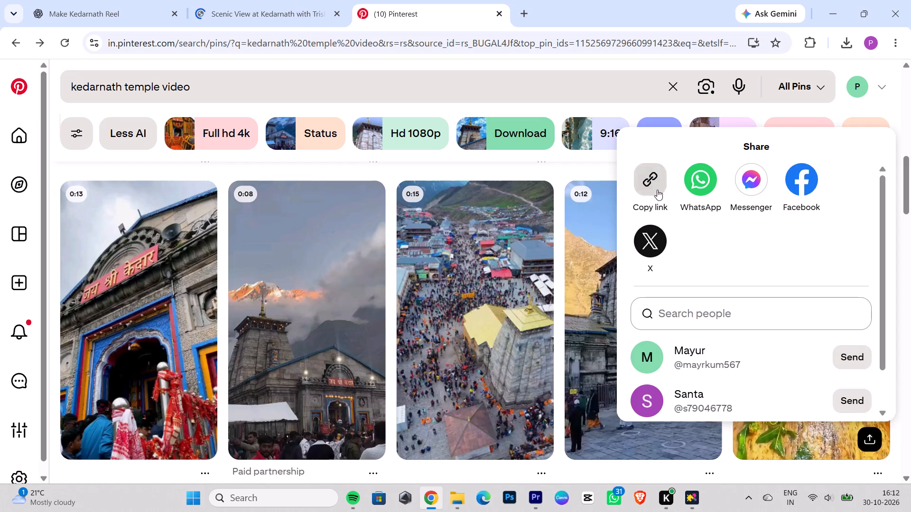
triple_click(657, 189)
triple_click(657, 189)
click(657, 189)
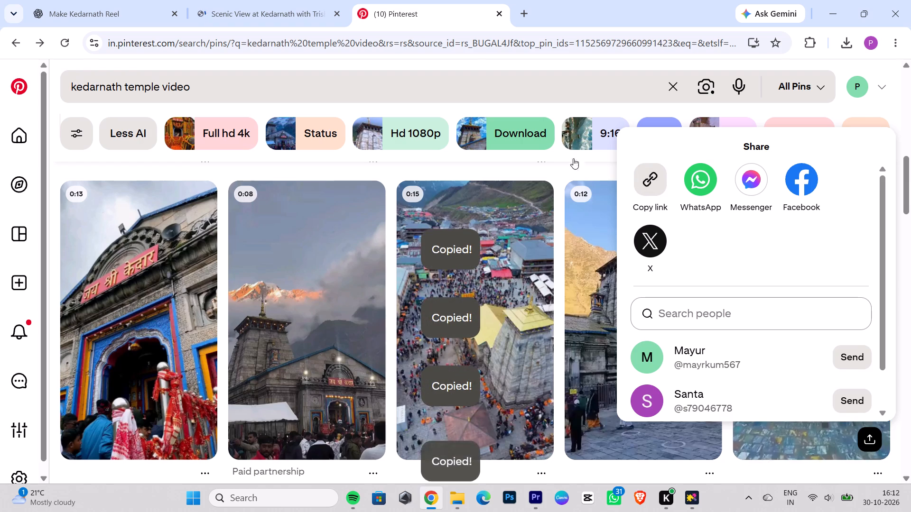
Search the web for "pinterset download" in a new tab and open the KlickPin Pinterest Video Downloader site.
click(520, 14)
text(pinterset download)
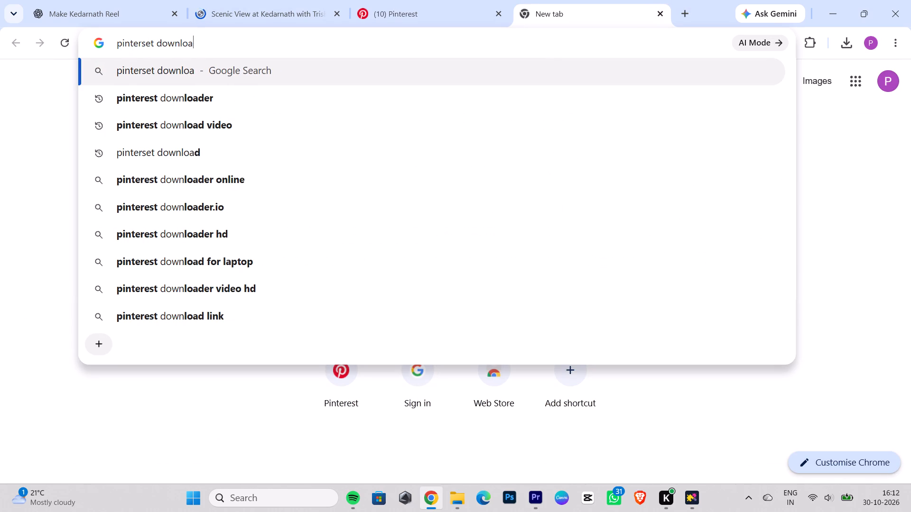
key(space)
key(Return)
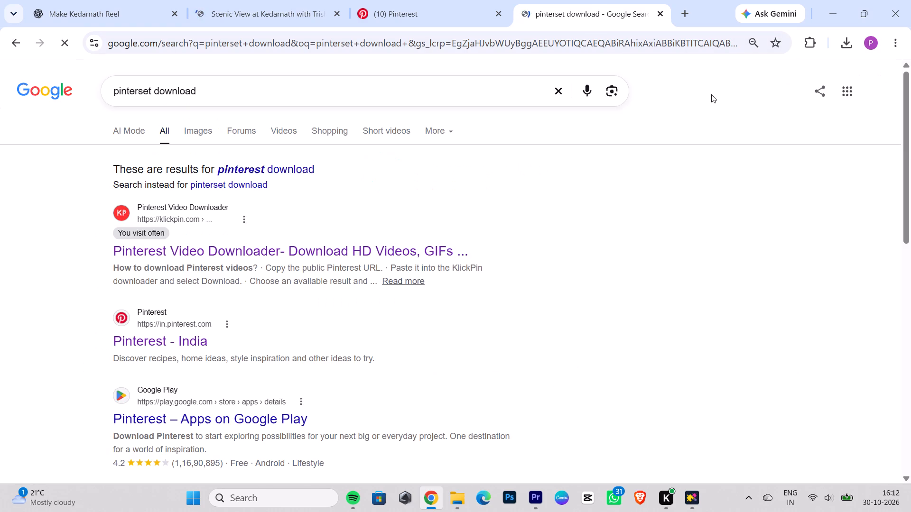
click(241, 252)
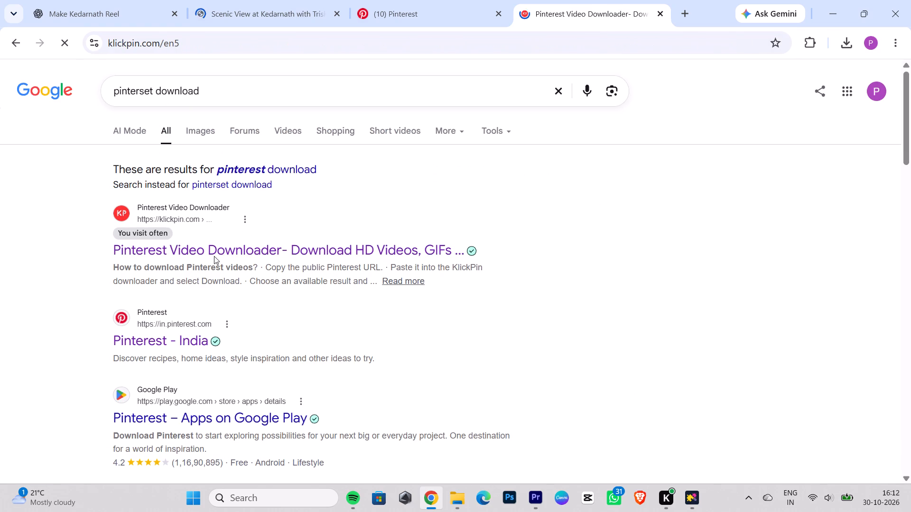
Submit the copied pin link to KlickPin to load its video for downloading.
click(435, 255)
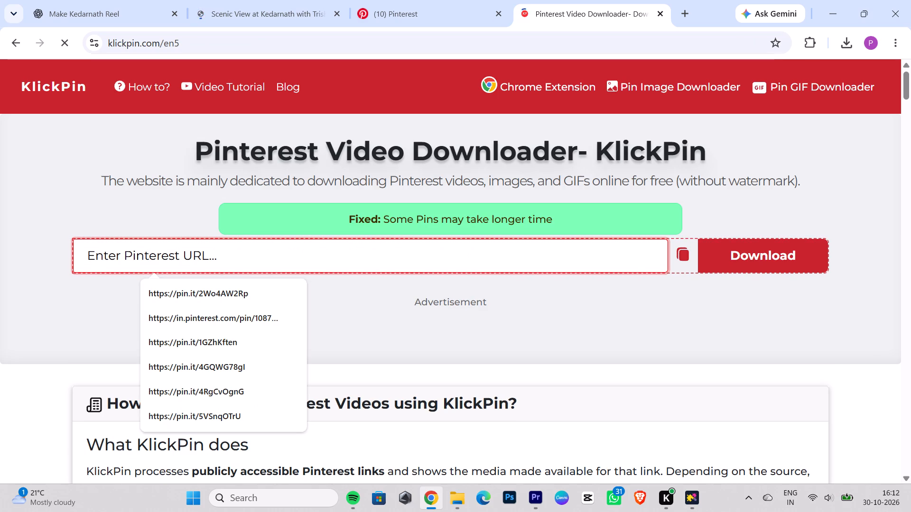
key(ctrl+v)
key(Return)
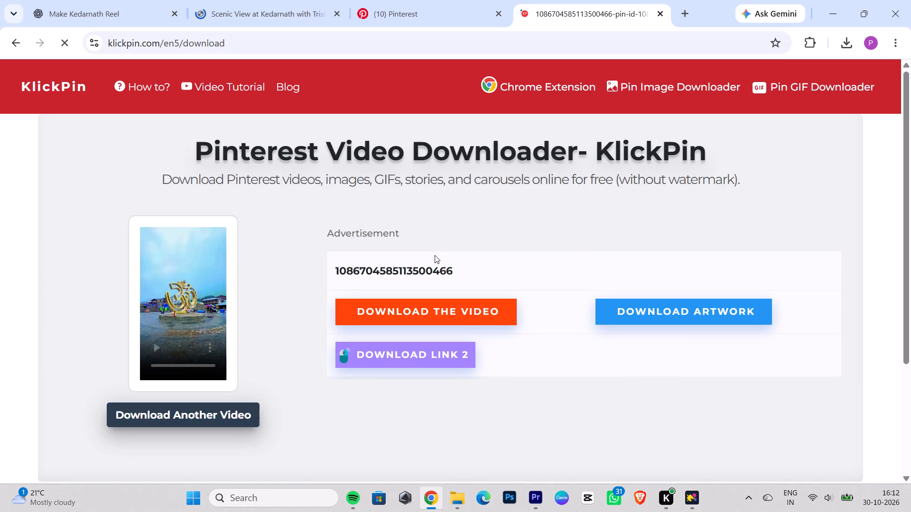
click(209, 345)
click(209, 345)
Return to the Pinterest results, dismiss the sharing options and look through more Kedarnath temple videos.
click(372, 12)
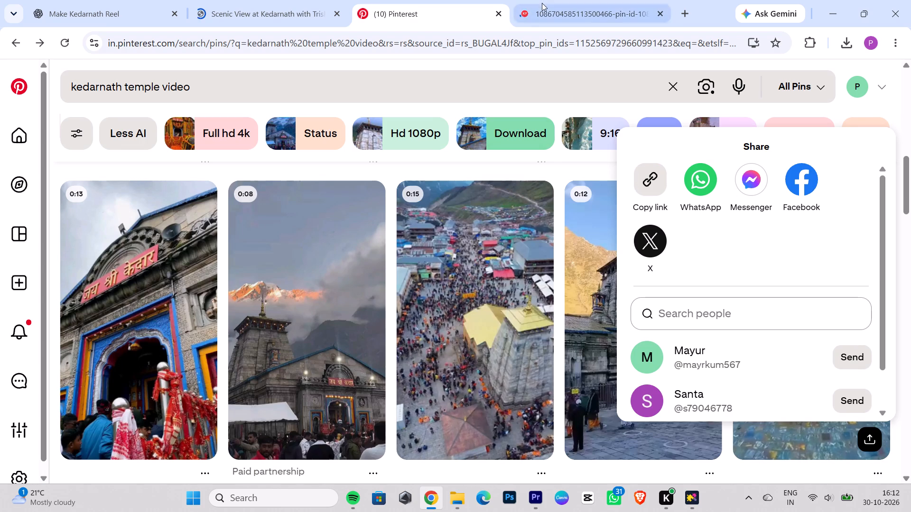
click(552, 114)
scroll(570, 155, down, 2)
scroll(564, 216, down, 3)
scroll(381, 234, down, 4)
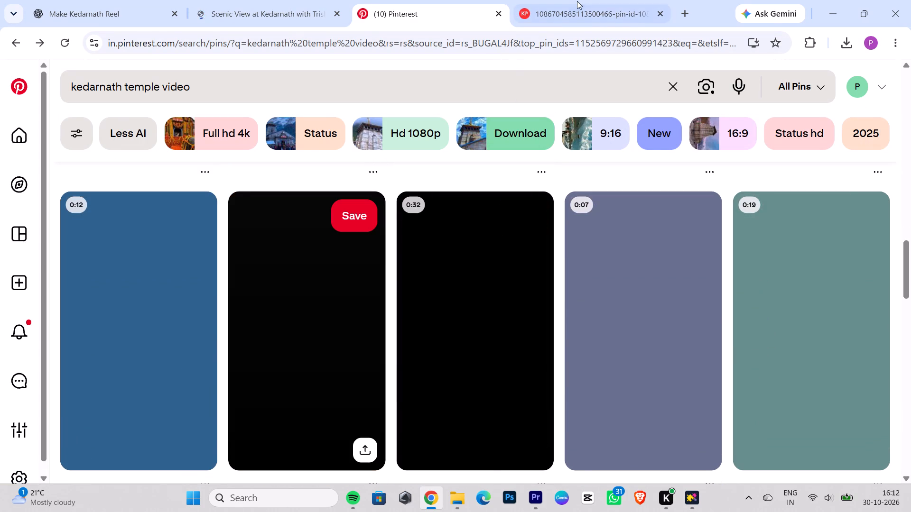
Download the loaded pin video from KlickPin's preview player.
click(577, 1)
click(208, 188)
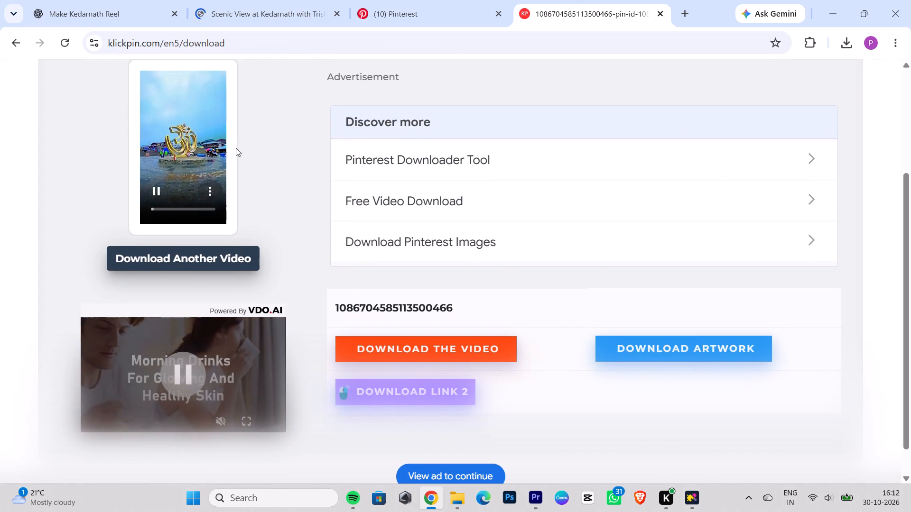
click(238, 145)
click(211, 192)
double_click(187, 110)
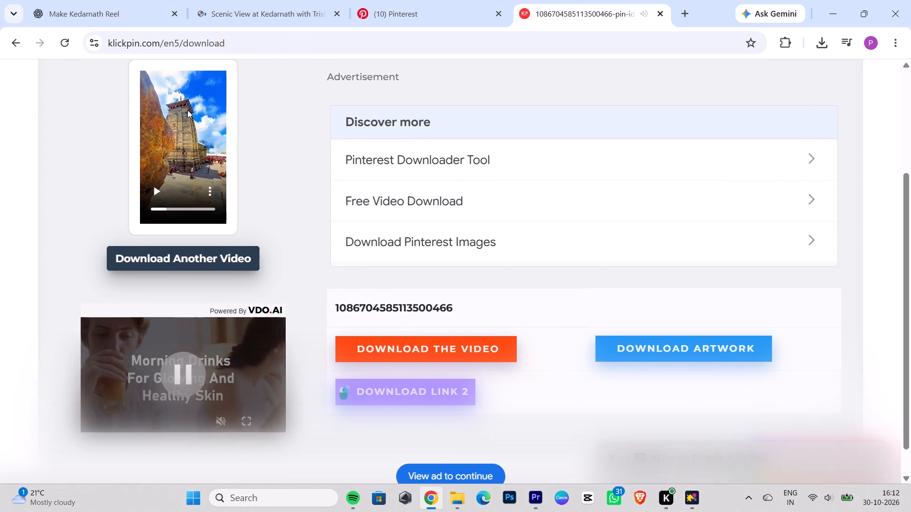
click(208, 185)
click(183, 102)
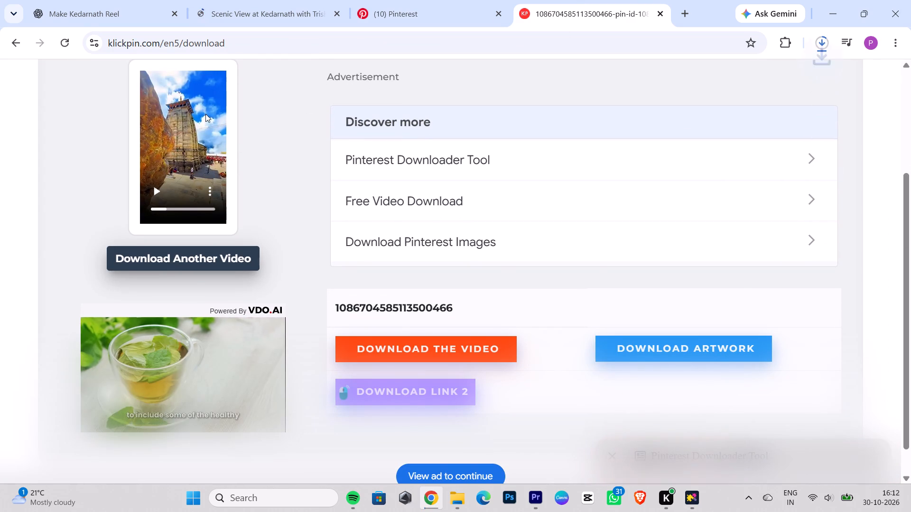
Return to the Pinterest results, look through more Kedarnath temple videos, and view the Kedarnath dham pin and its related pins.
click(418, 12)
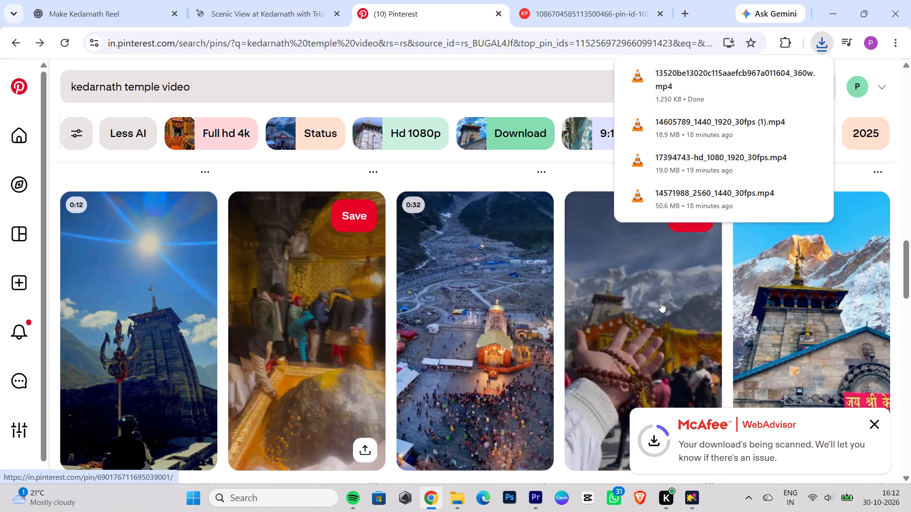
scroll(660, 302, down, 4)
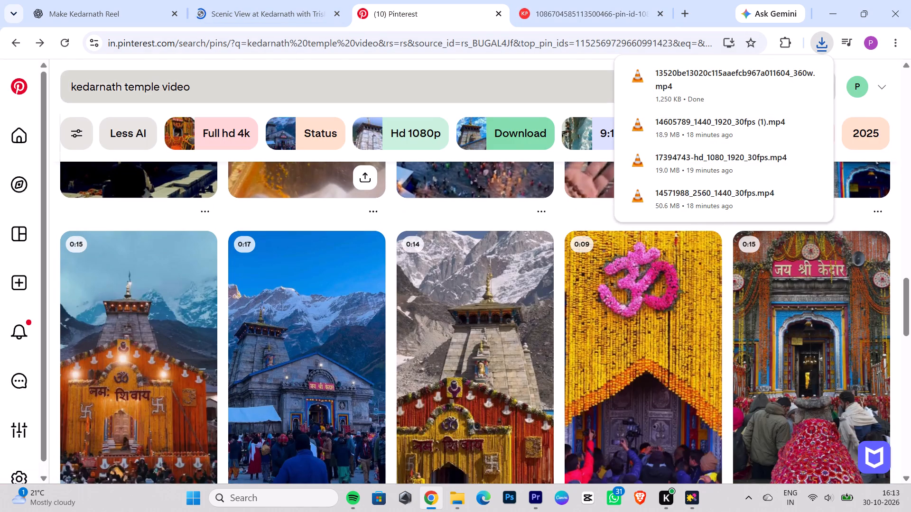
scroll(570, 258, down, 3)
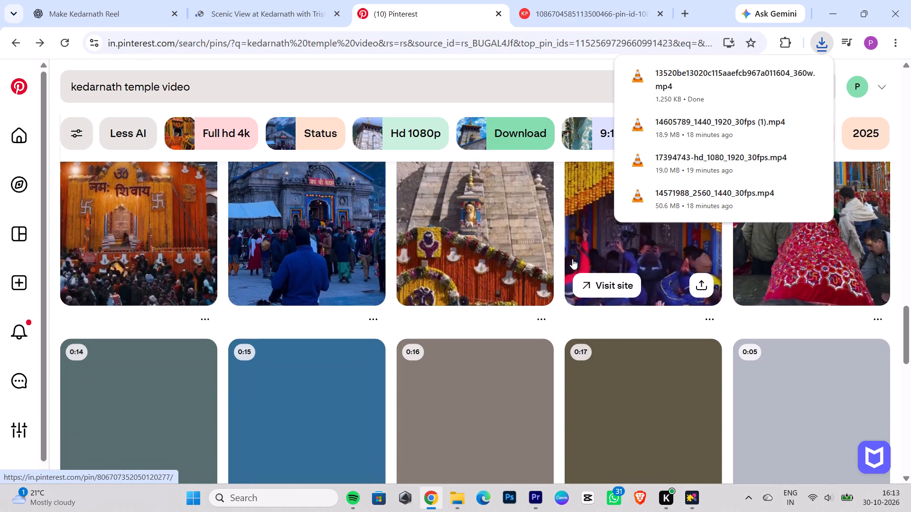
click(649, 248)
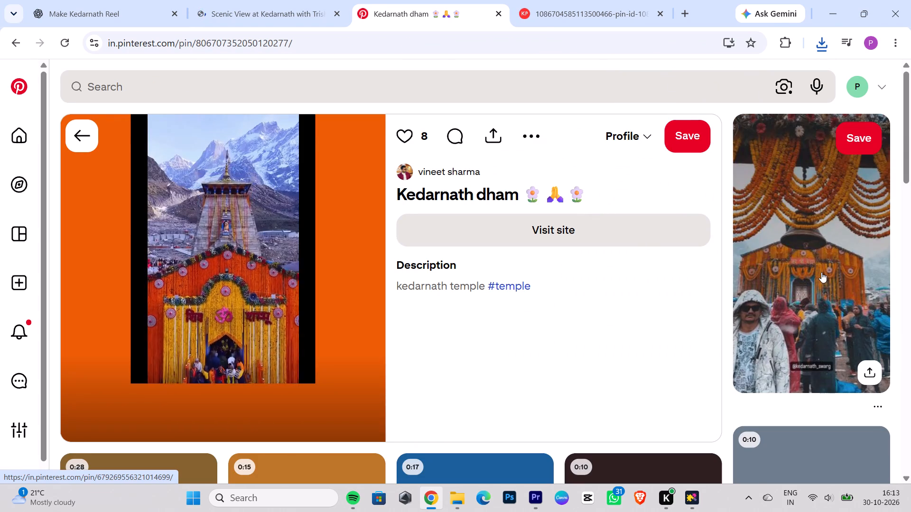
scroll(820, 273, down, 7)
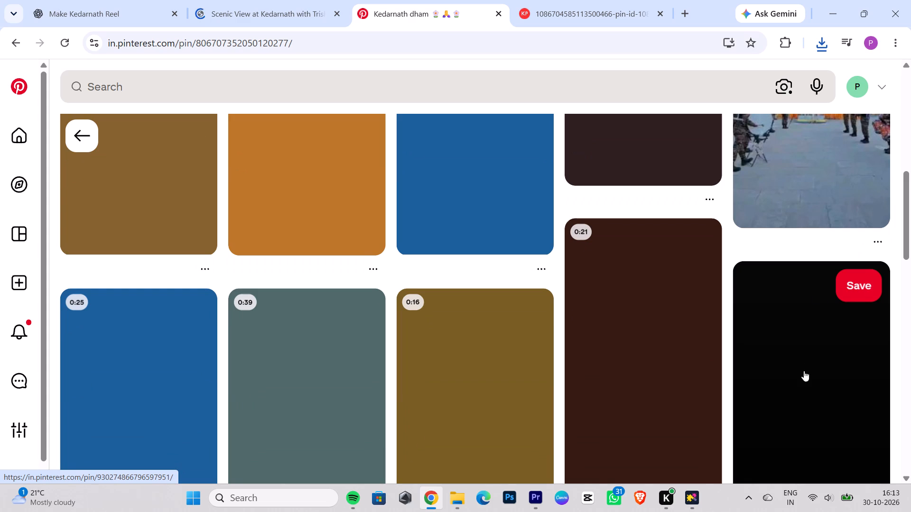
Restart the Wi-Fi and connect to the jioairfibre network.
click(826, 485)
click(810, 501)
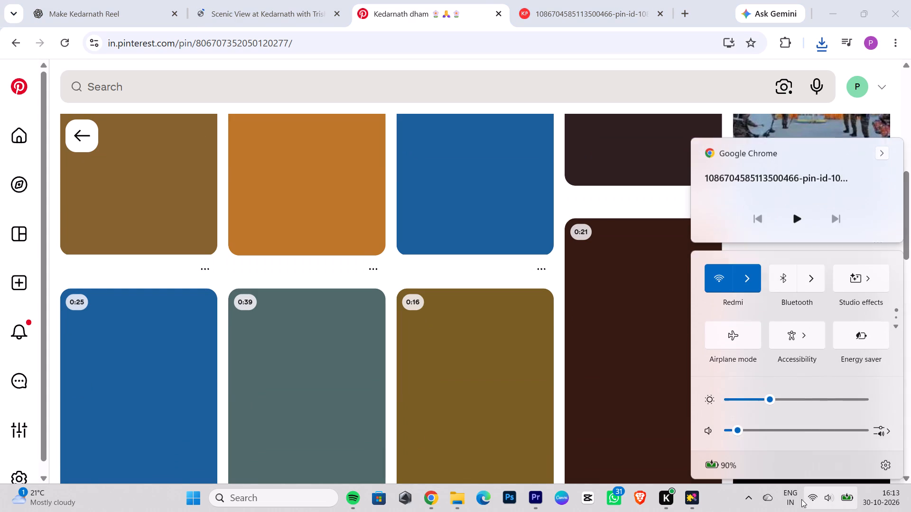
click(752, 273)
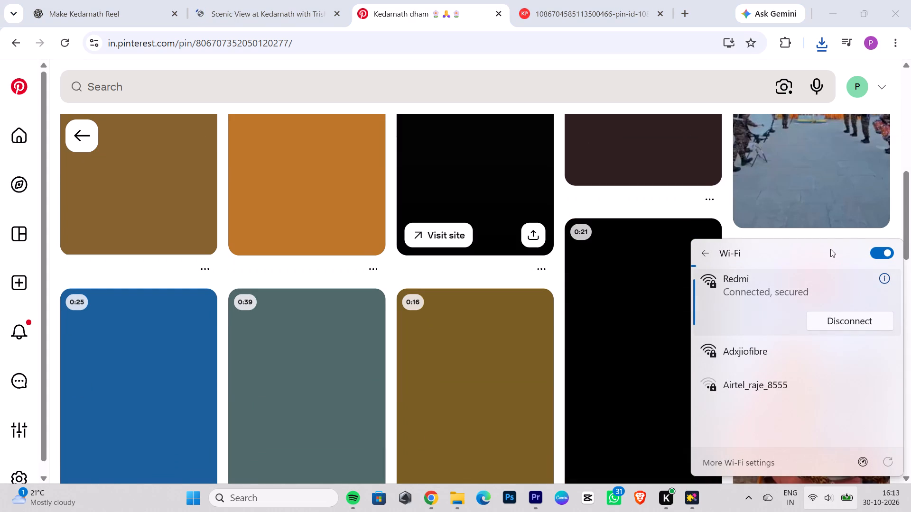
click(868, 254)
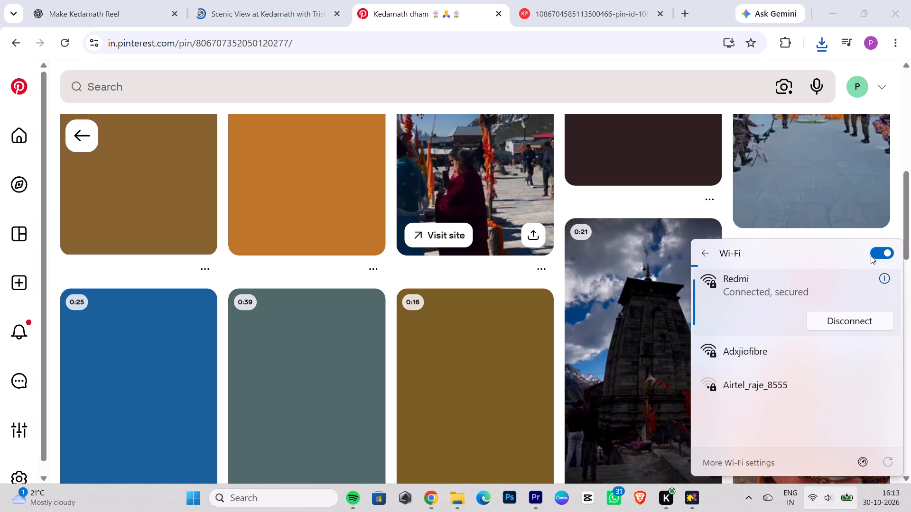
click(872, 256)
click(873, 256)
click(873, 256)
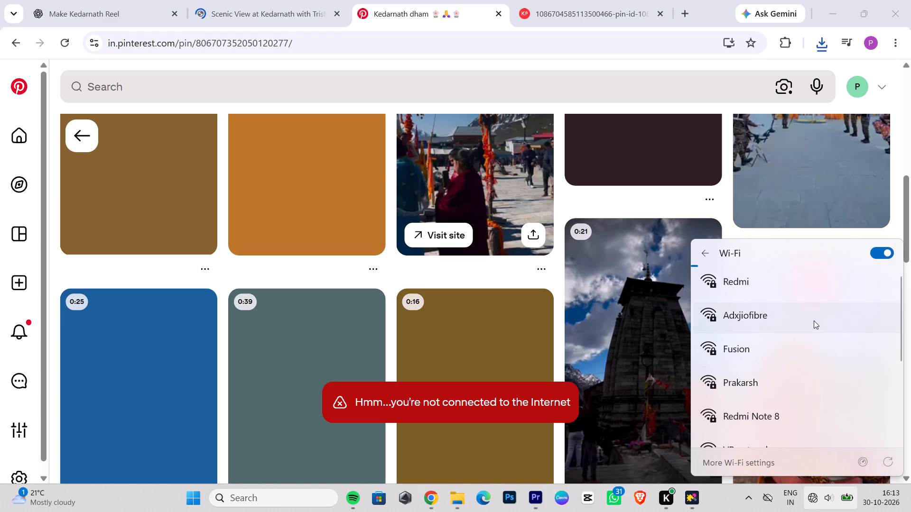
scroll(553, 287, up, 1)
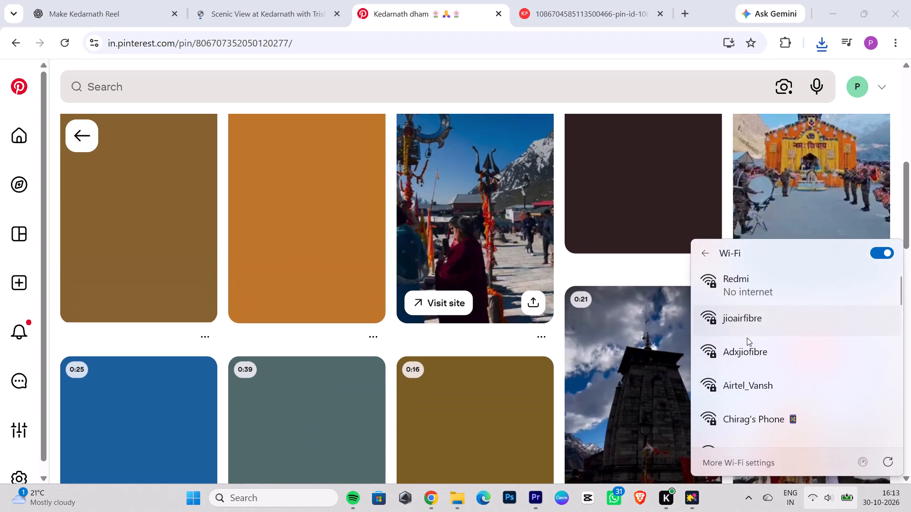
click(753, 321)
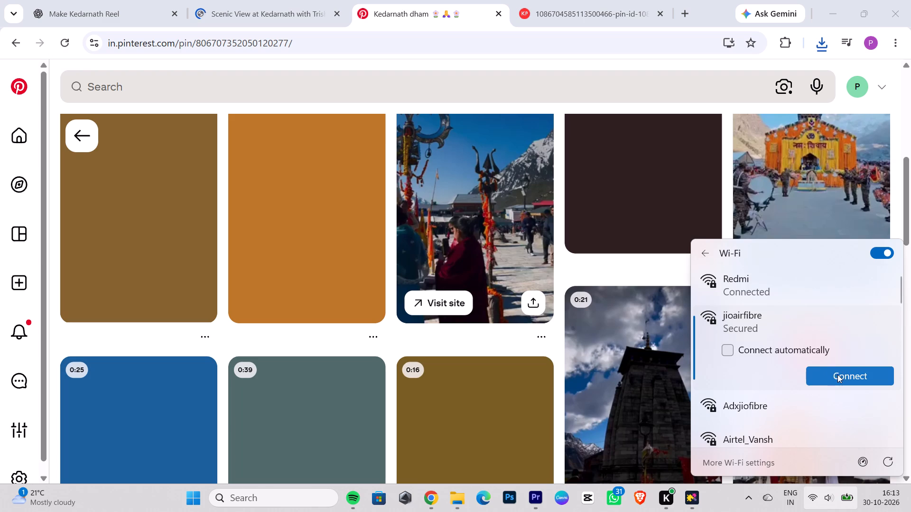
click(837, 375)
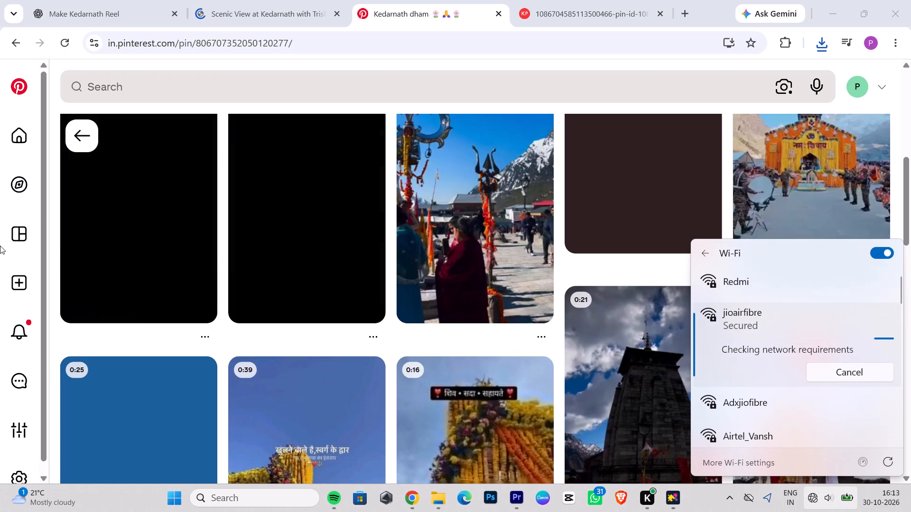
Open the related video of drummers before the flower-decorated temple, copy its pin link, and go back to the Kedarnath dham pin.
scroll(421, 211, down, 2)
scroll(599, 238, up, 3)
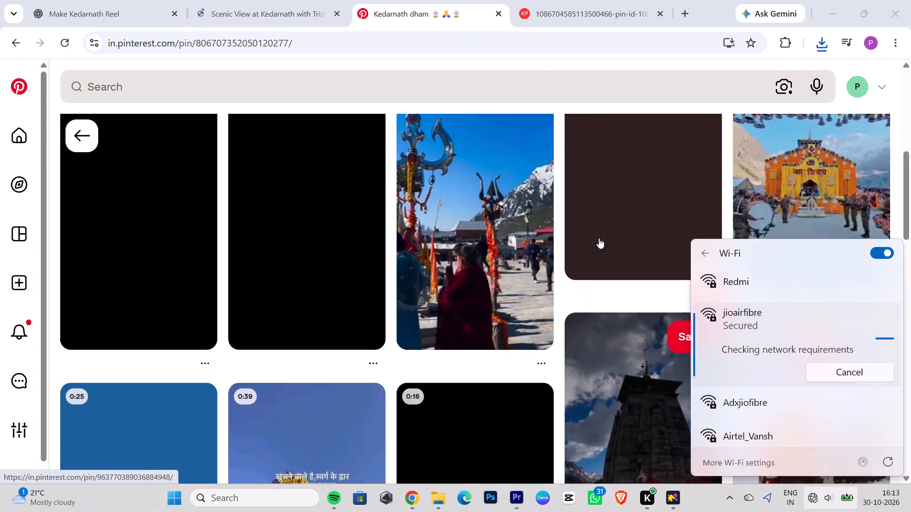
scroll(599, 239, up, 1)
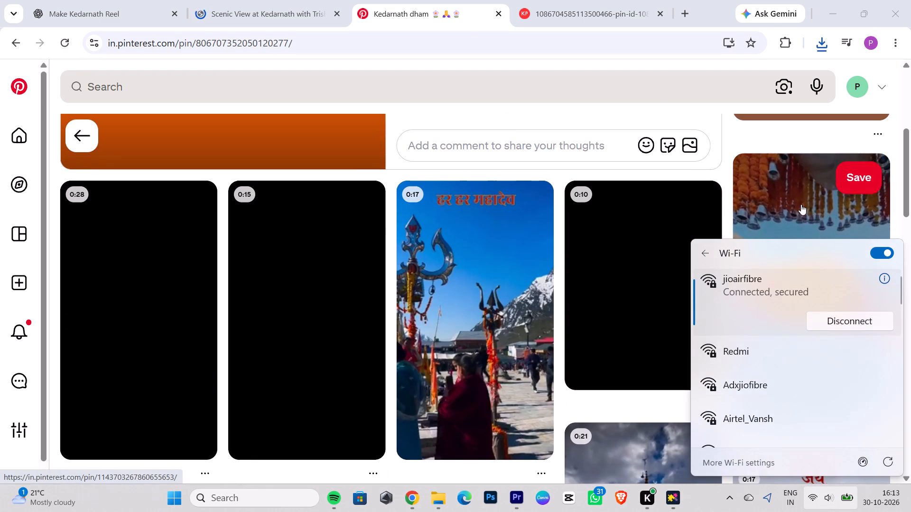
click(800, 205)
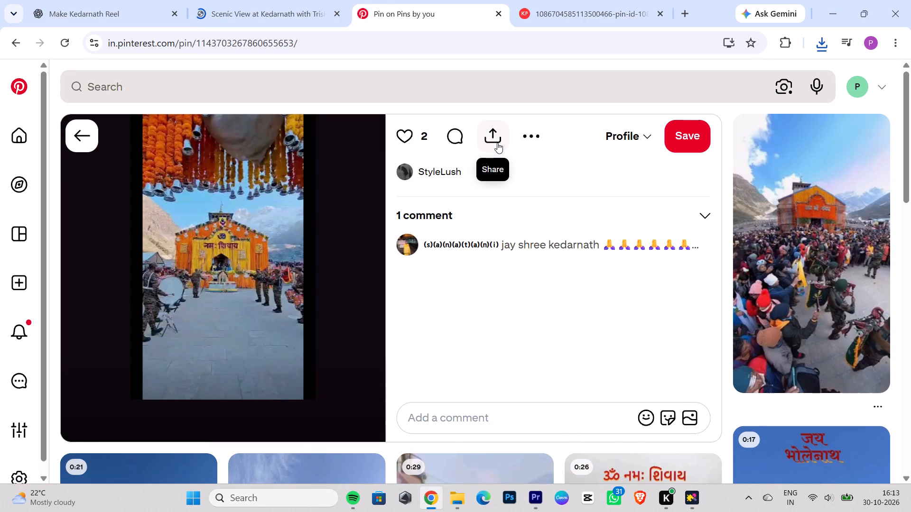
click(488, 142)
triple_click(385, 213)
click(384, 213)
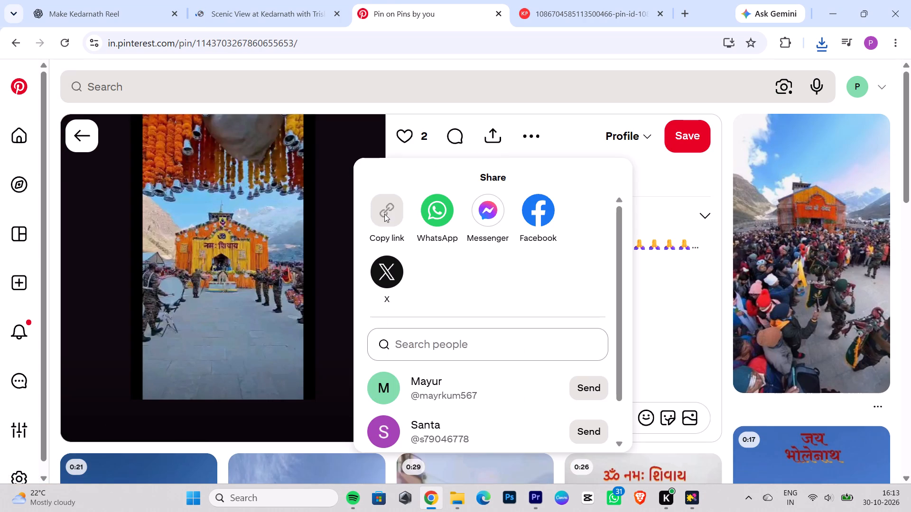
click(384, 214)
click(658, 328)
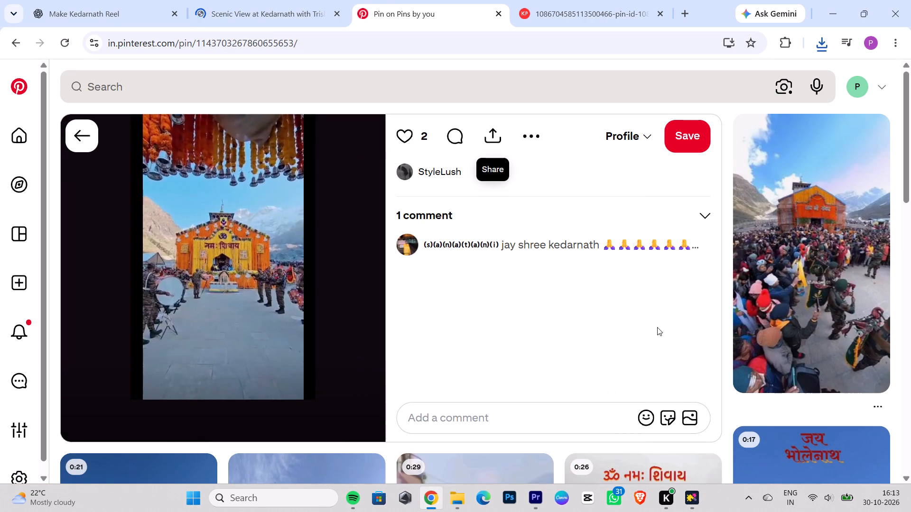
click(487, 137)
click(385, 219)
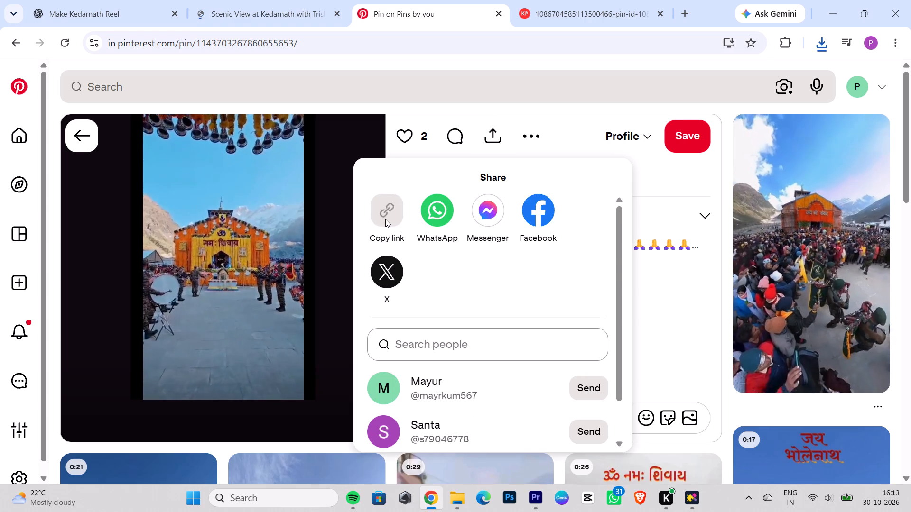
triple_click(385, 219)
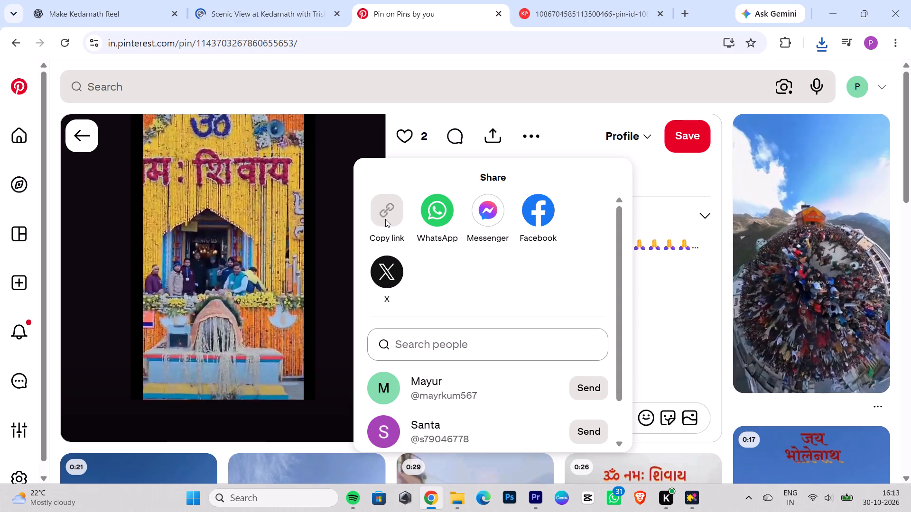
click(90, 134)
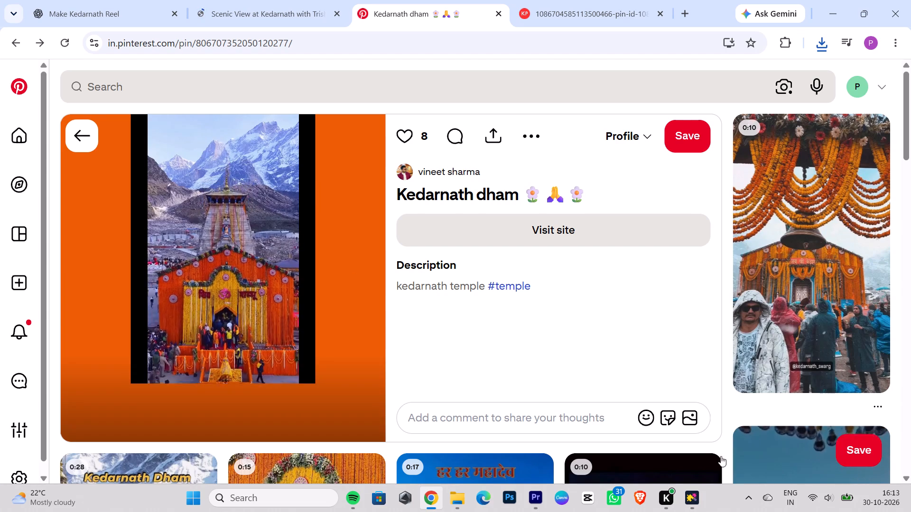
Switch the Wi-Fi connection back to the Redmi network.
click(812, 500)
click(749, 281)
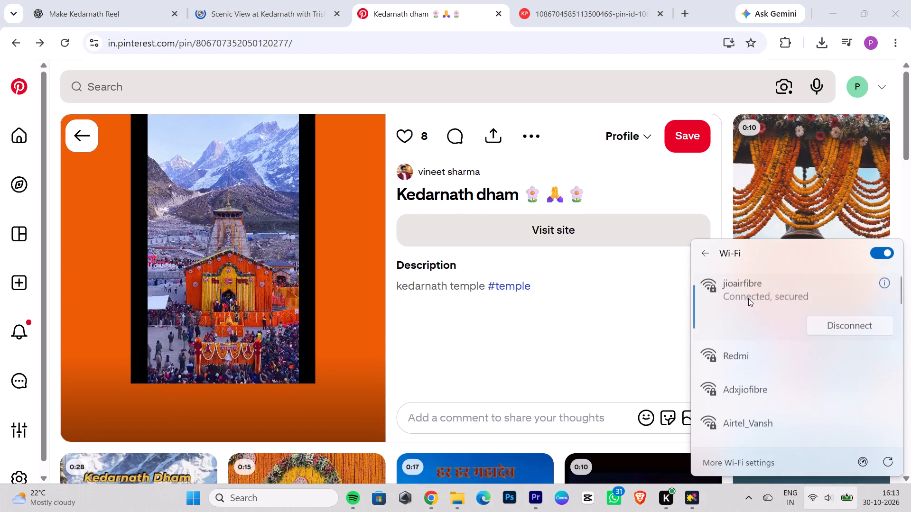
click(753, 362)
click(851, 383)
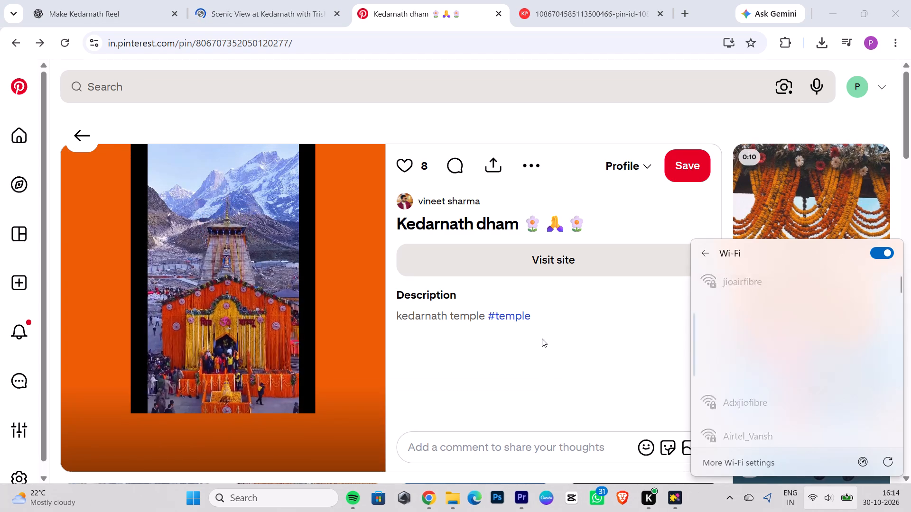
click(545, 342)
View the related Sri Kedara Lingeshwara video and return to the "kedarnath temple video" search results.
scroll(781, 277, down, 5)
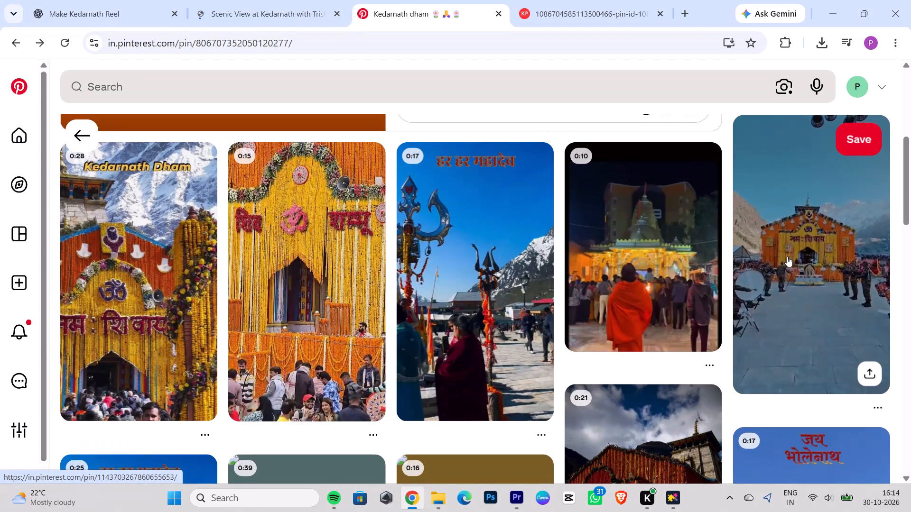
click(309, 272)
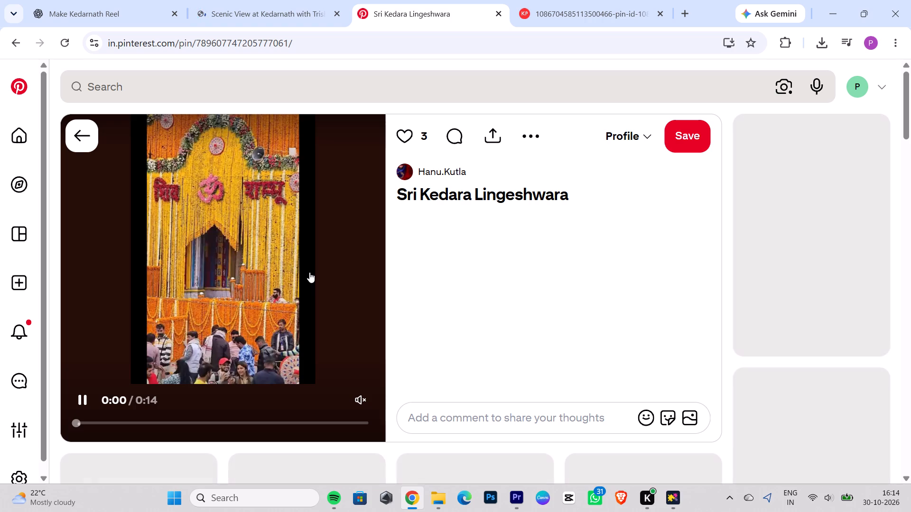
click(82, 141)
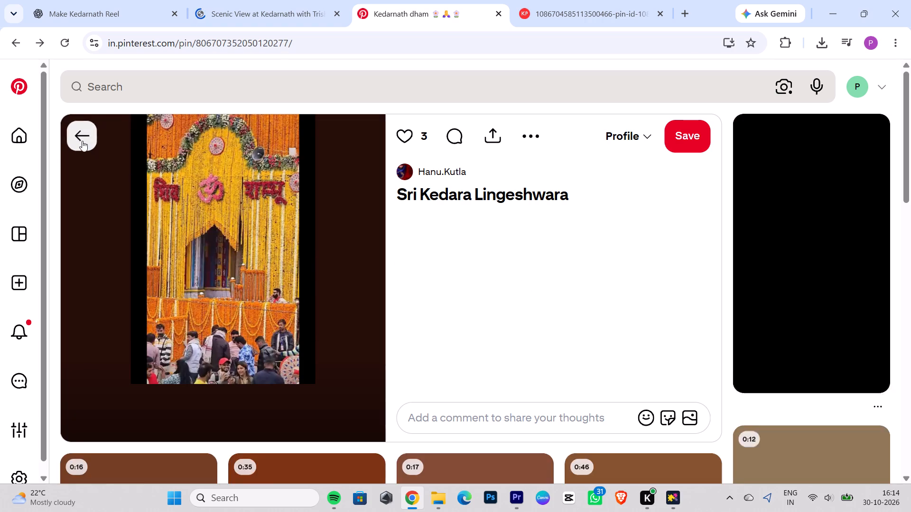
click(82, 141)
Open the search-result video of people walking along the bridge towards the temple and copy its pin link.
scroll(594, 296, down, 1)
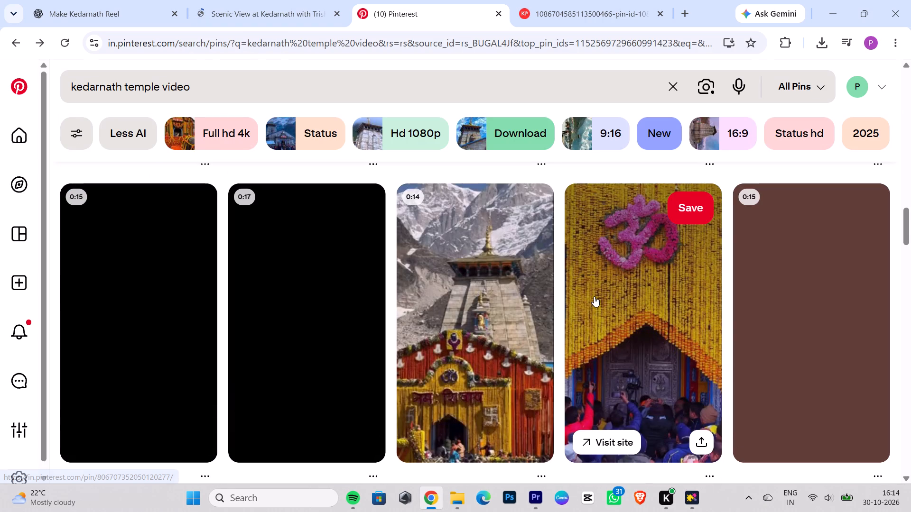
scroll(594, 296, down, 4)
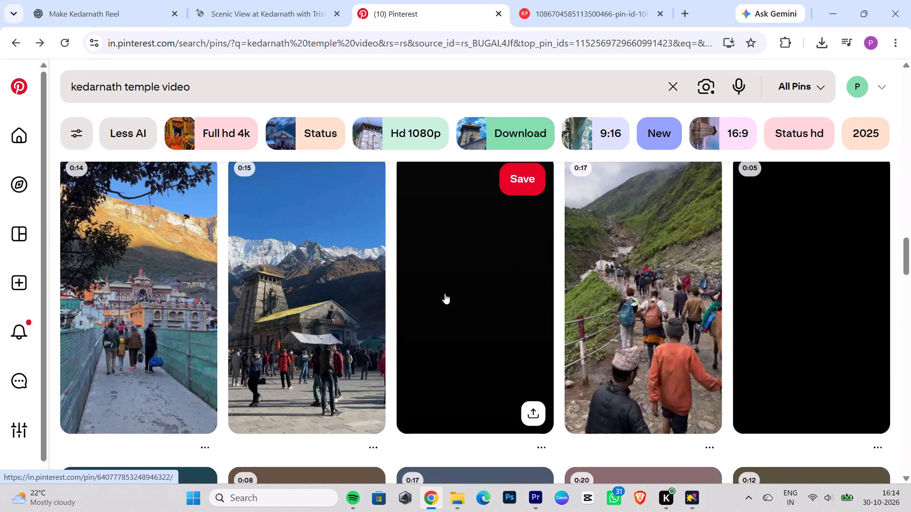
click(188, 333)
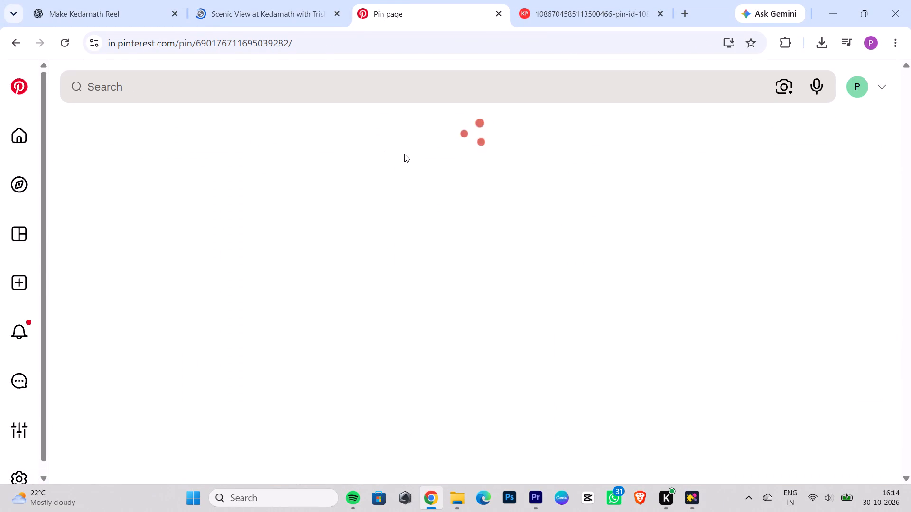
click(497, 139)
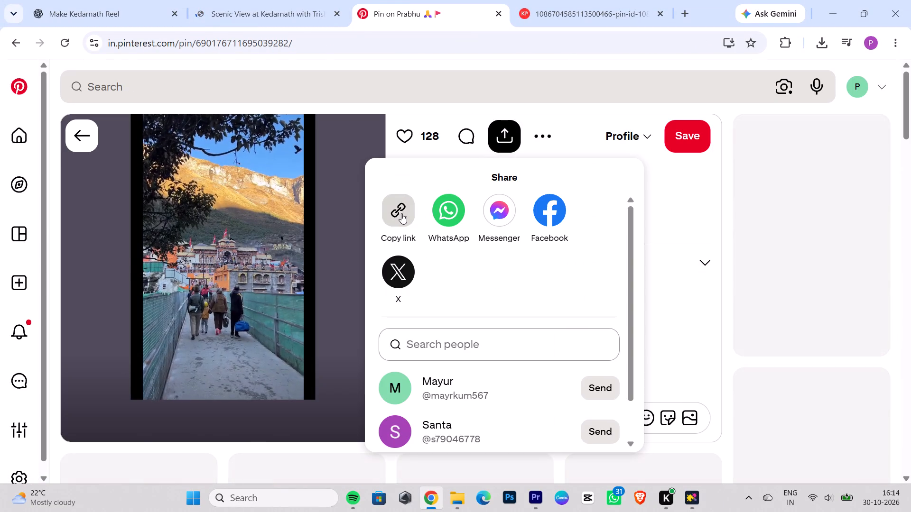
click(400, 209)
triple_click(400, 209)
click(400, 209)
triple_click(400, 209)
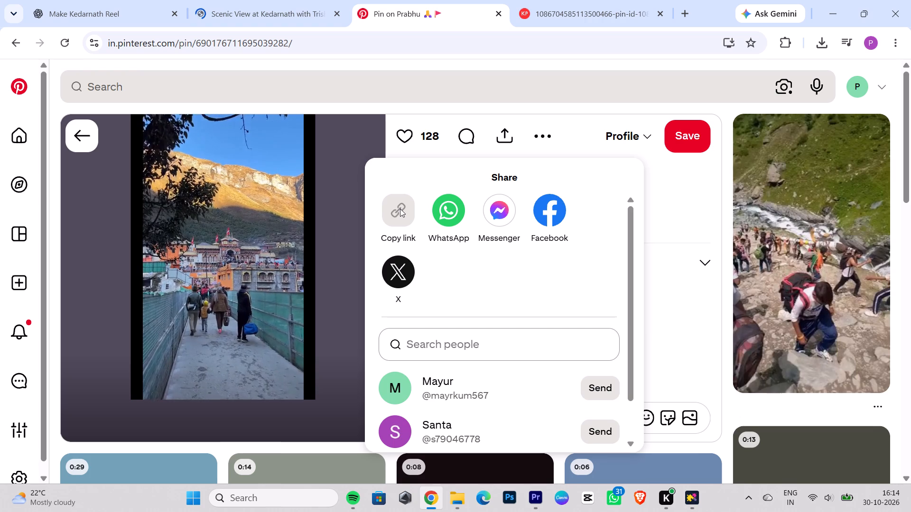
click(400, 209)
Check the browser's recent download history from the KlickPin page.
click(571, 0)
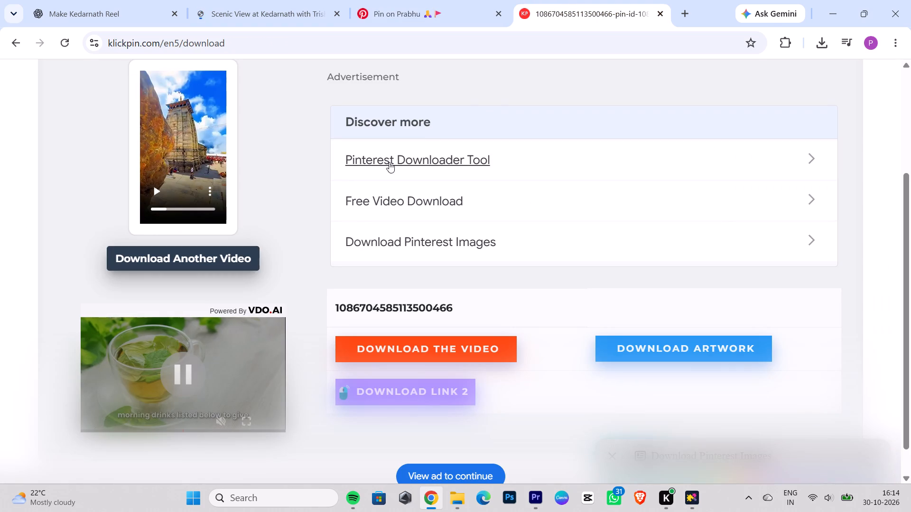
click(823, 46)
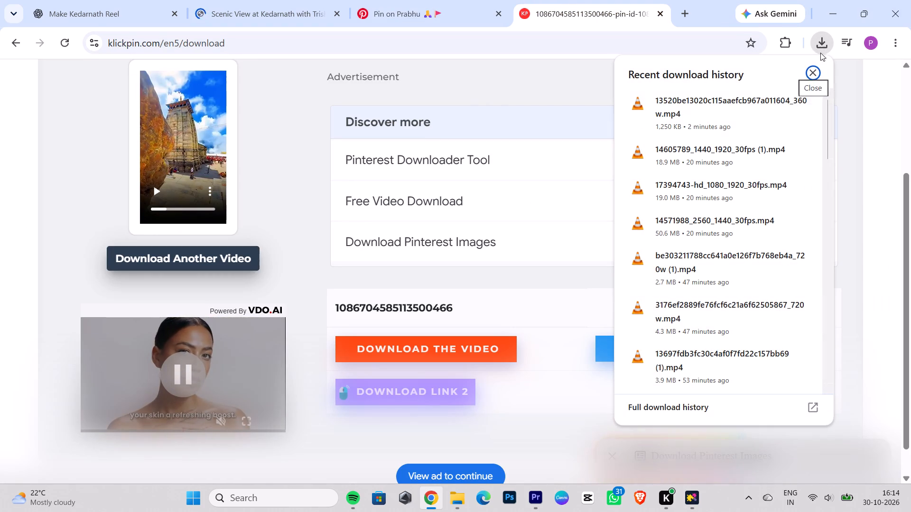
click(519, 81)
Return to the bridge video pin and copy its link again.
click(436, 18)
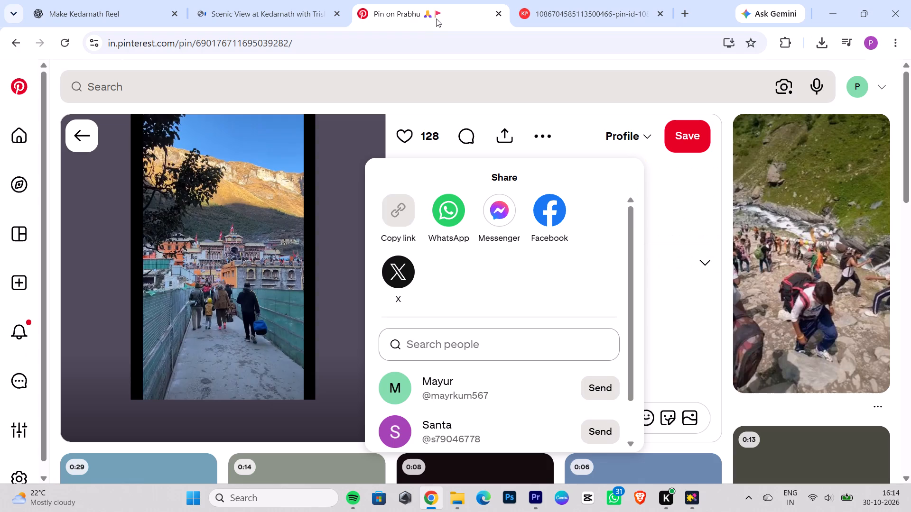
double_click(392, 204)
double_click(393, 207)
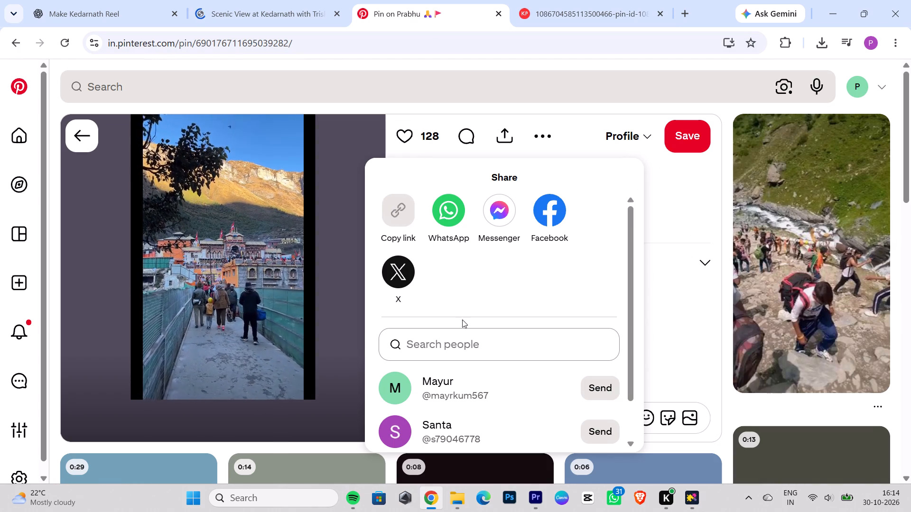
Switch to Premiere Pro and import the video 13520be13020c115aaefcb967a011604_360w from the Downloads folder.
click(541, 510)
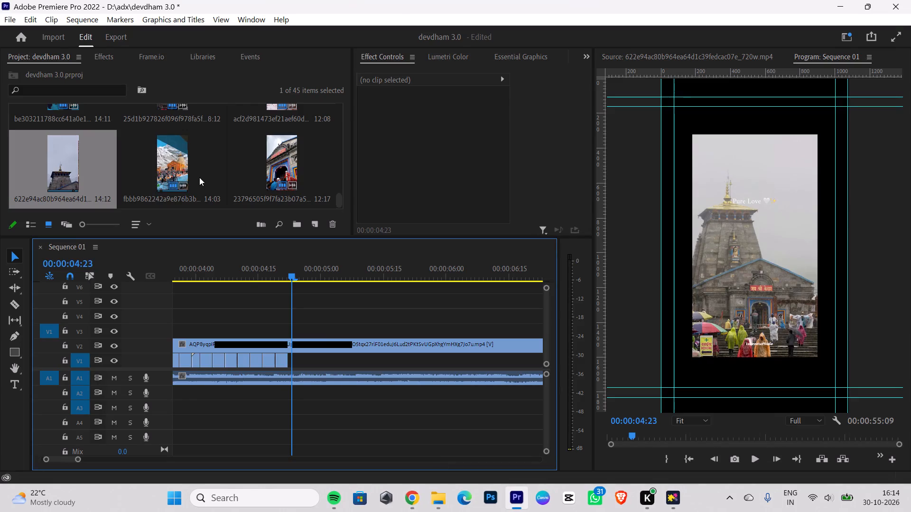
key(ctrl+i)
click(129, 129)
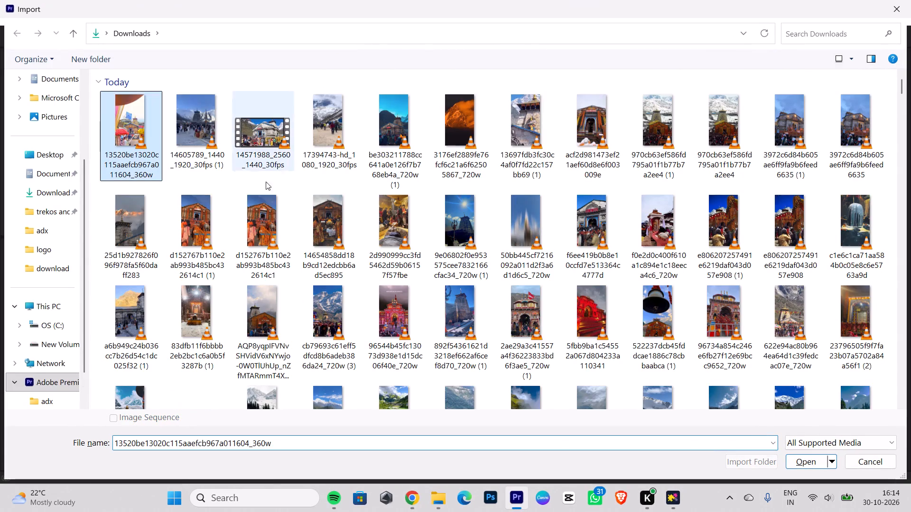
click(809, 461)
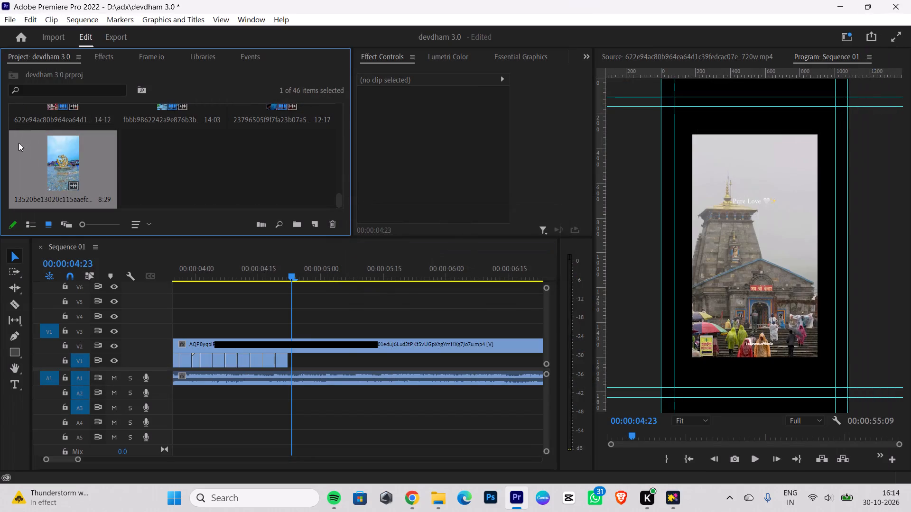
Place the imported video on V1 at 00:00:04:22 without its audio and scale it to the frame size.
drag(77, 156, 281, 320)
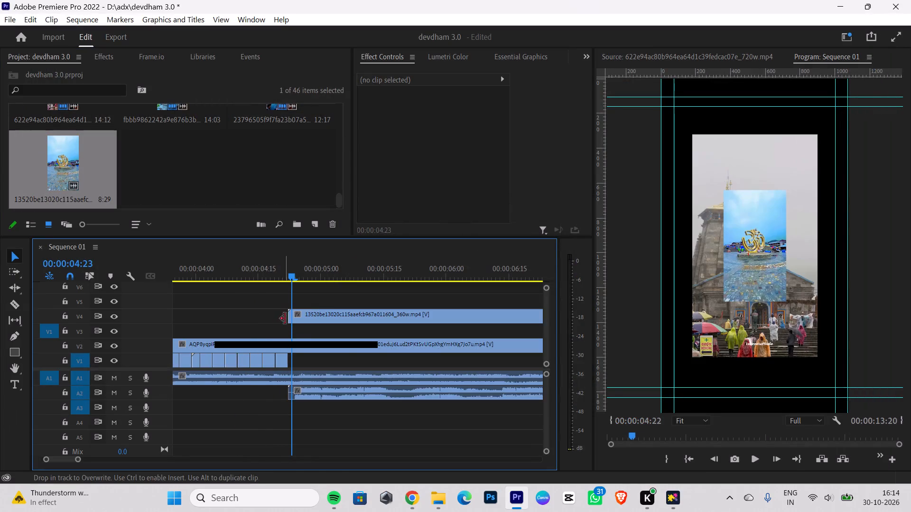
click(312, 394)
key(BackSpace)
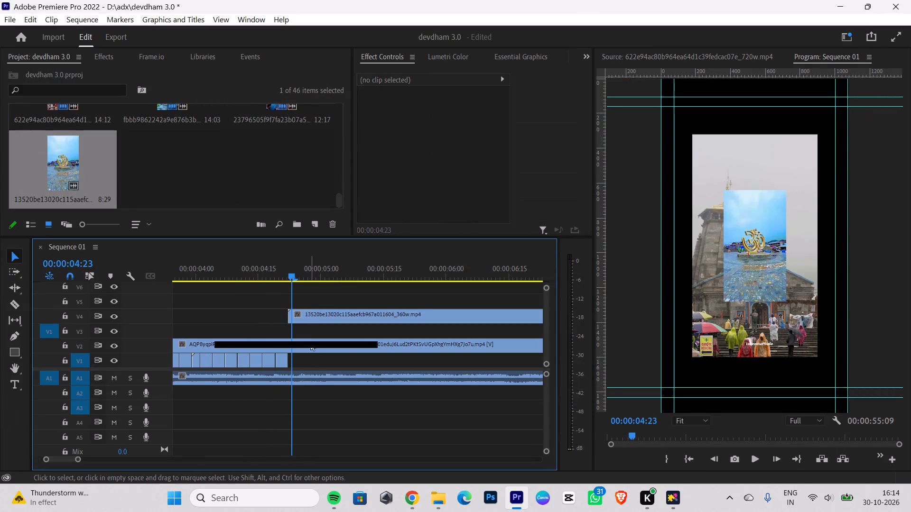
drag(302, 318, 304, 357)
right_click(316, 359)
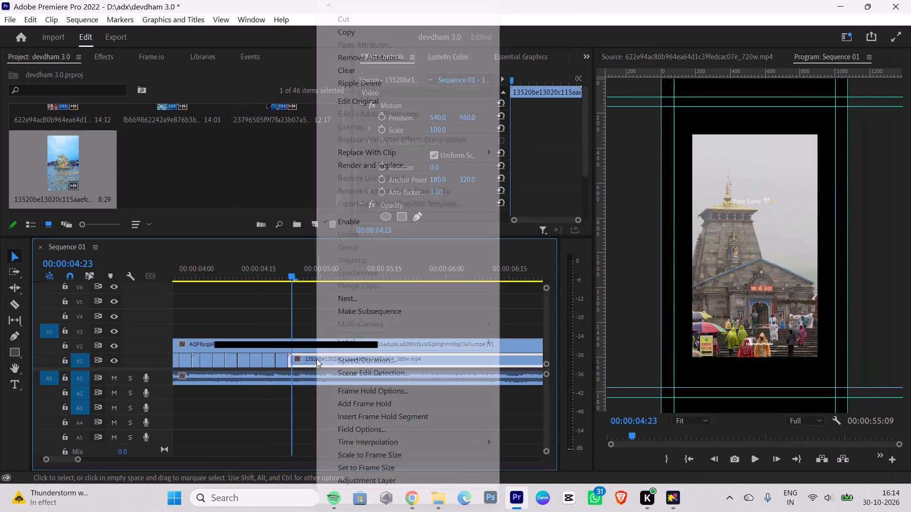
click(348, 457)
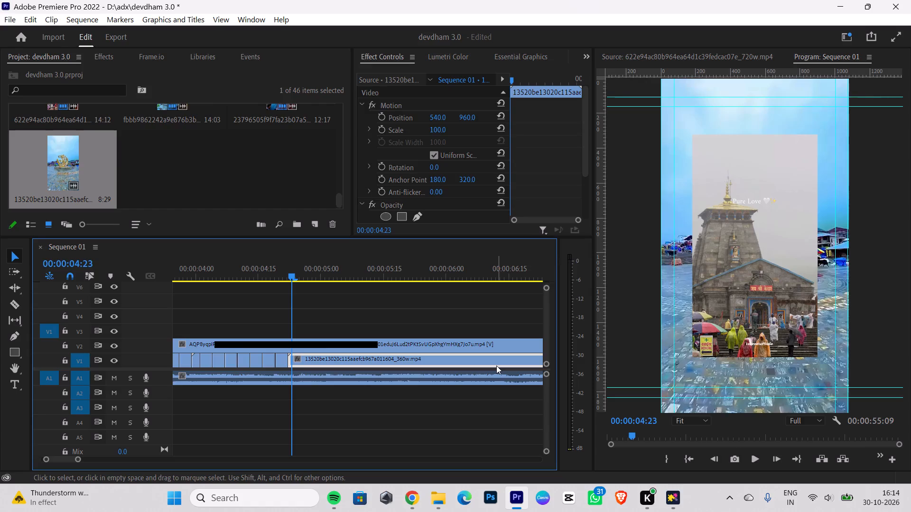
Step through the V2 reference frames and split the new V1 clip at 00:00:04:25.
key(Left)
key(Left)
key(Right)
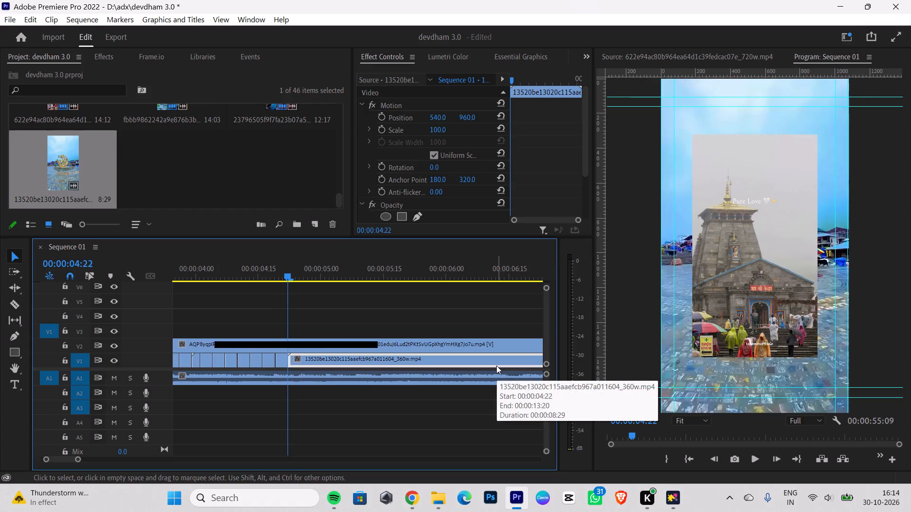
key(Right)
key(Left)
key(Left)
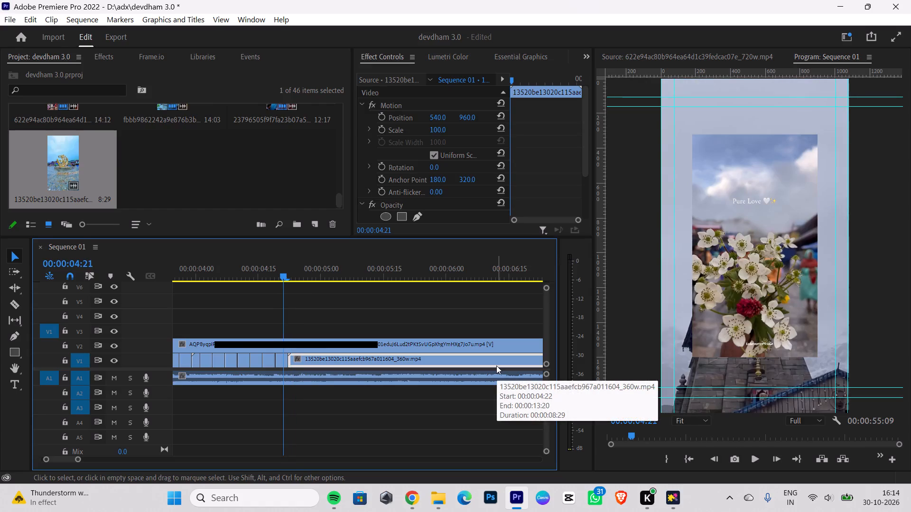
key(Right)
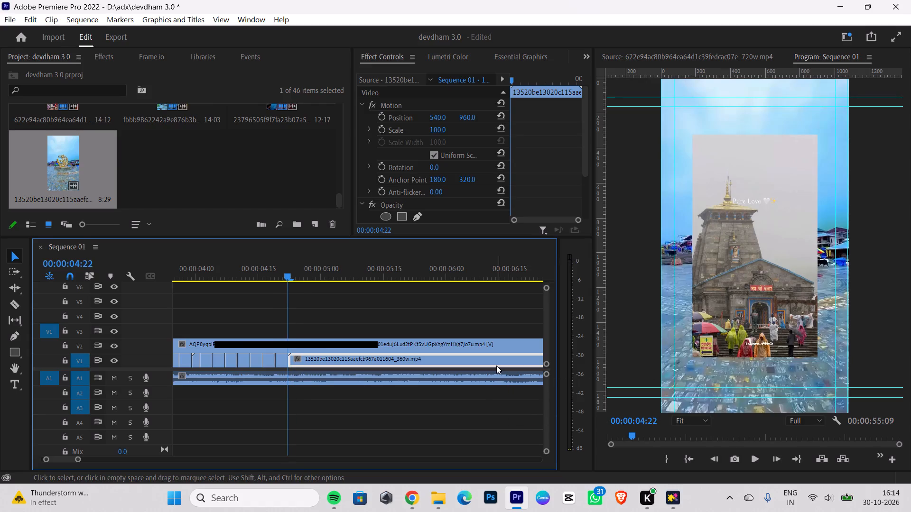
key(Right)
key(Right)
key(Right)
key(Left)
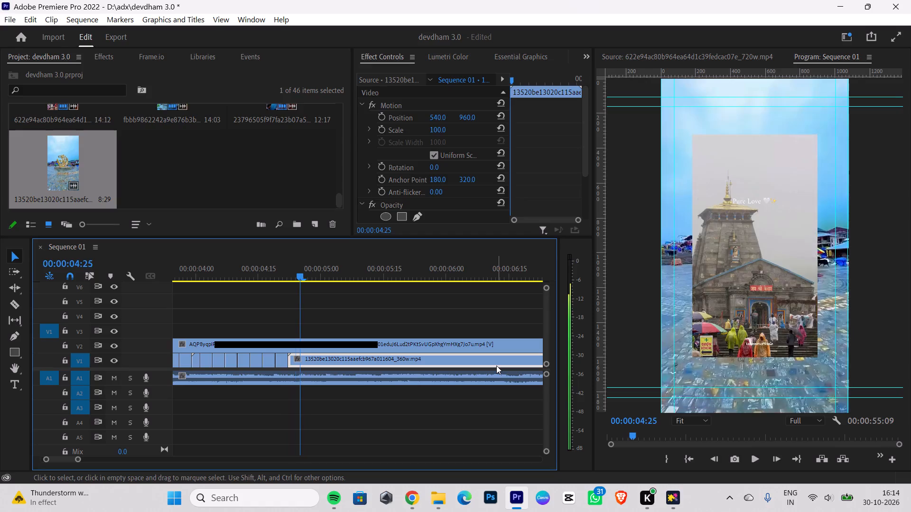
key(Right)
click(16, 304)
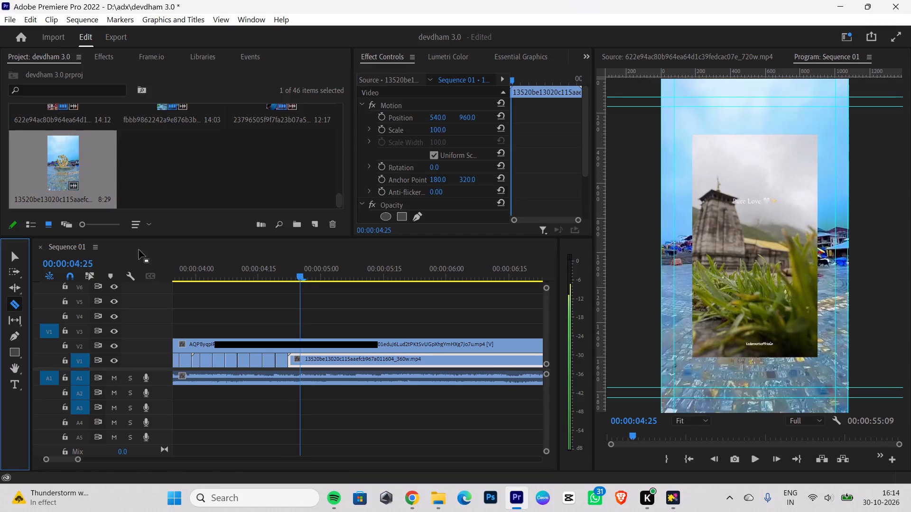
click(300, 358)
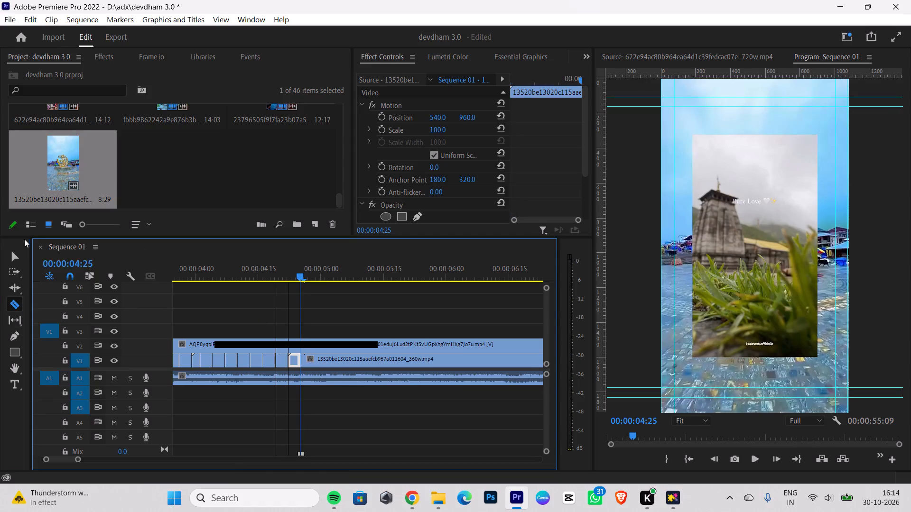
click(16, 256)
Lift the remaining part to V3, trim its start to a 00:00:07:23 duration, and return it to V1 at 00:00:04:25.
click(363, 360)
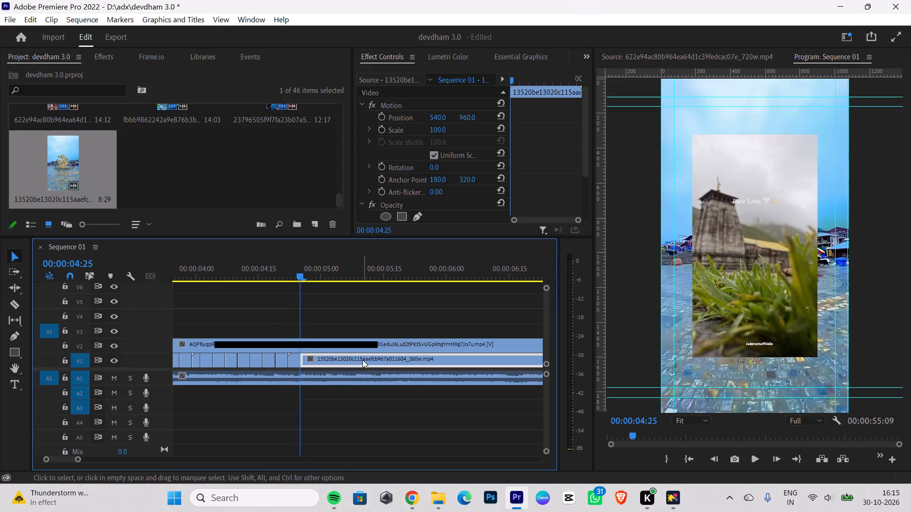
drag(363, 360, 347, 330)
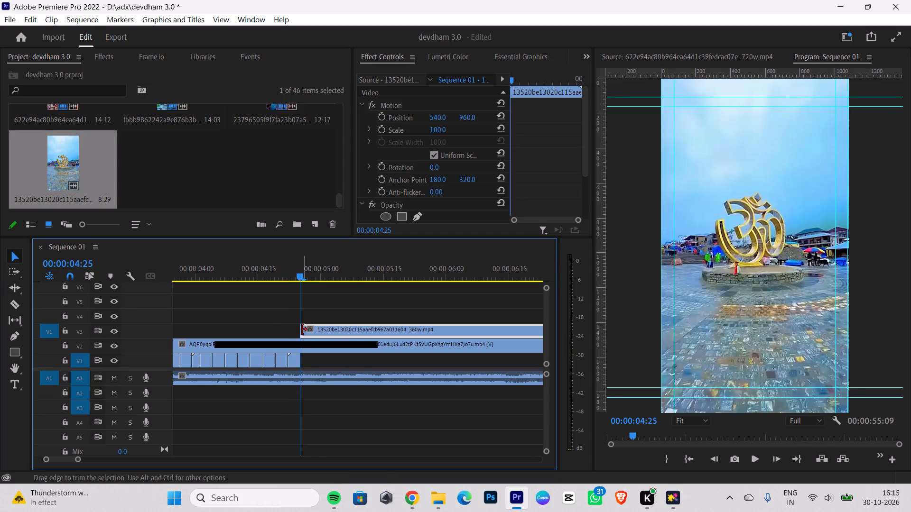
drag(302, 329, 365, 327)
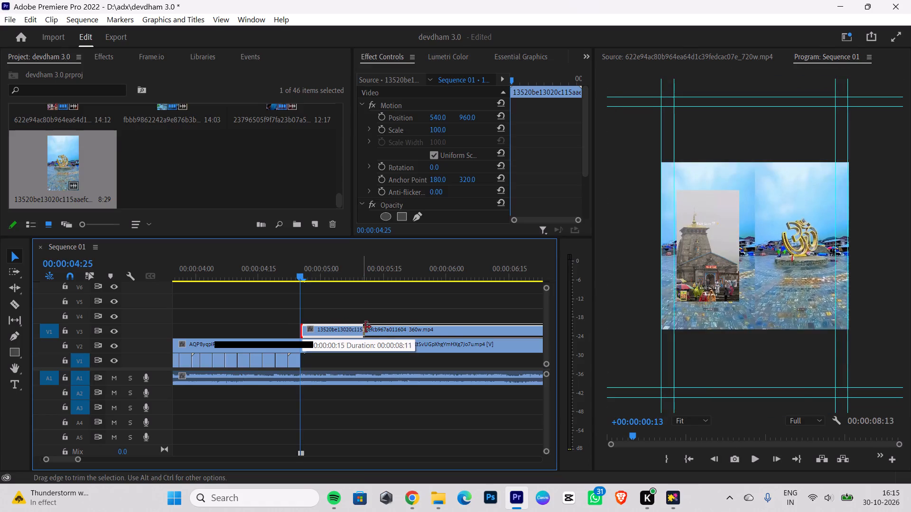
drag(365, 327, 417, 326)
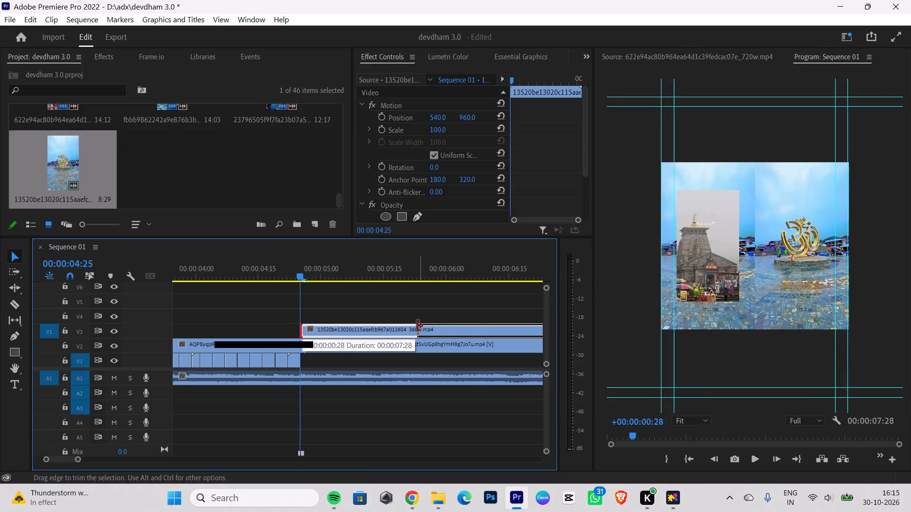
drag(417, 326, 438, 328)
drag(465, 328, 462, 328)
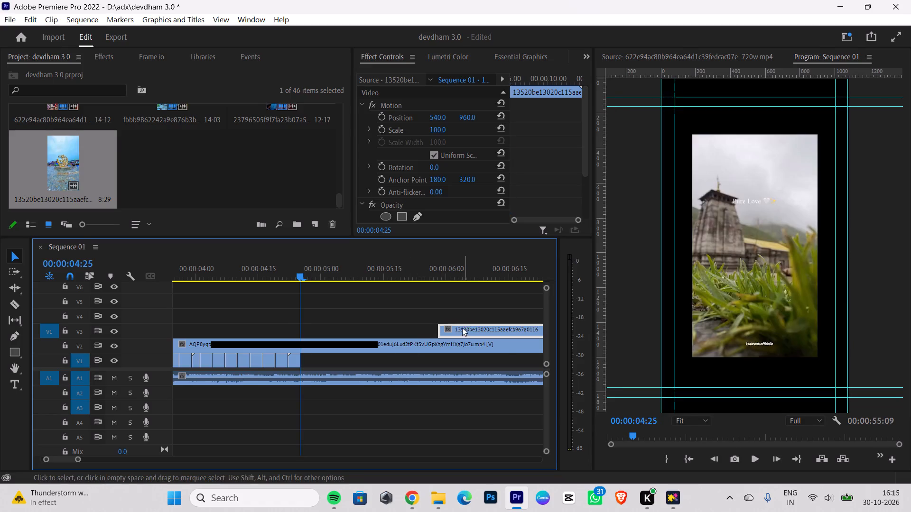
drag(462, 328, 329, 361)
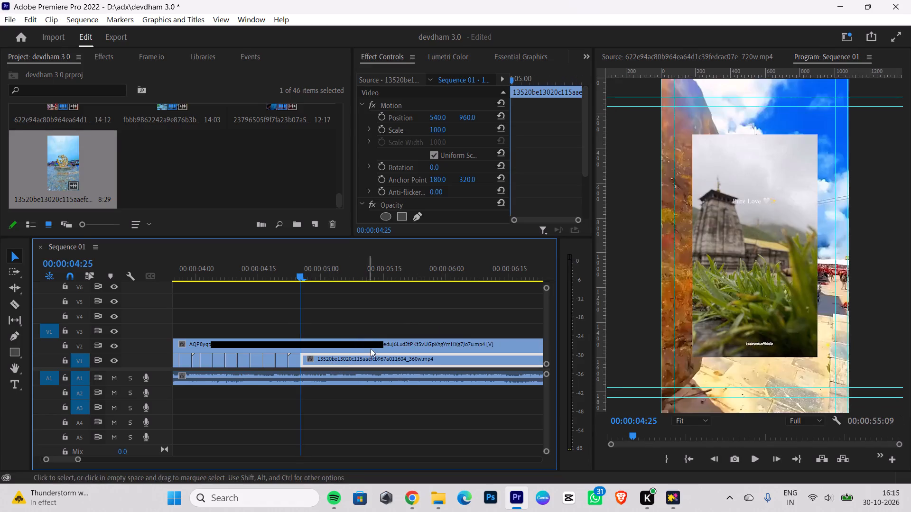
Find the next shot change in the V2 reference and split the V1 clip at 00:00:04:28.
key(Left)
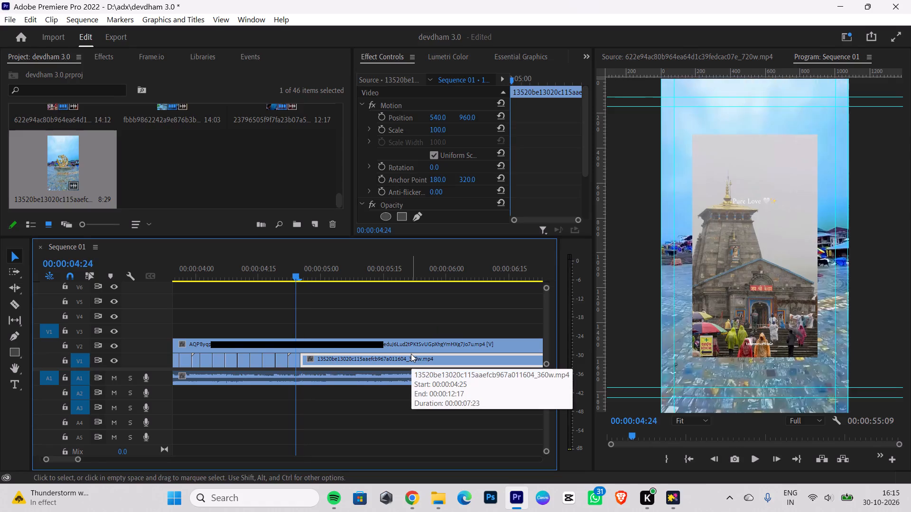
key(Right)
key(Right)
key(Right)
key(Right)
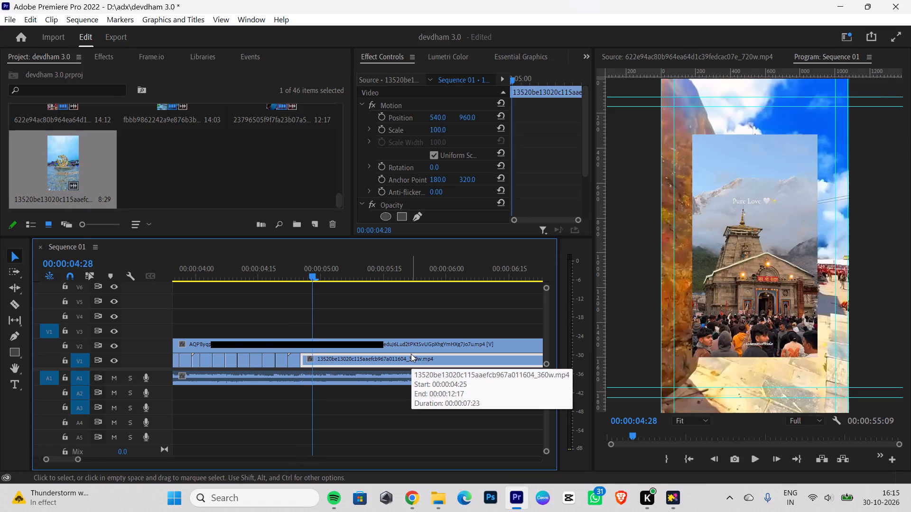
key(Left)
key(Right)
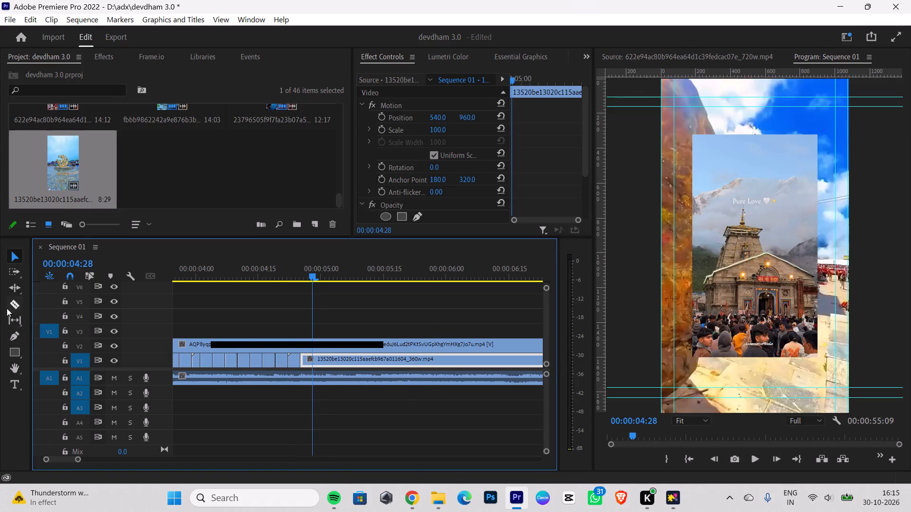
click(11, 304)
click(312, 357)
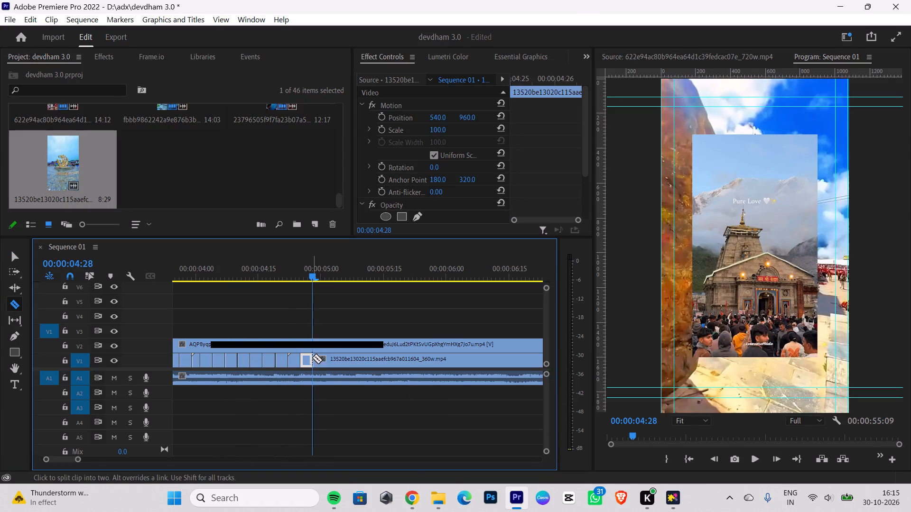
click(13, 256)
Lift the remainder to V3, trim its start to the flower-decorated temple shot, and return it to V1 at 00:00:04:28.
drag(324, 357, 324, 338)
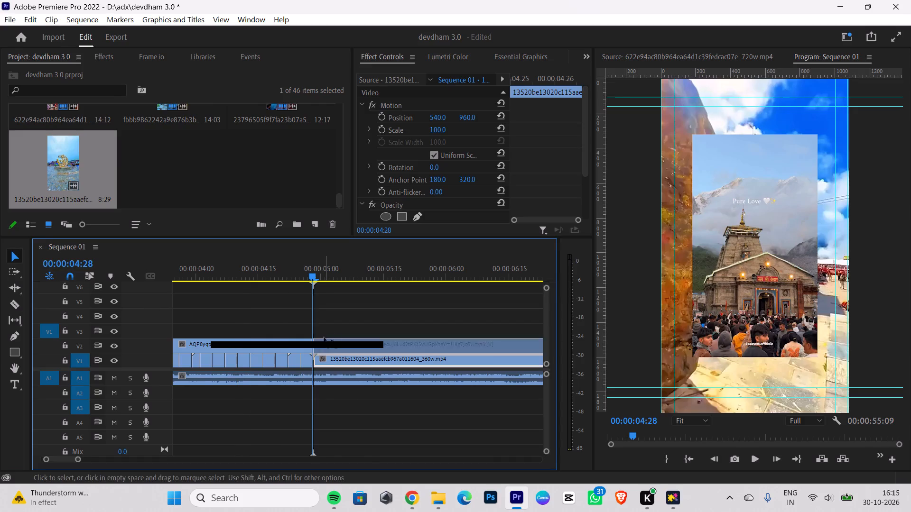
drag(324, 338, 318, 323)
drag(315, 330, 452, 334)
drag(494, 328, 354, 334)
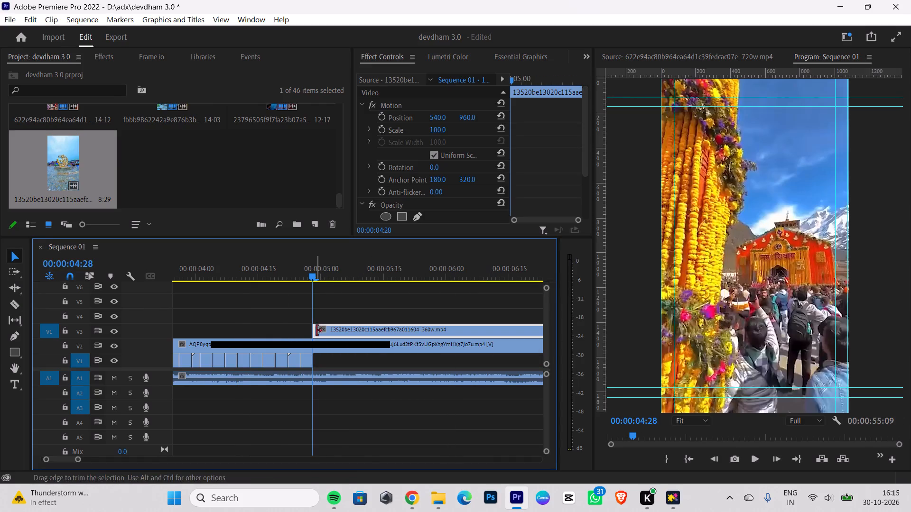
drag(316, 329, 337, 327)
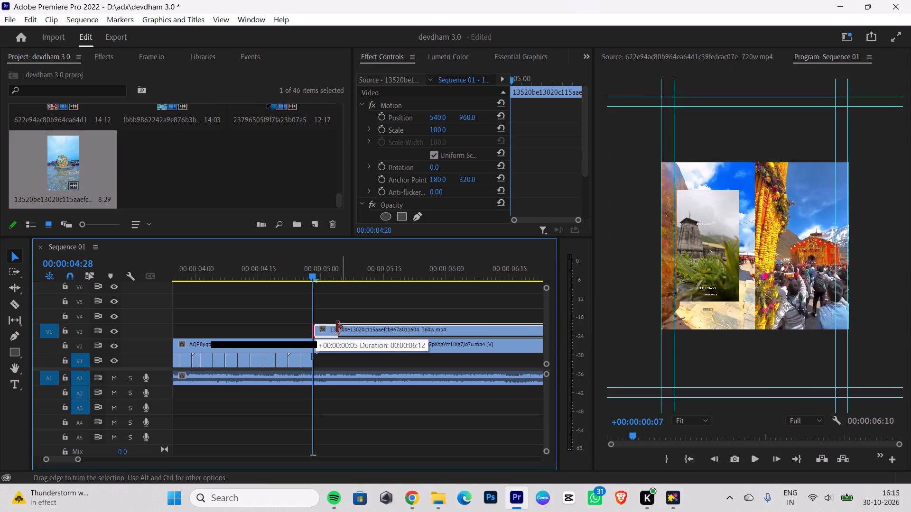
drag(337, 327, 291, 324)
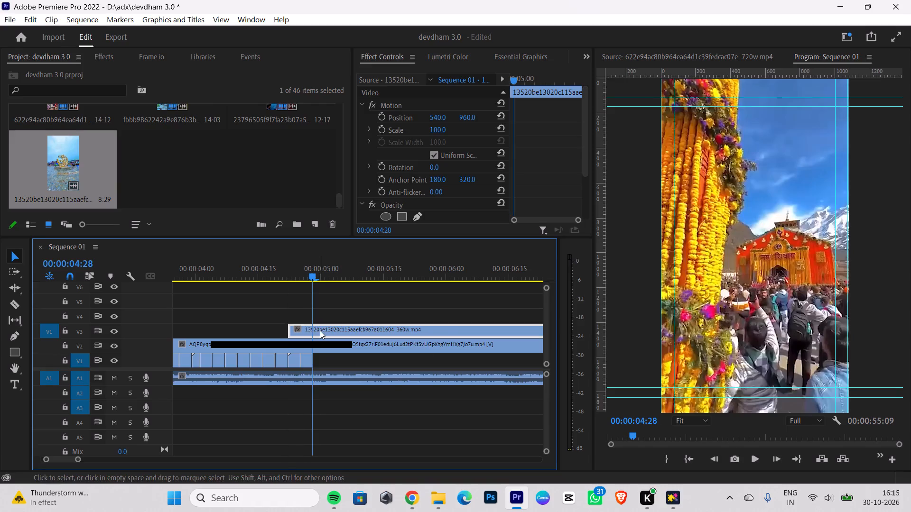
drag(320, 330, 349, 358)
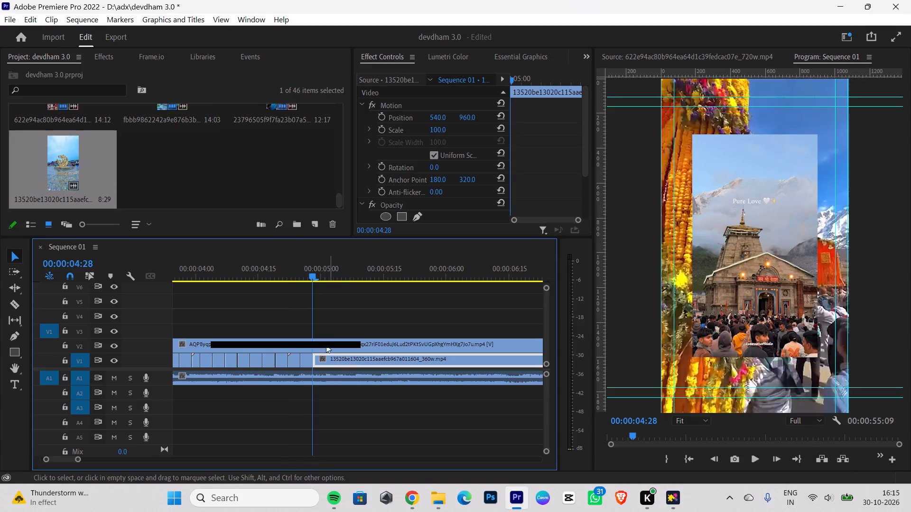
Find the following shot change in the V2 reference and split the V1 clip at 00:00:05:01.
key(Left)
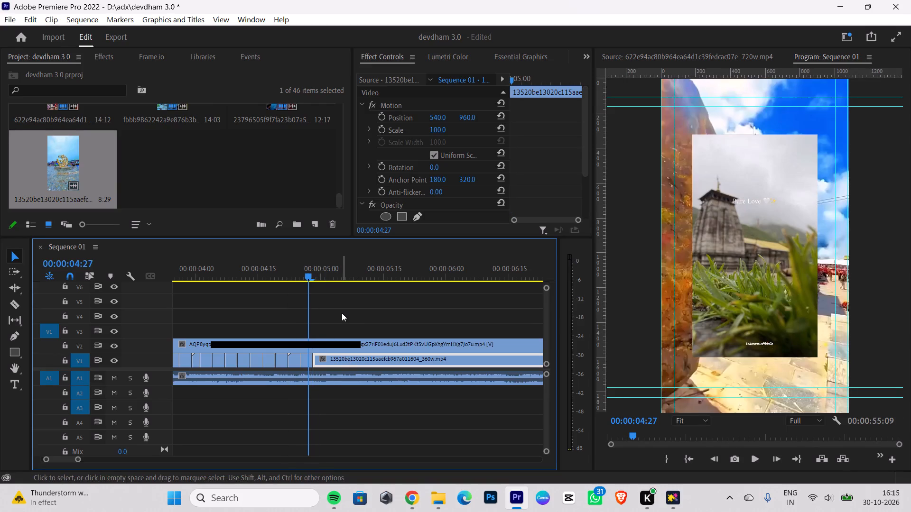
key(Right)
key(Right)
key(Right)
key(Right)
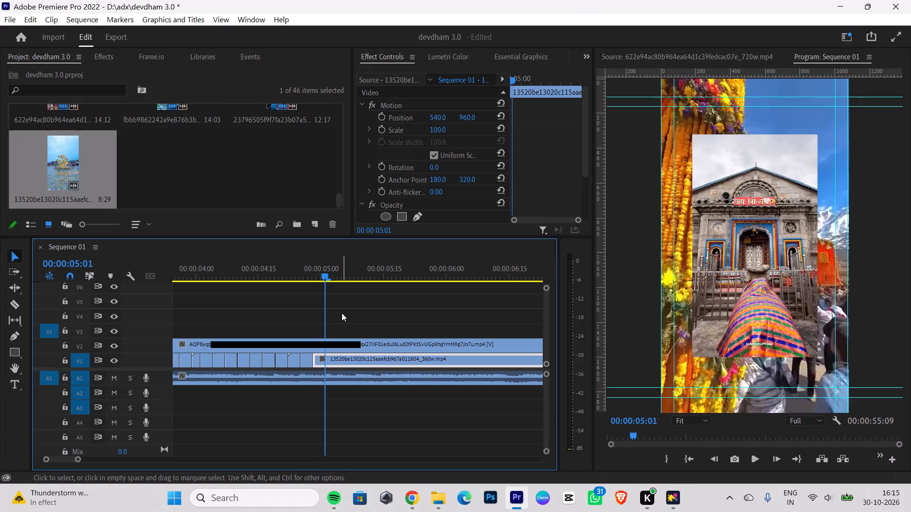
key(Left)
key(Right)
click(17, 302)
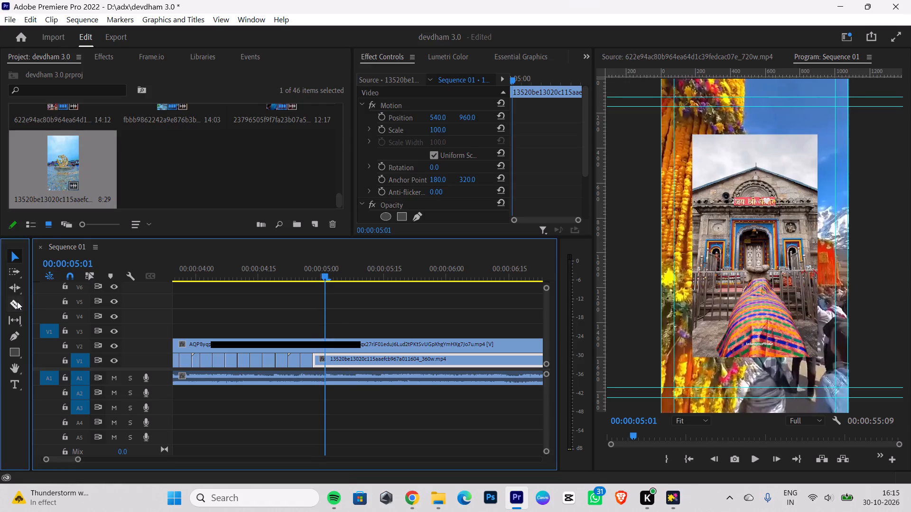
click(326, 357)
click(25, 256)
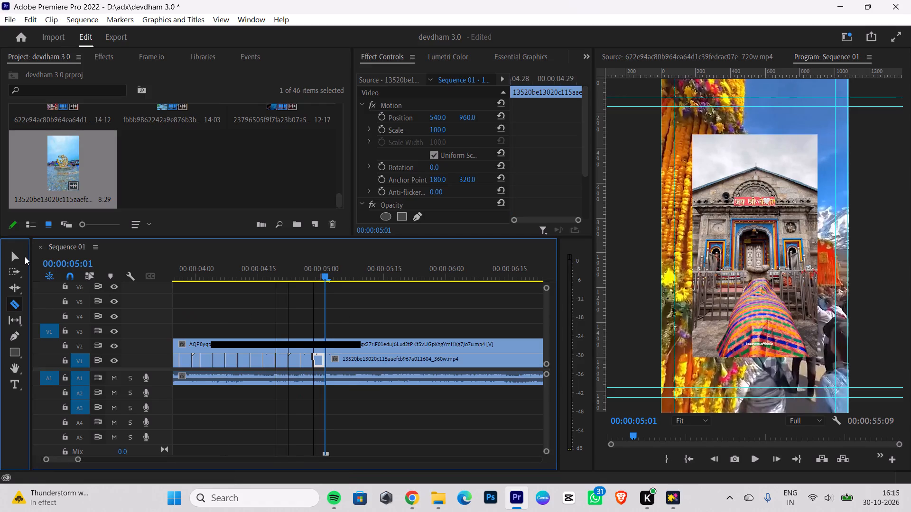
click(18, 257)
Lift the remainder to V3, trim 17 frames off its start, and return it to V1 at 00:00:05:01.
drag(357, 362, 343, 325)
drag(326, 328, 434, 333)
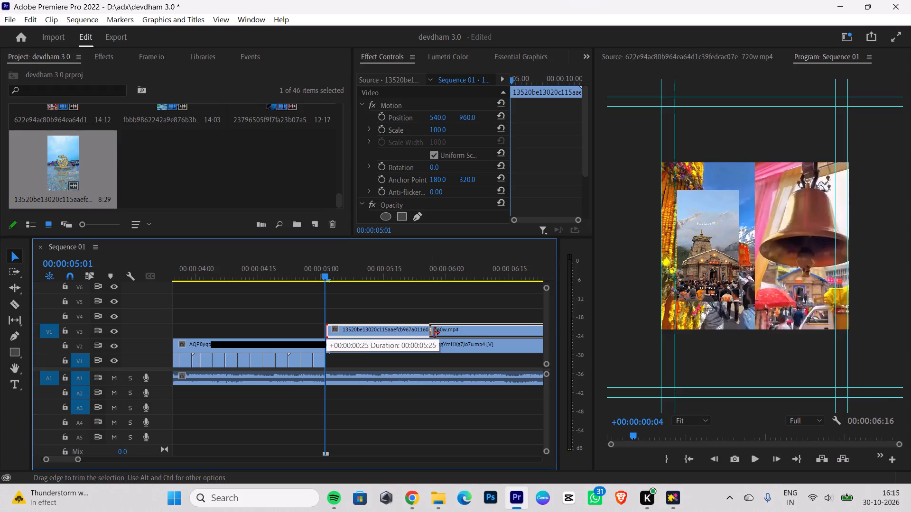
drag(434, 333, 399, 330)
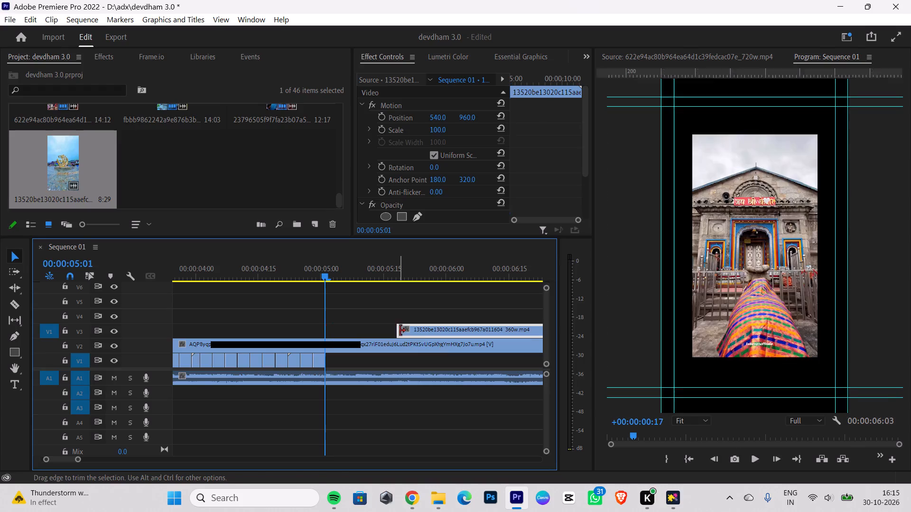
drag(416, 331, 342, 359)
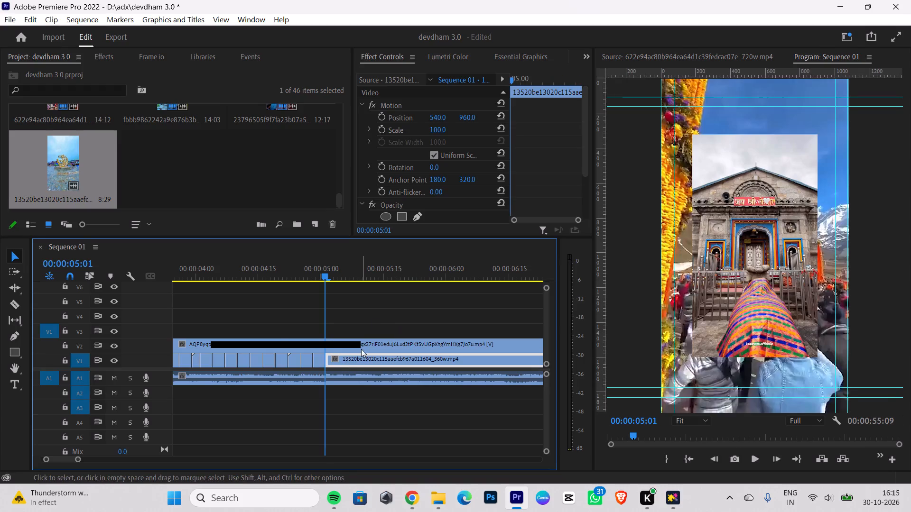
Trim three frames off the start of the last V1 clip and move it back to 00:00:05:01.
click(326, 273)
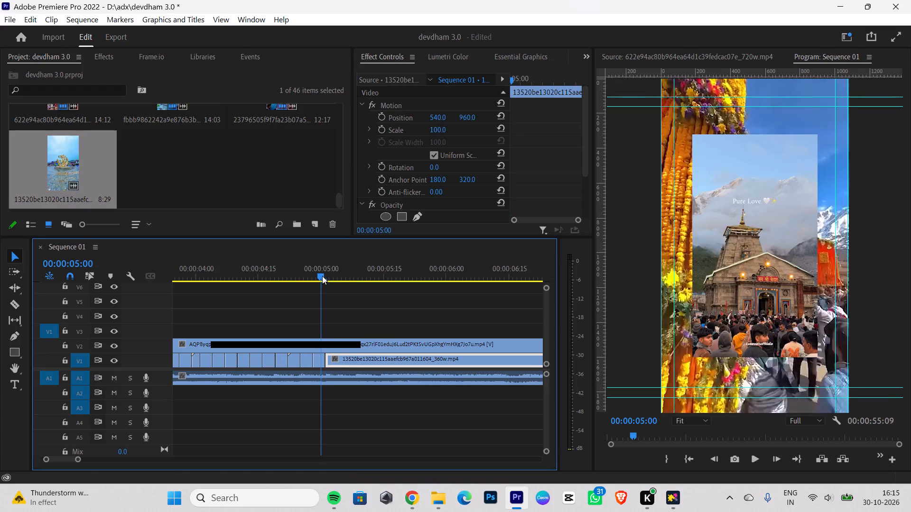
key(Right)
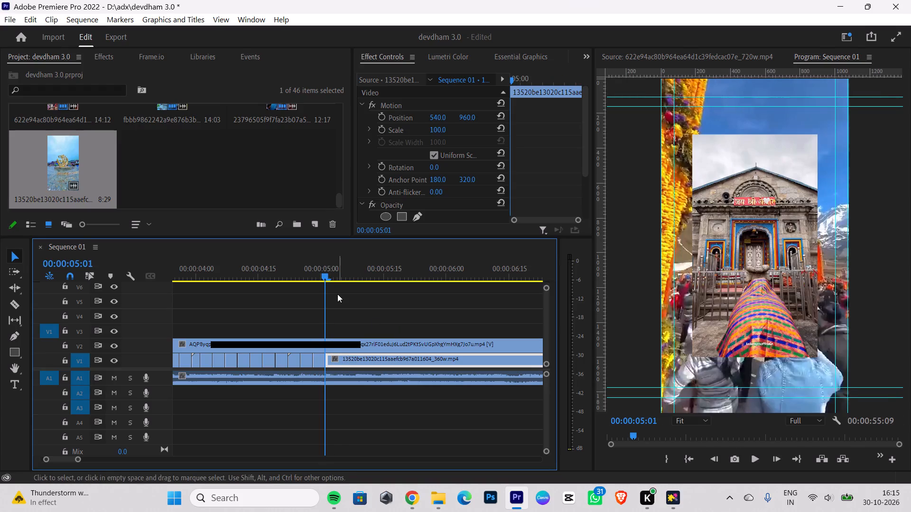
key(Left)
key(Right)
key(Right)
key(Right)
key(Right)
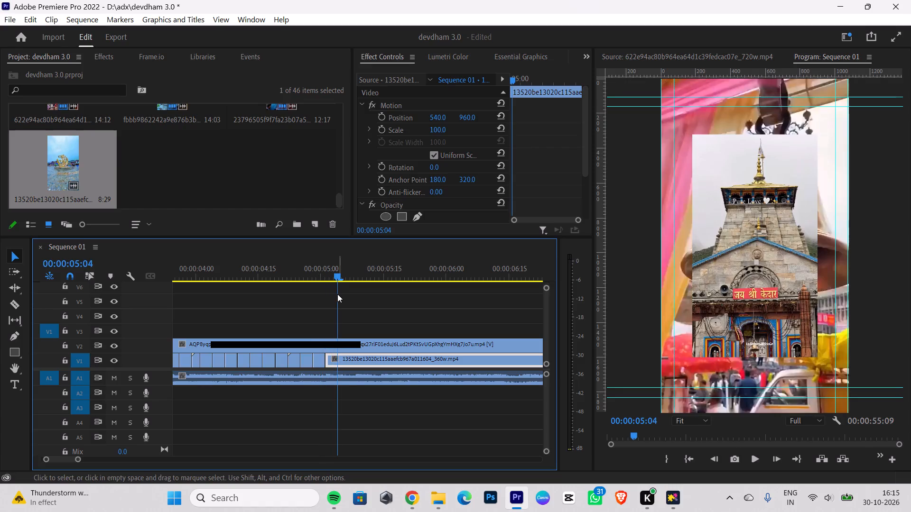
drag(327, 362, 336, 362)
drag(357, 357, 347, 358)
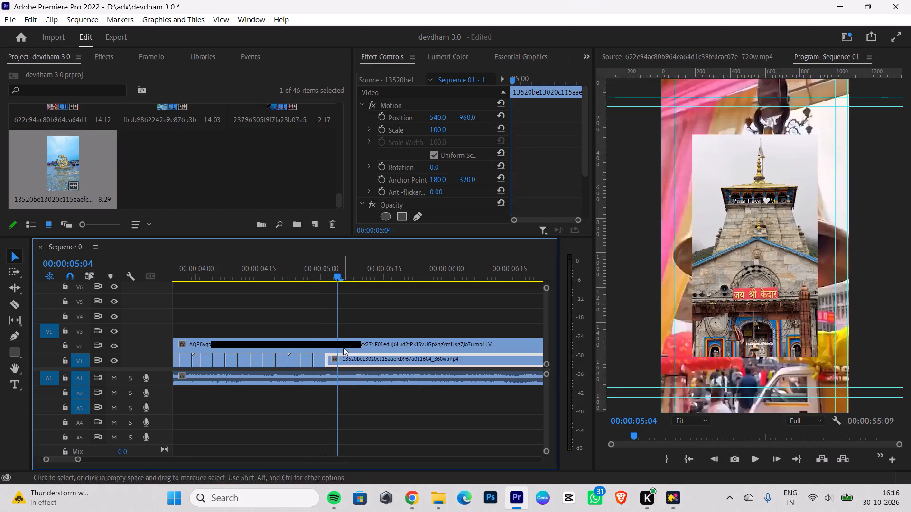
Find the next shot change in the V2 reference, split the V1 clip at 00:00:05:04, and delete the remainder.
drag(333, 273, 311, 277)
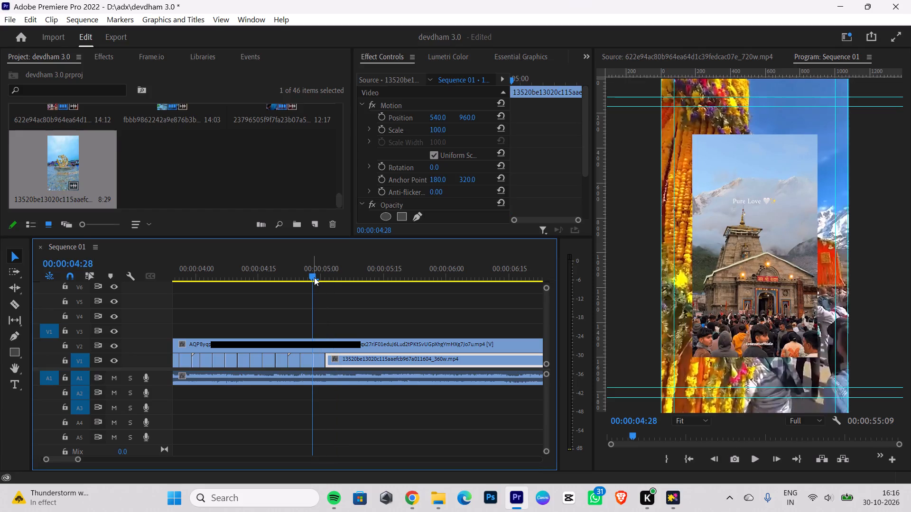
key(Right)
key(Right)
key(Right)
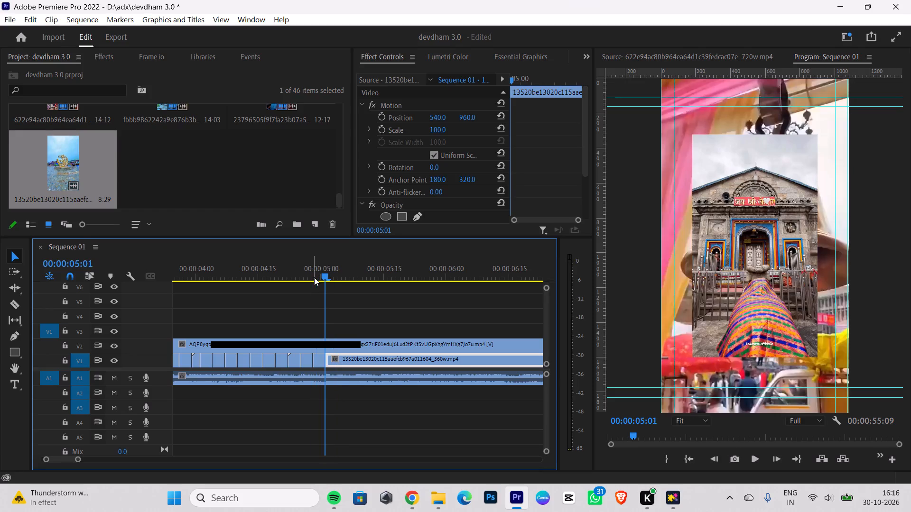
key(Right)
key(Right)
key(Right)
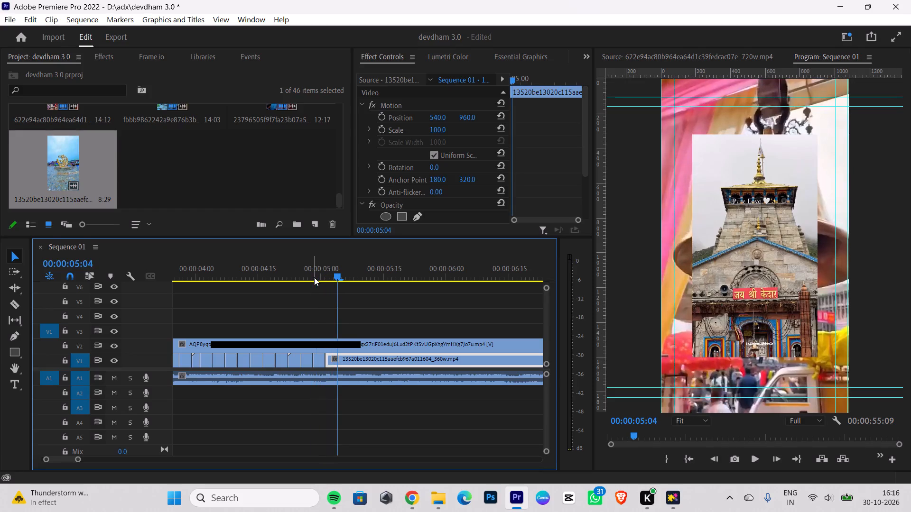
key(Left)
key(Right)
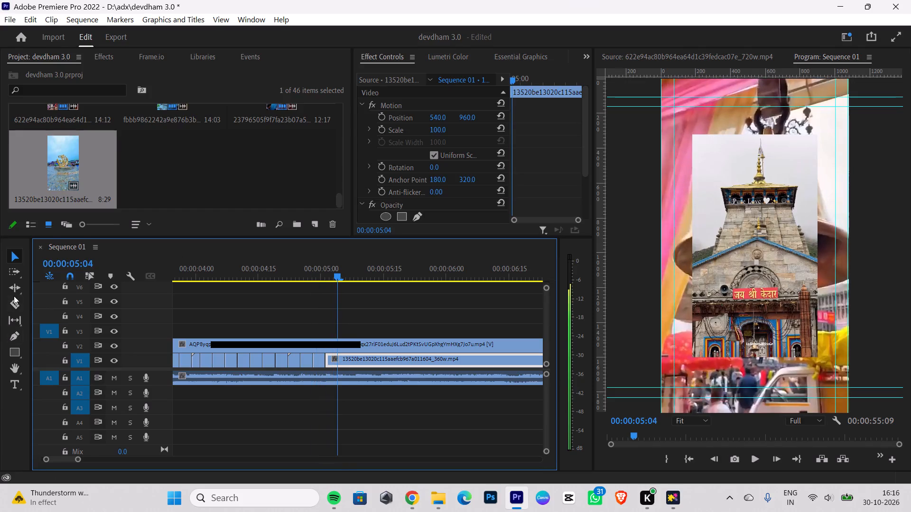
click(14, 296)
click(17, 300)
click(337, 357)
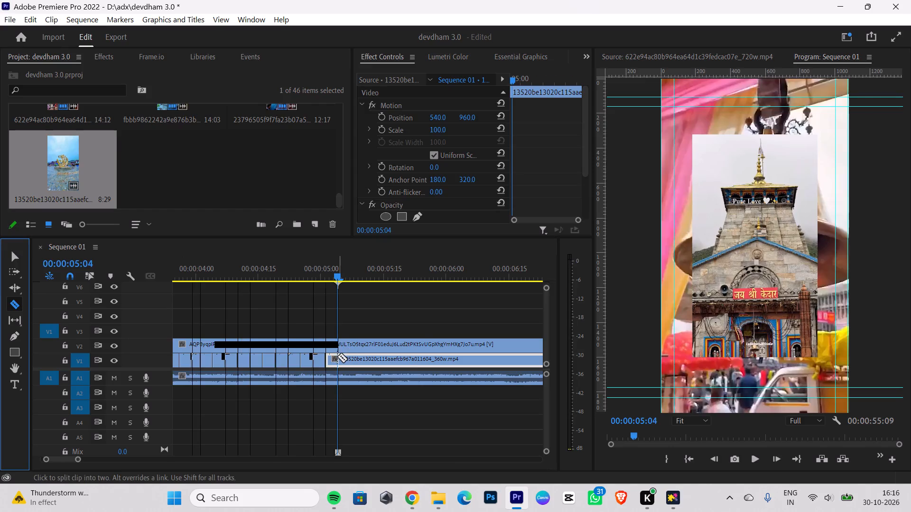
click(10, 256)
click(418, 369)
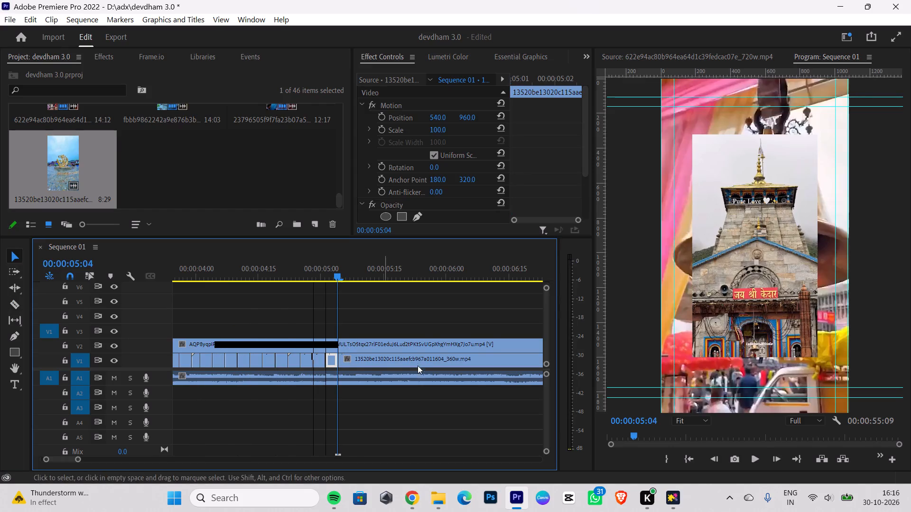
click(417, 363)
key(BackSpace)
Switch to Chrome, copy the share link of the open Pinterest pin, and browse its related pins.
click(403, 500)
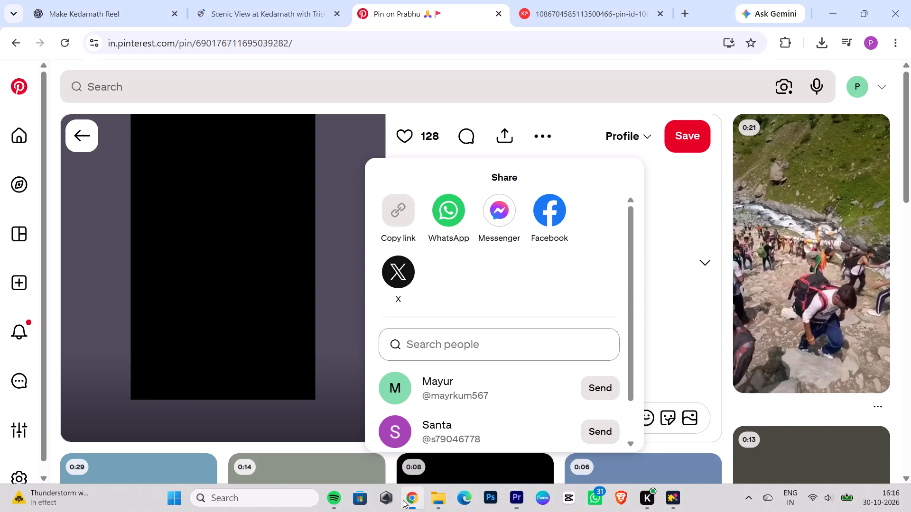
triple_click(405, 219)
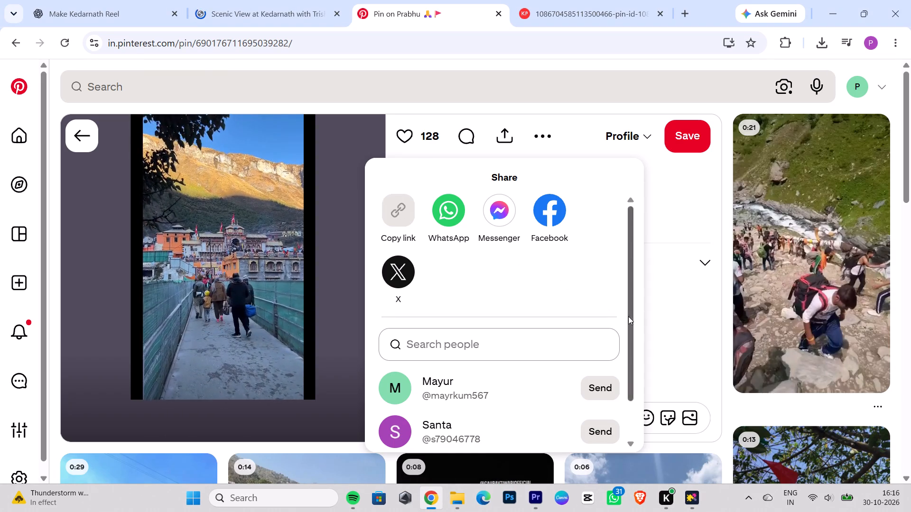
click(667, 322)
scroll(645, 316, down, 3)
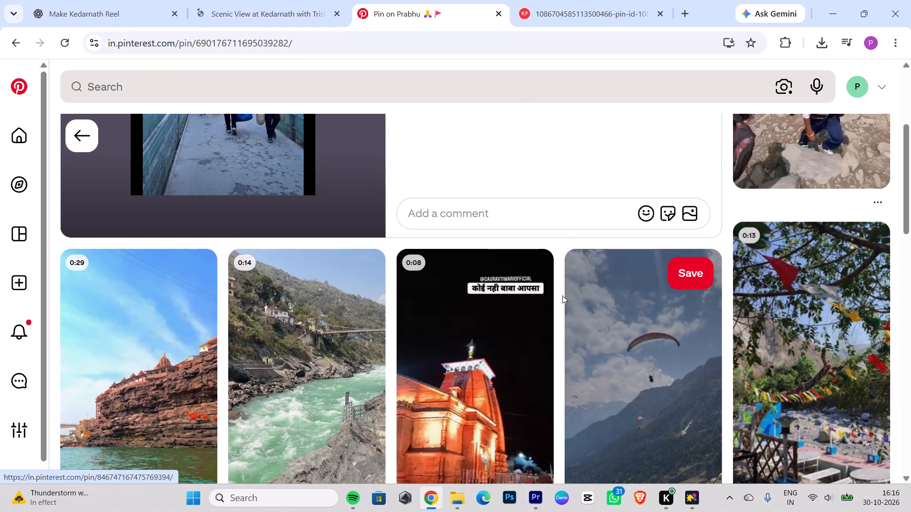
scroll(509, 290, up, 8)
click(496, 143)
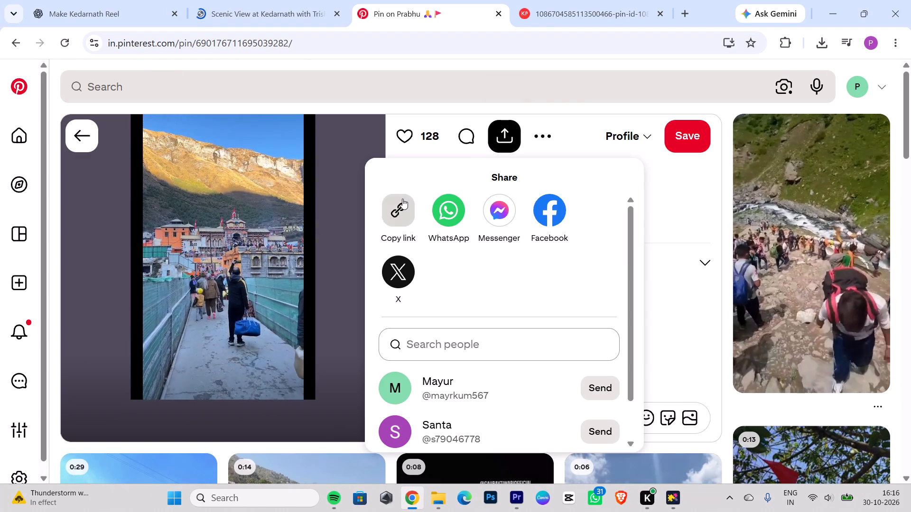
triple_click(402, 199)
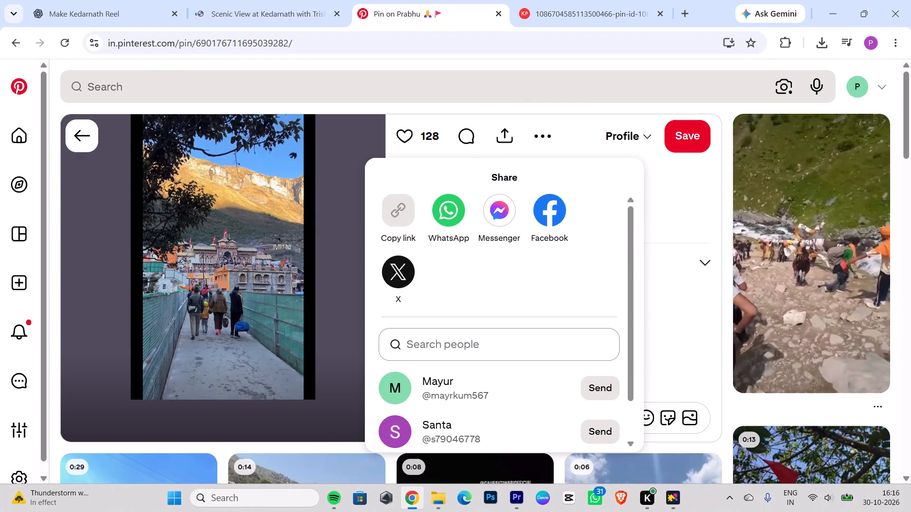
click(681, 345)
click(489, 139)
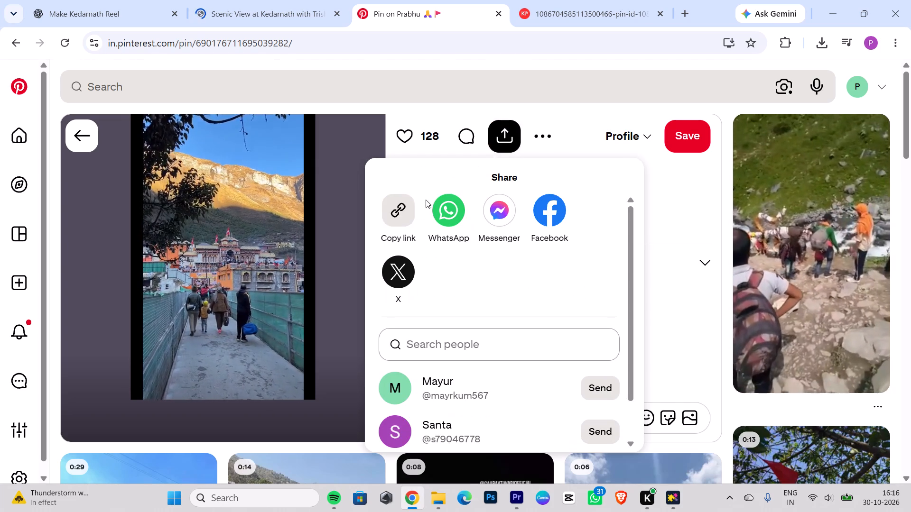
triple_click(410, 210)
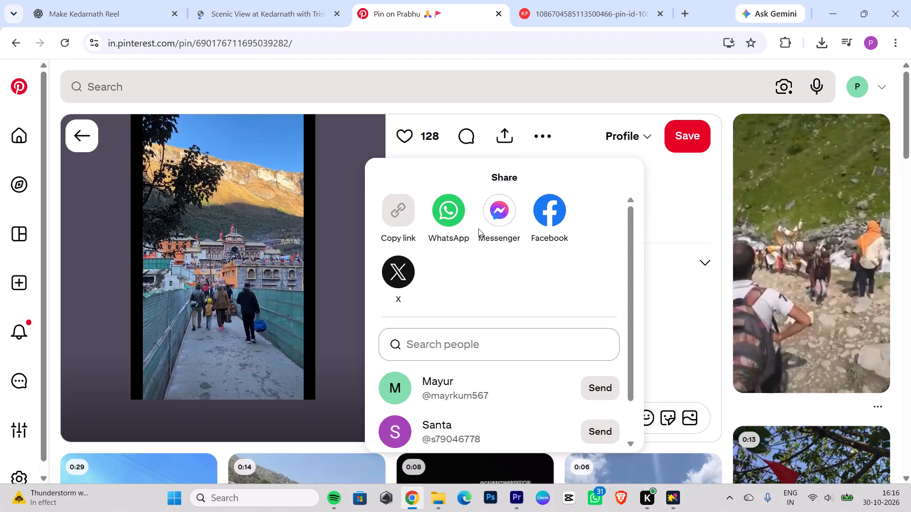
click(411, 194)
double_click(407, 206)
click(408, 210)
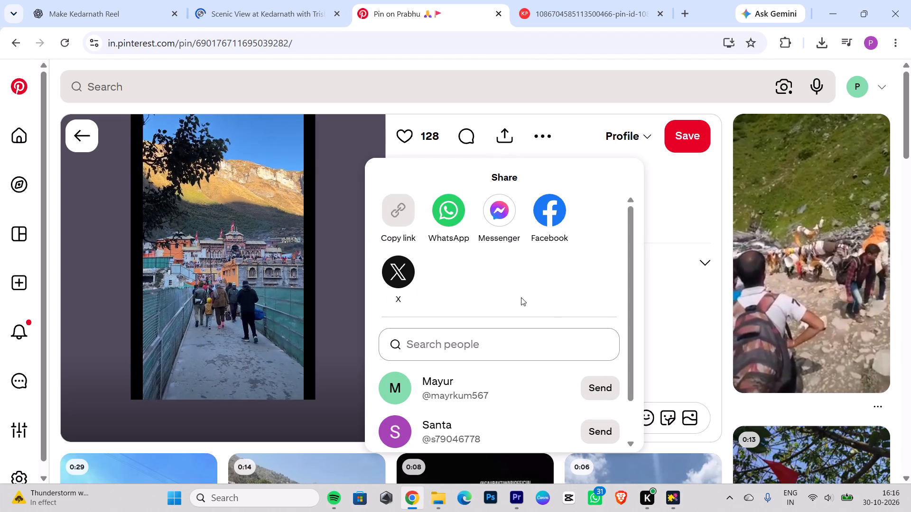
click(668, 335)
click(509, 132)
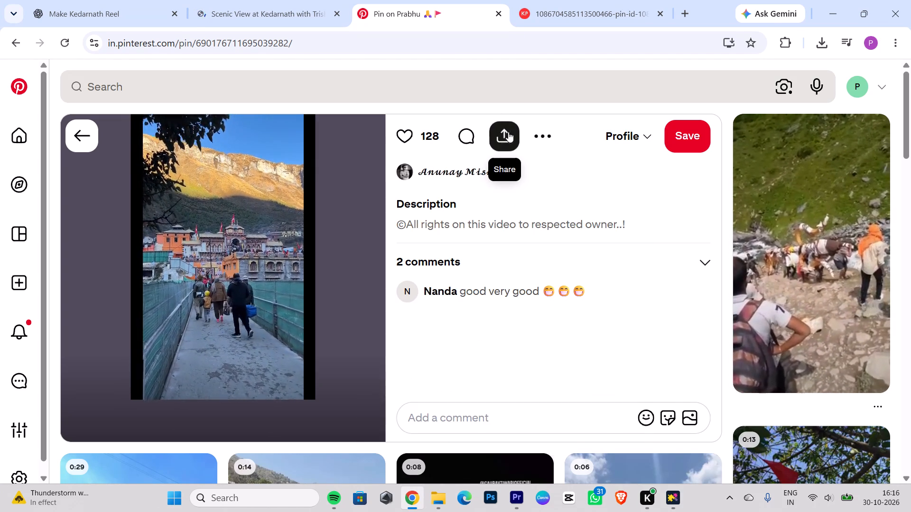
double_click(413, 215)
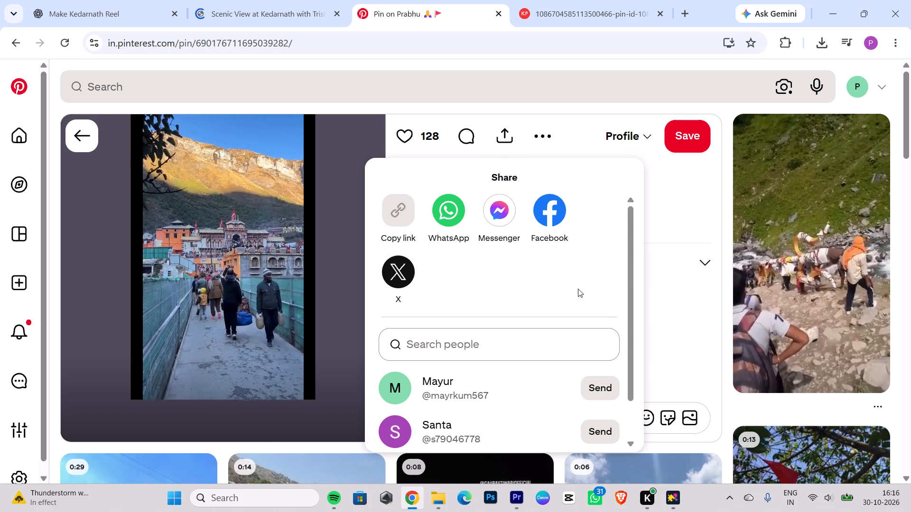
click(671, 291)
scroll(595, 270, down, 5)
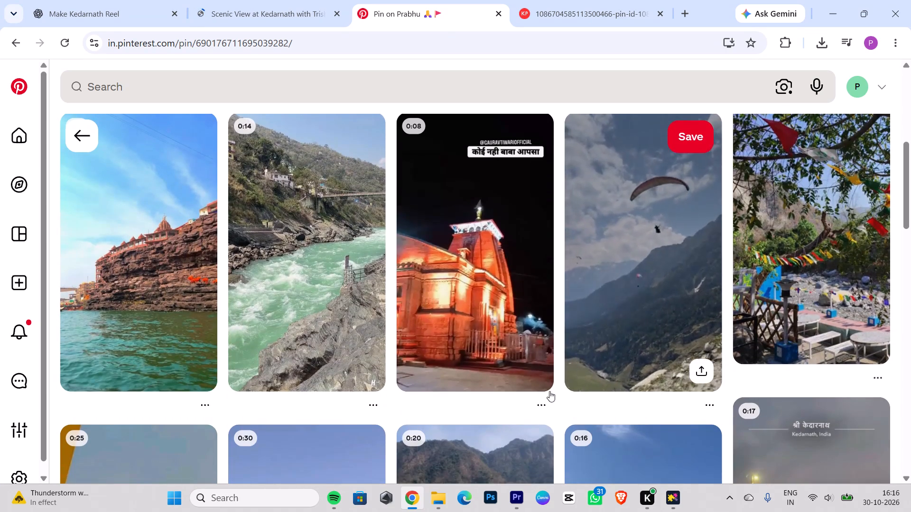
Switch to the Downloads folder in File Explorer and import the video 25d1b927826f096f978fa5f60daff283 into the Premiere Pro project.
click(441, 508)
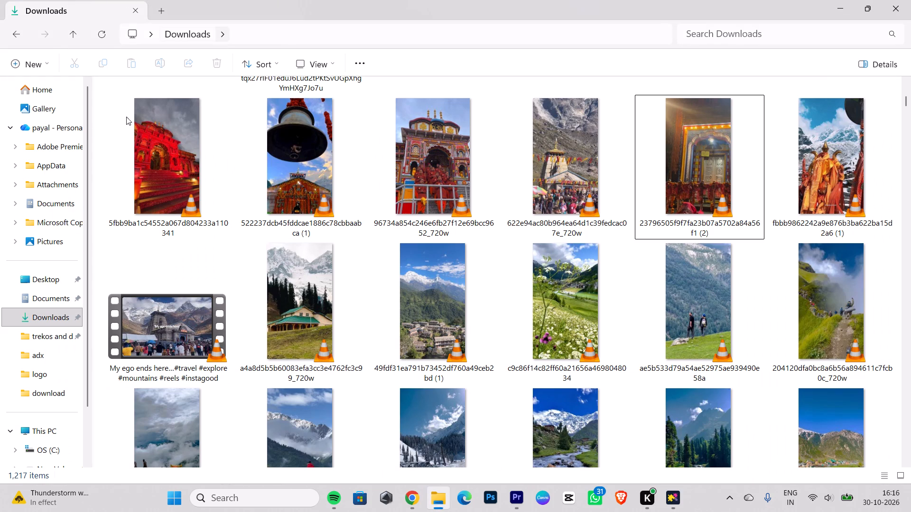
click(107, 40)
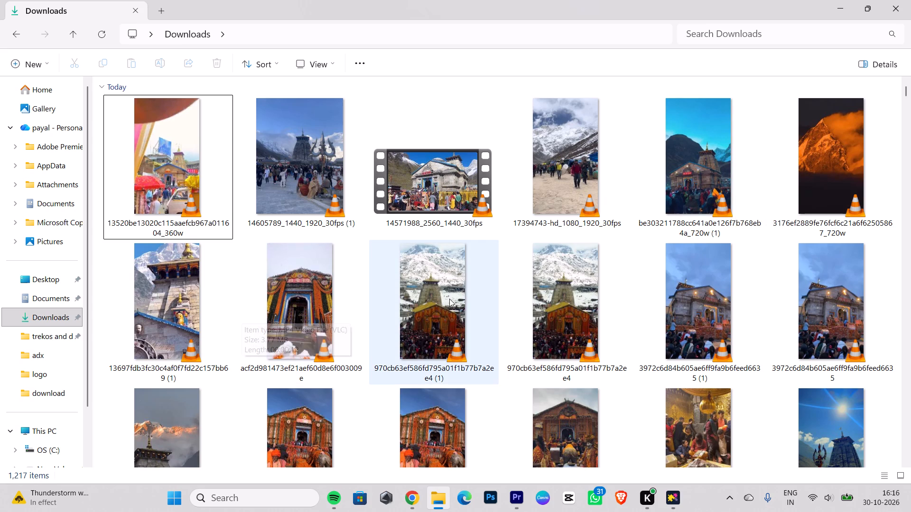
scroll(450, 299, down, 2)
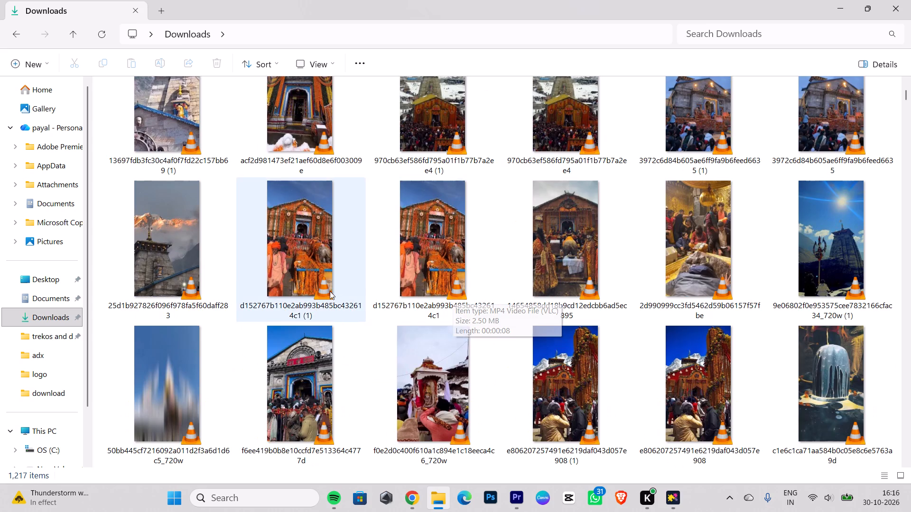
drag(173, 229, 567, 431)
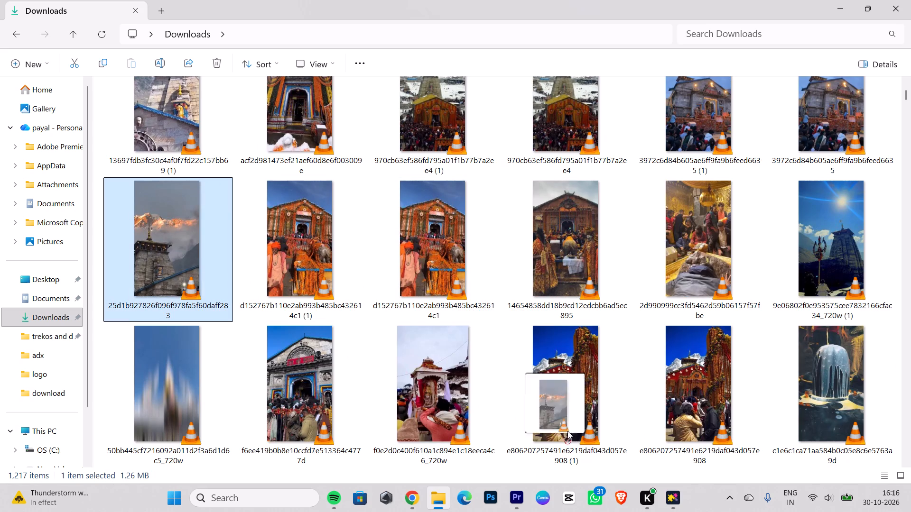
drag(567, 431, 193, 189)
Place the imported temple clip on V1 at 00:00:05:04 without its audio and set it to frame size.
drag(161, 169, 342, 318)
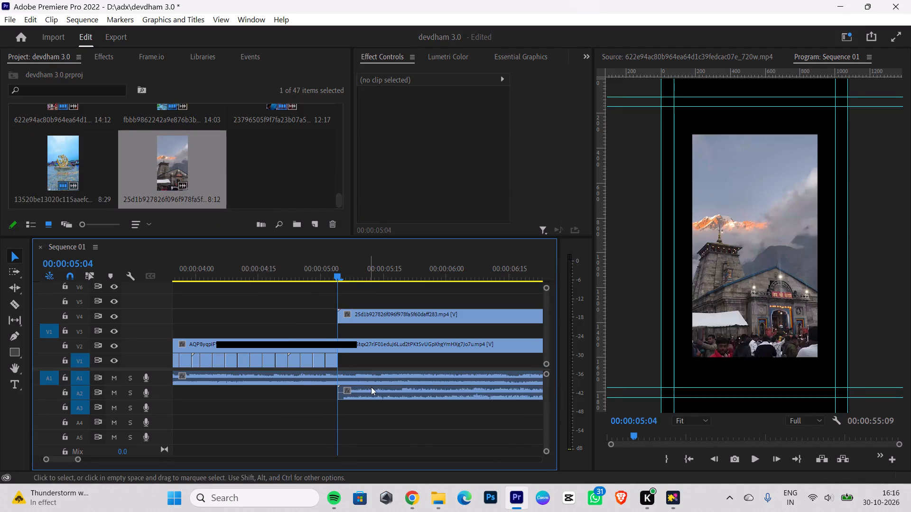
click(372, 389)
key(BackSpace)
drag(350, 317, 357, 353)
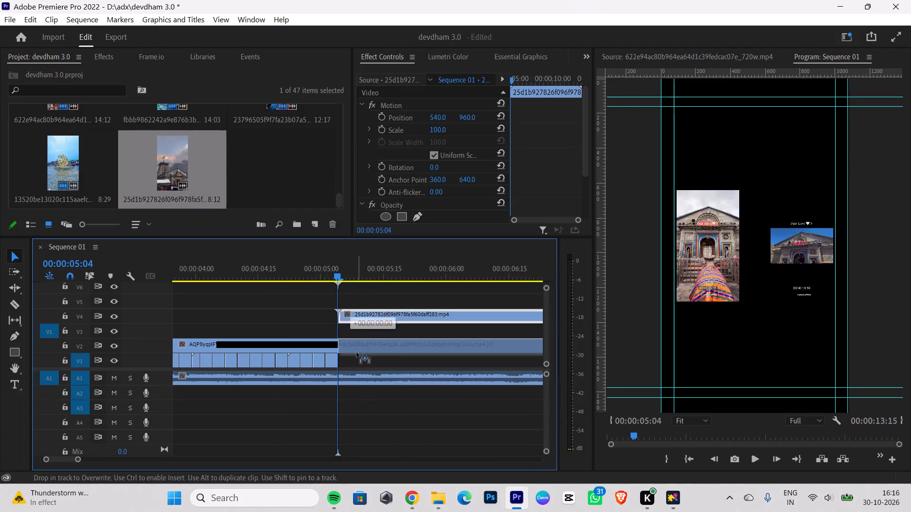
drag(357, 353, 357, 354)
right_click(365, 358)
click(422, 466)
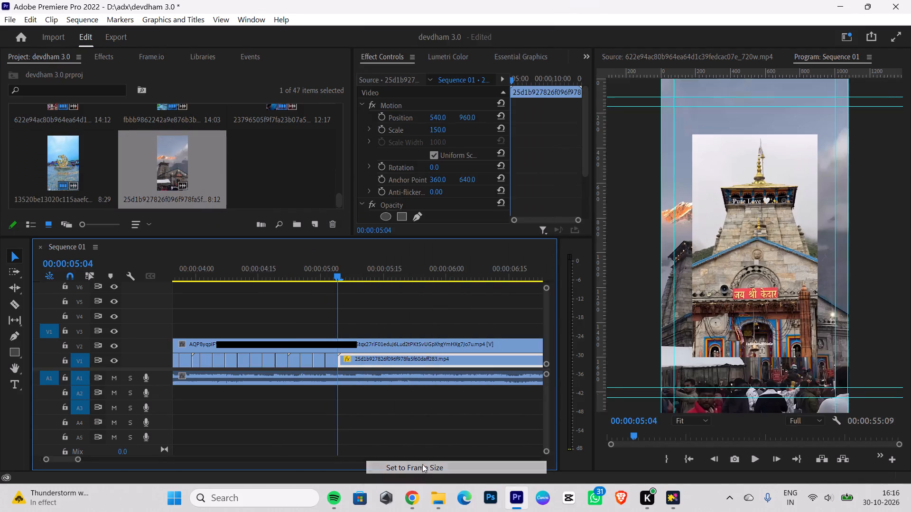
Find the following shot change in the V2 reference, split the V1 clip at 00:00:05:07, and delete the remainder.
key(Left)
key(Right)
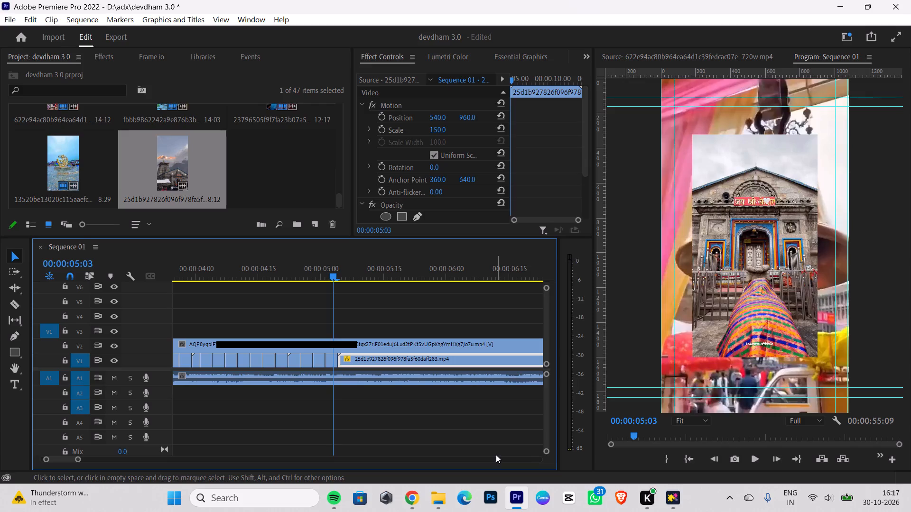
key(Left)
key(Right)
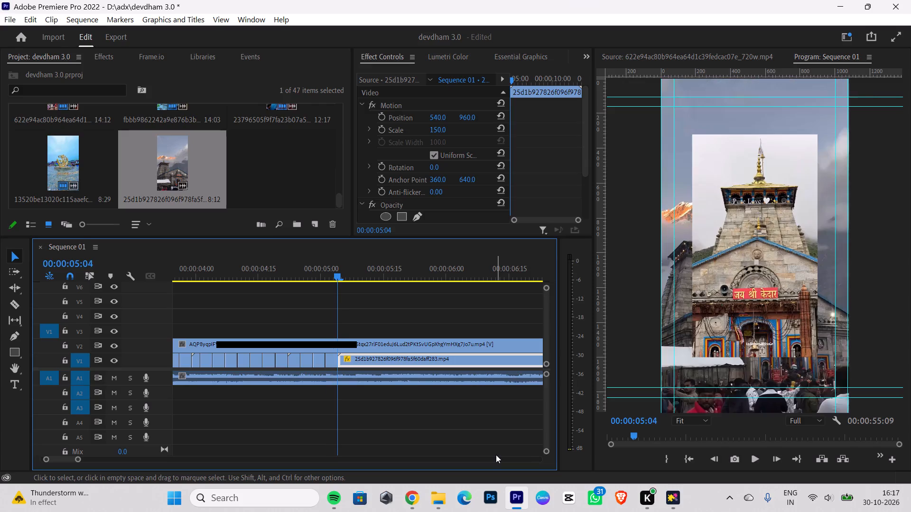
key(Right)
key(Right)
key(Right)
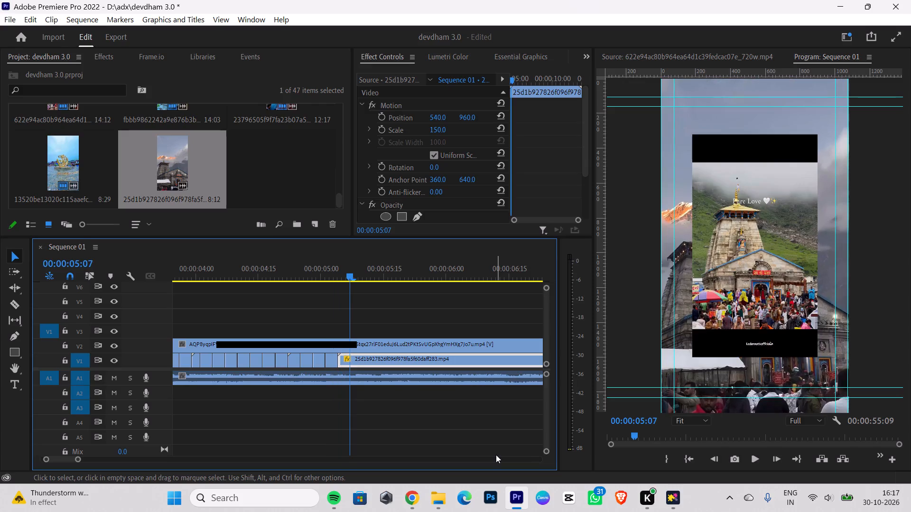
click(14, 303)
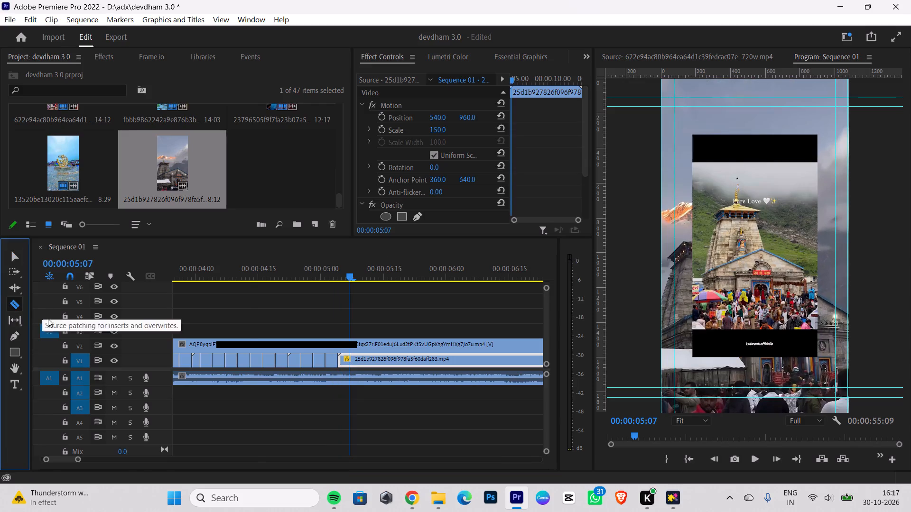
click(350, 357)
click(13, 255)
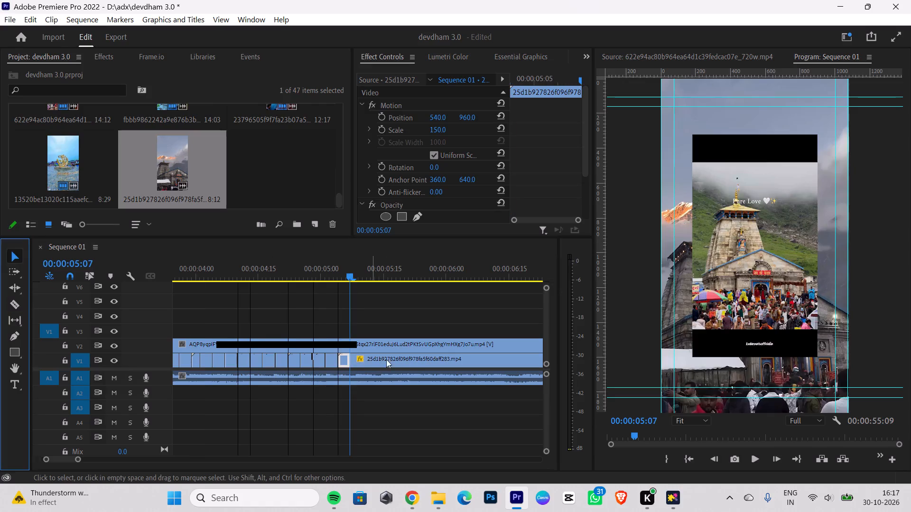
click(415, 358)
key(BackSpace)
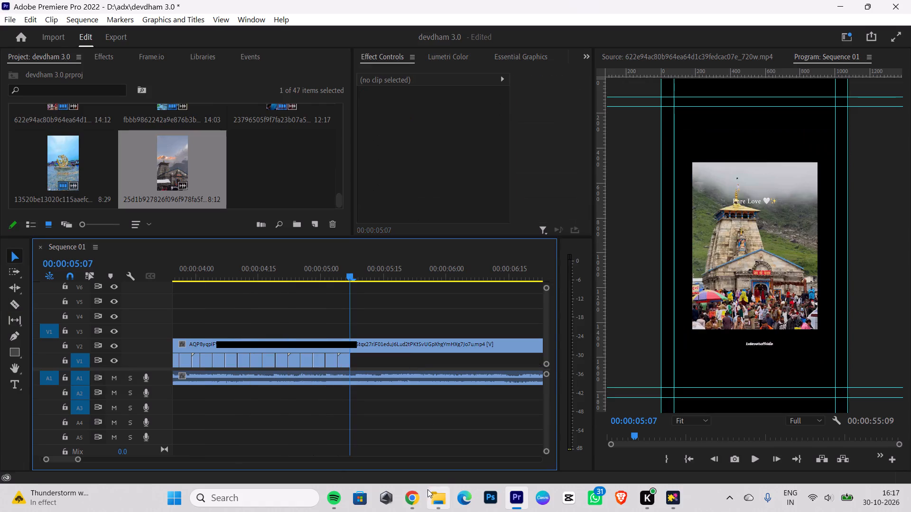
Switch to the Downloads folder in File Explorer and import the video a6b949c24b036cc7b26d54c1dc025f32 (1) into the Premiere Pro project.
click(428, 489)
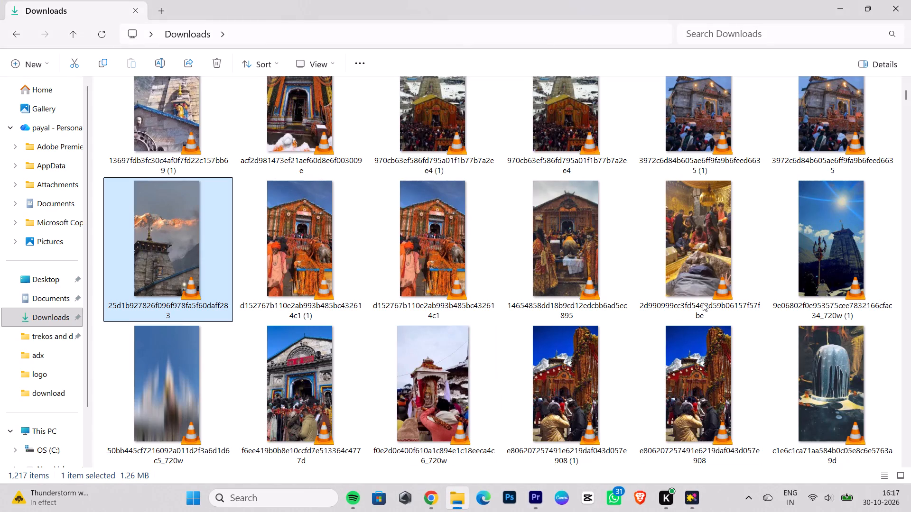
scroll(702, 311, down, 1)
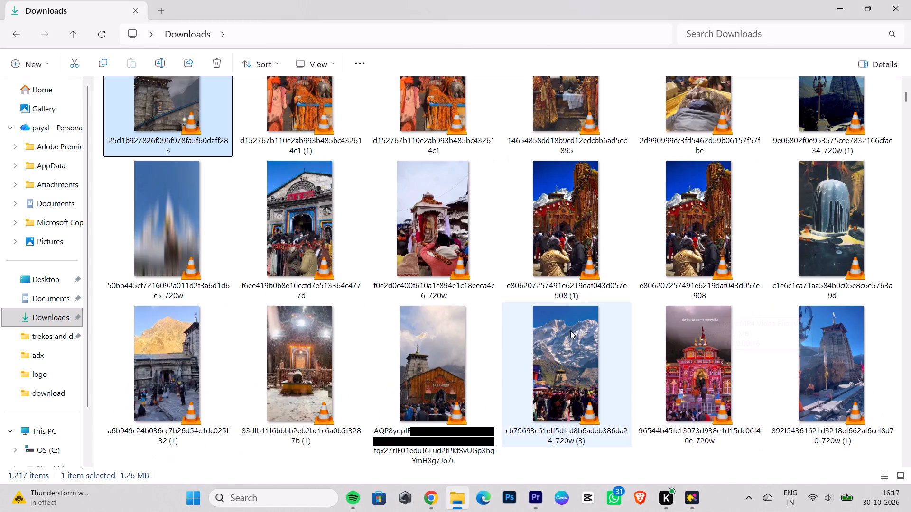
drag(181, 362, 571, 408)
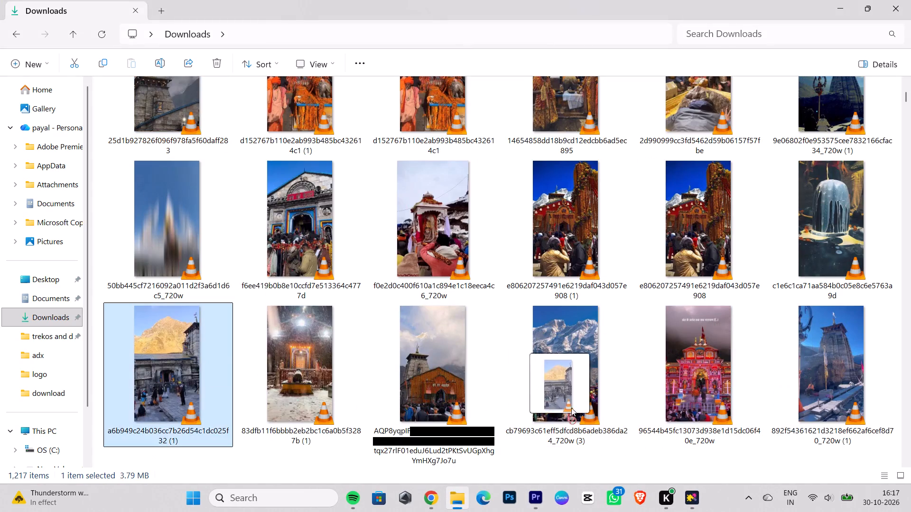
drag(571, 408, 236, 165)
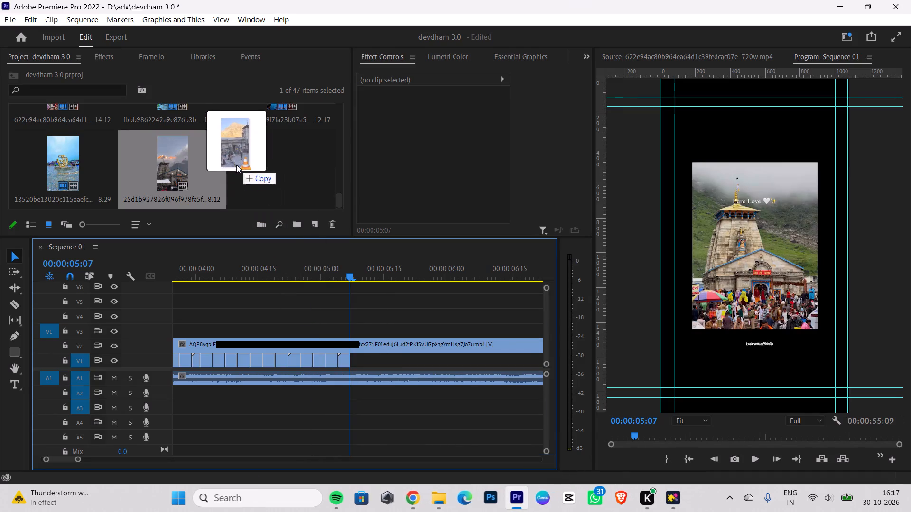
drag(236, 165, 236, 169)
Place the imported a6b949c24b036cc7b26d54c1dc025f32 (1) clip on V1 at 00:00:05:07 without its audio and scale it to frame size.
drag(273, 163, 354, 315)
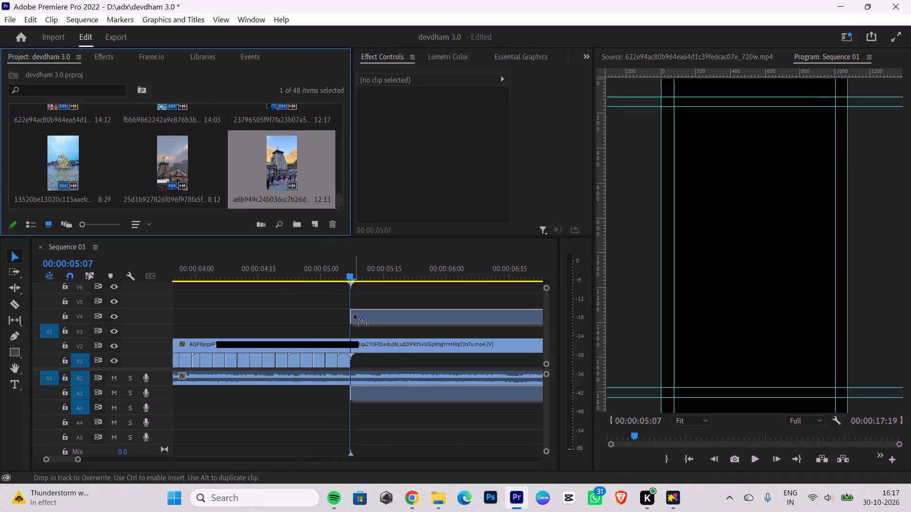
drag(354, 315, 355, 308)
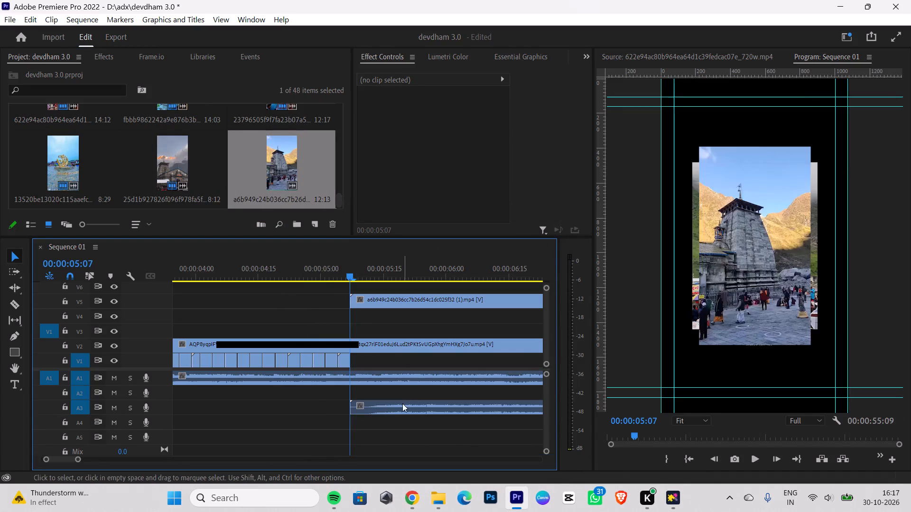
click(402, 403)
key(BackSpace)
drag(368, 298, 369, 359)
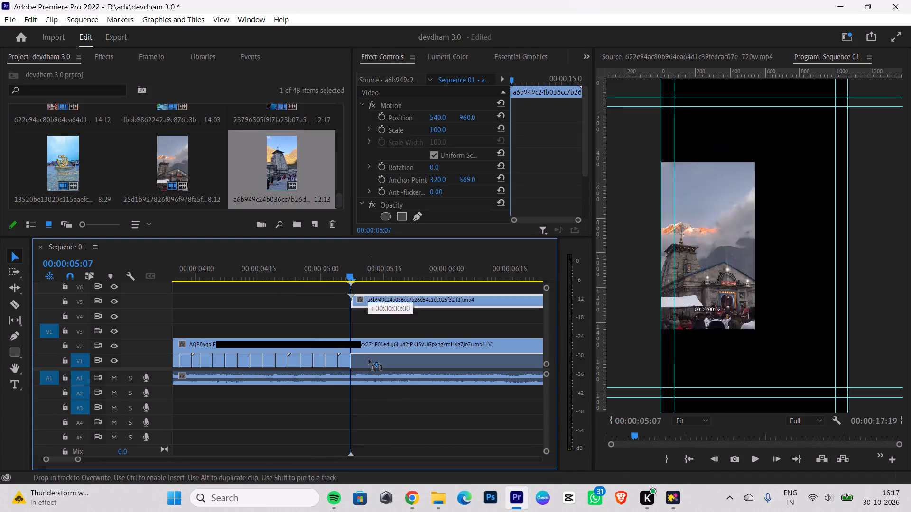
drag(369, 359, 369, 360)
right_click(383, 357)
click(438, 455)
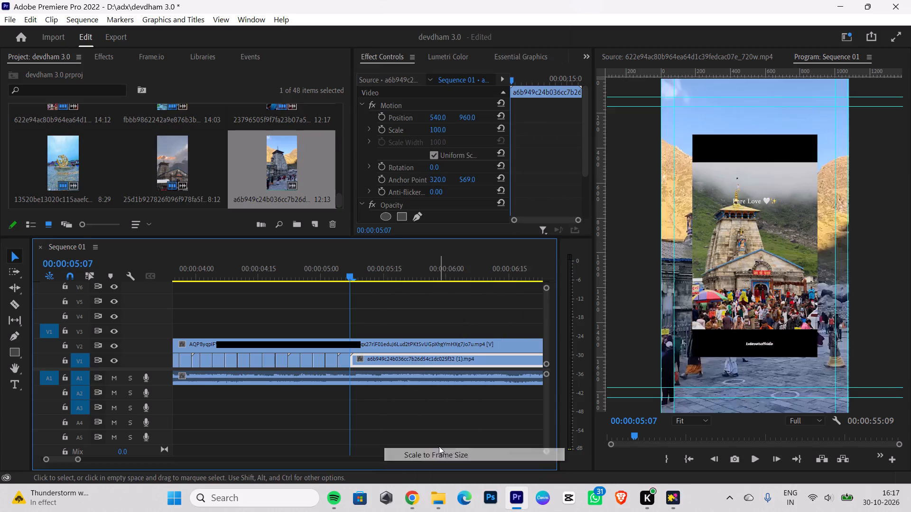
Find the following shot change in the V2 reference, split the V1 clip at 00:00:05:10, and delete the remainder.
key(Right)
key(Right)
key(Right)
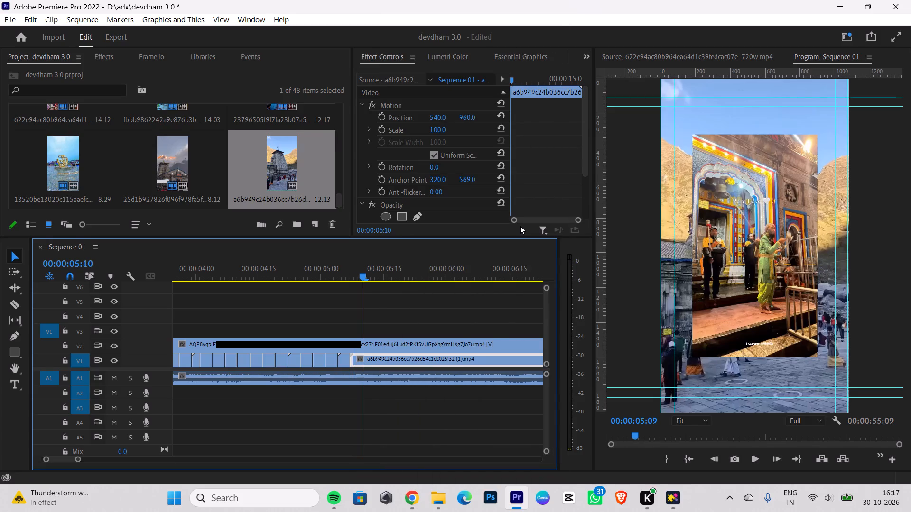
key(Left)
key(Right)
click(15, 304)
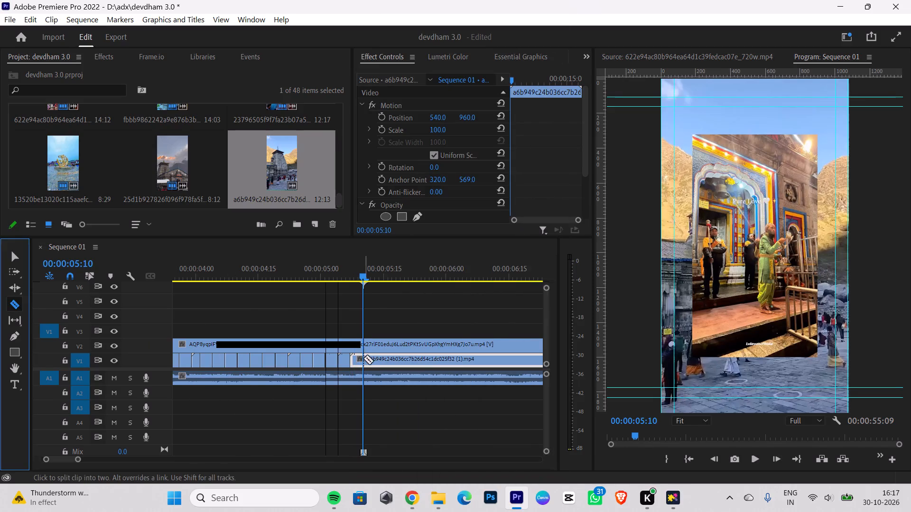
click(364, 358)
click(9, 255)
click(403, 351)
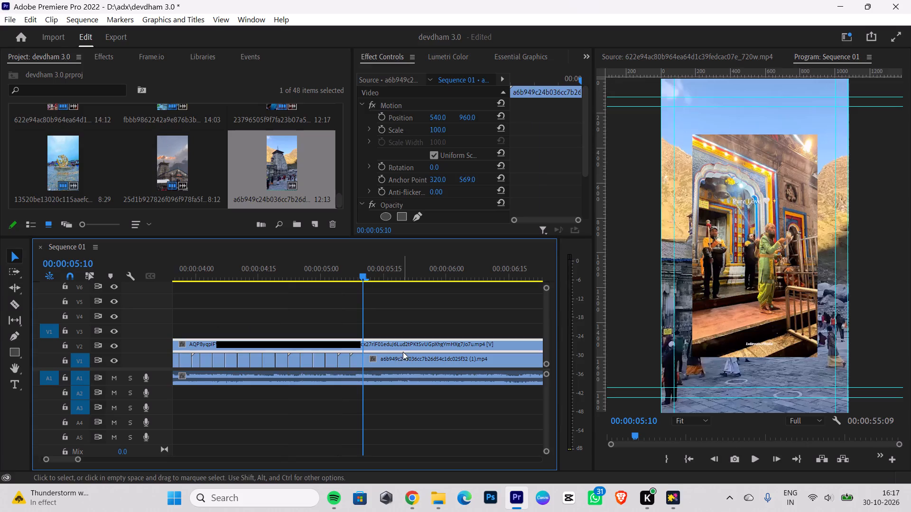
click(402, 359)
key(BackSpace)
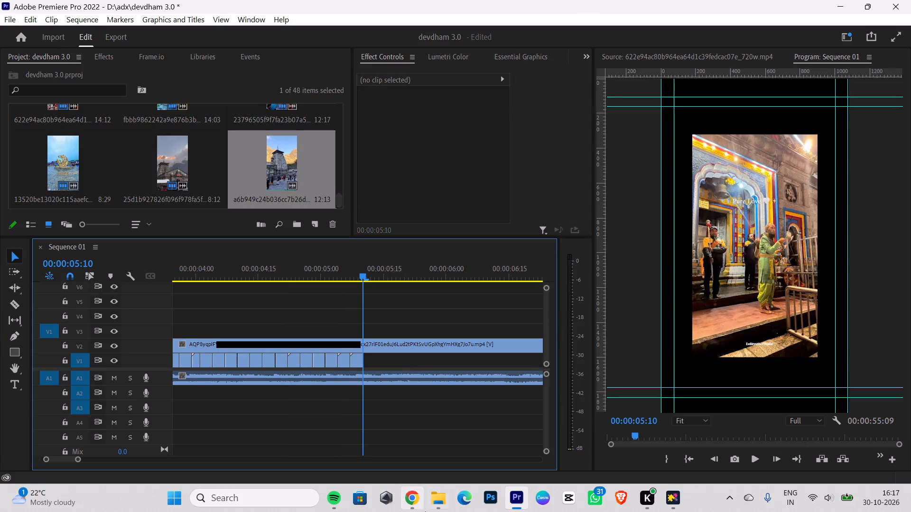
Switch to Chrome and copy the share link of the open Pinterest pin.
click(425, 511)
drag(429, 495, 429, 487)
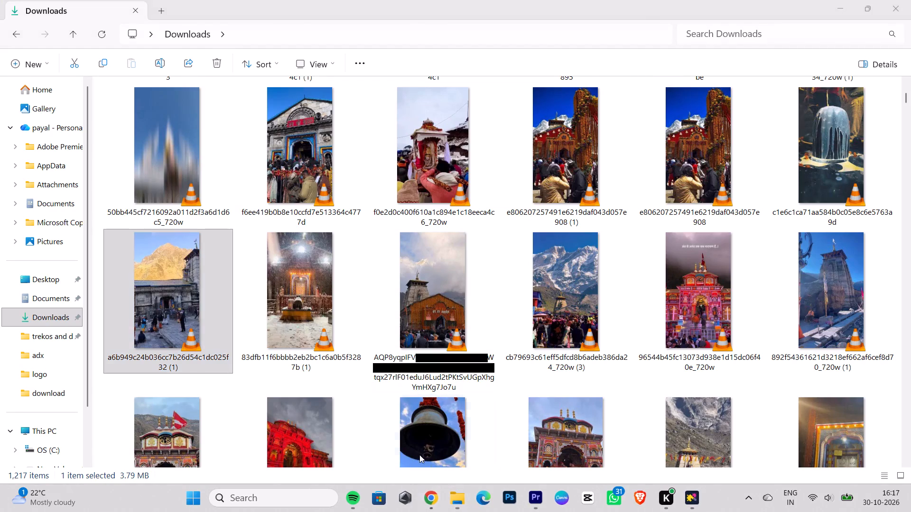
click(438, 501)
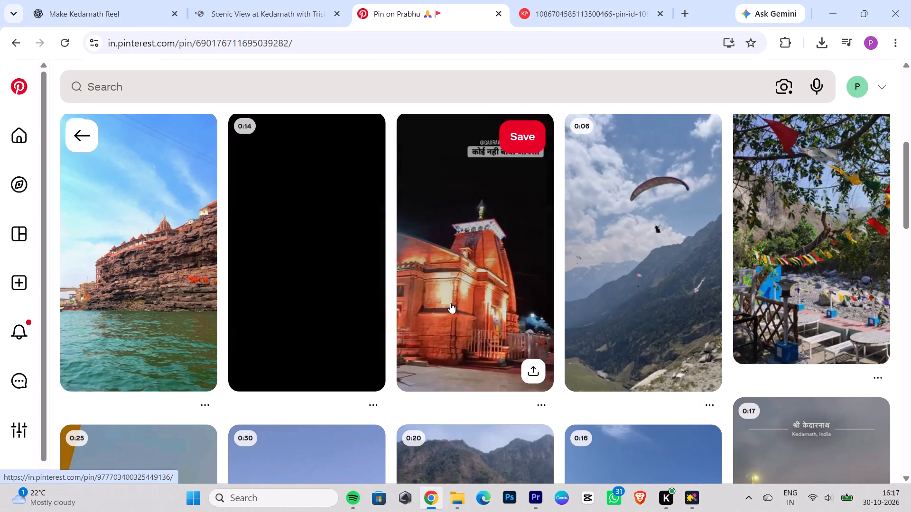
scroll(451, 303, up, 7)
click(499, 146)
triple_click(397, 210)
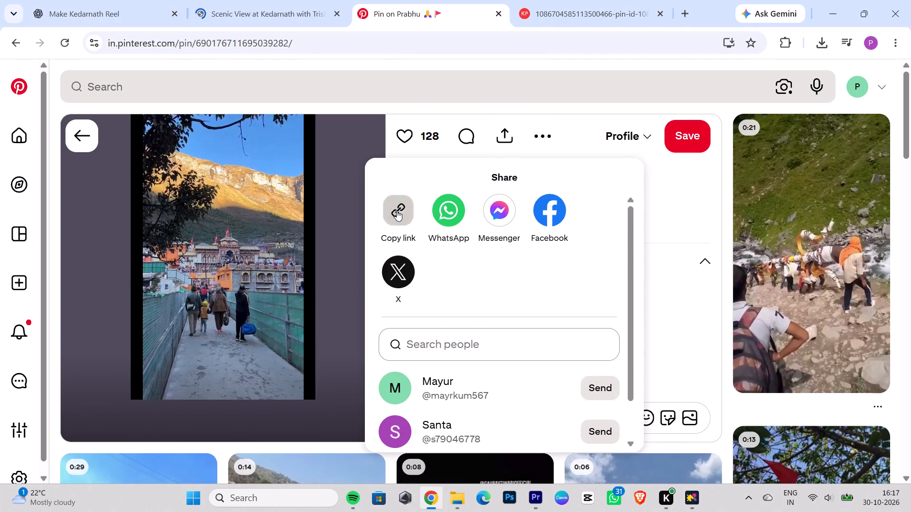
click(818, 503)
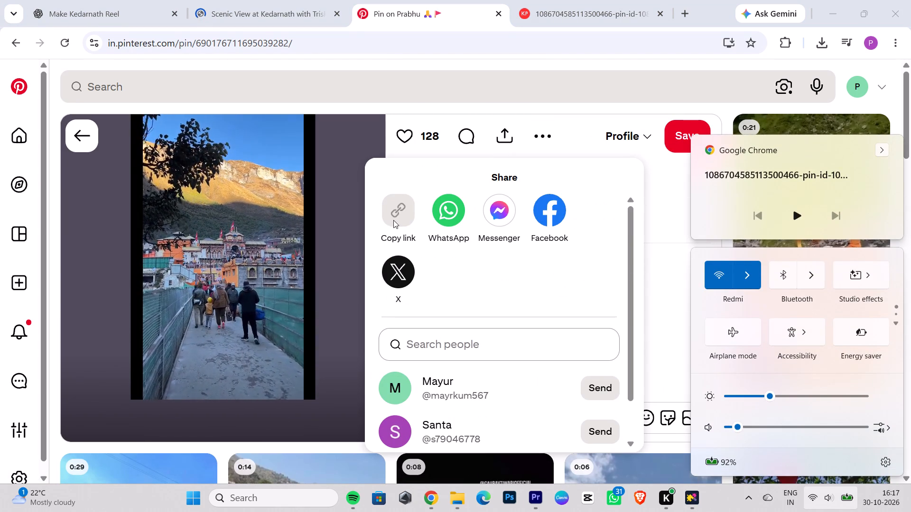
triple_click(405, 214)
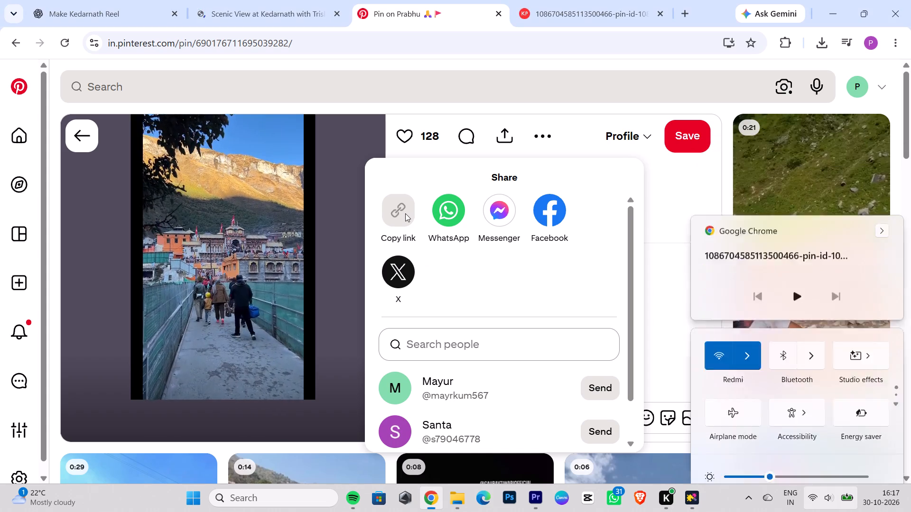
click(405, 213)
click(669, 306)
click(511, 136)
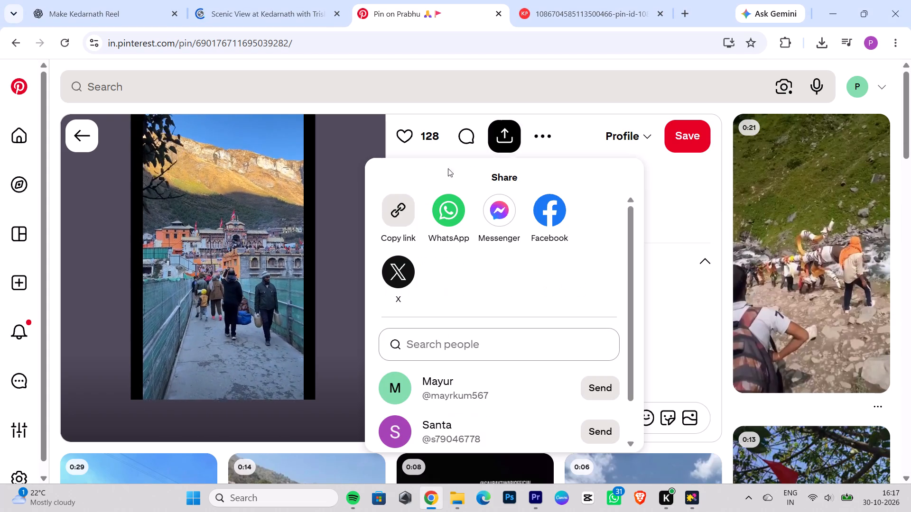
triple_click(404, 209)
triple_click(404, 209)
triple_click(404, 209)
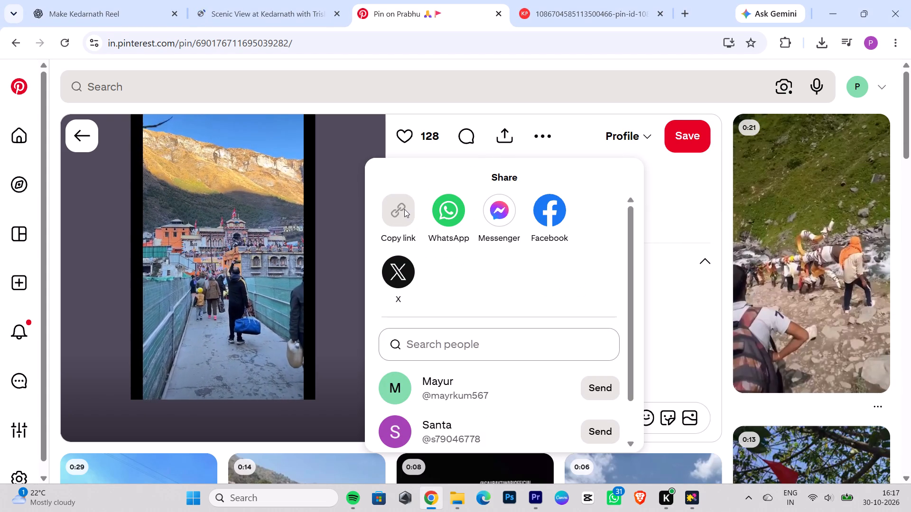
double_click(404, 209)
Browse the related videos on the Pexels Kedarnath Trishul page for usable footage.
click(306, 0)
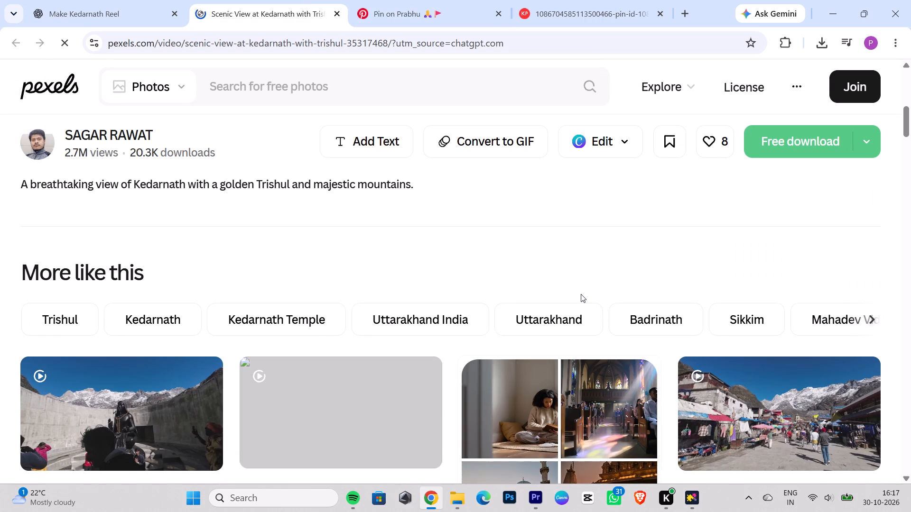
scroll(581, 294, down, 1)
click(711, 214)
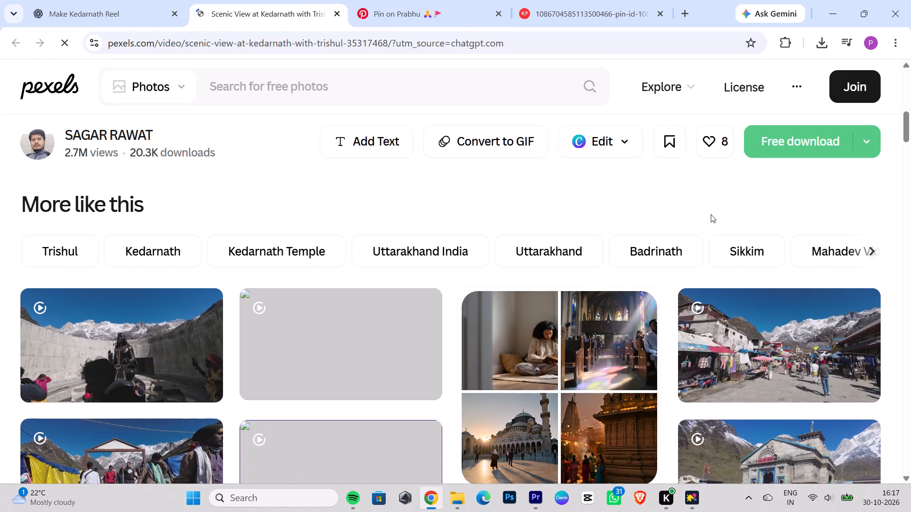
scroll(787, 312, down, 2)
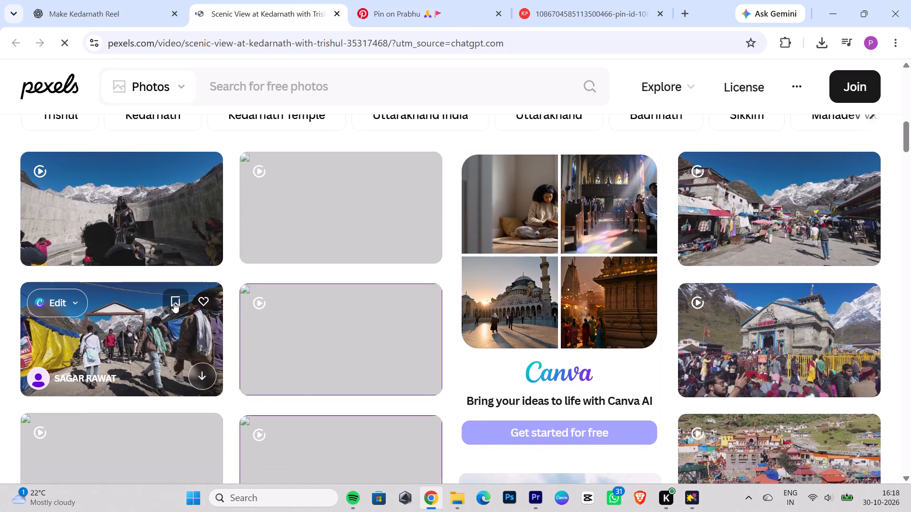
scroll(164, 199, down, 1)
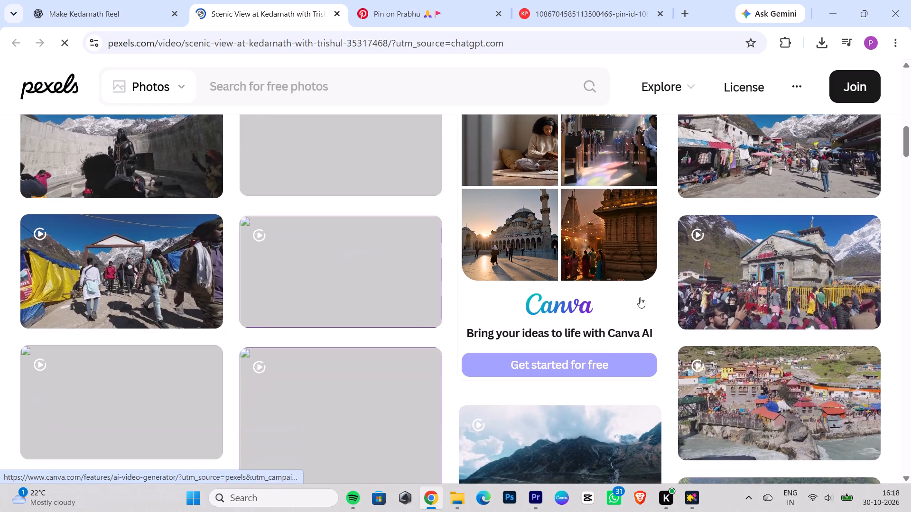
scroll(687, 317, down, 3)
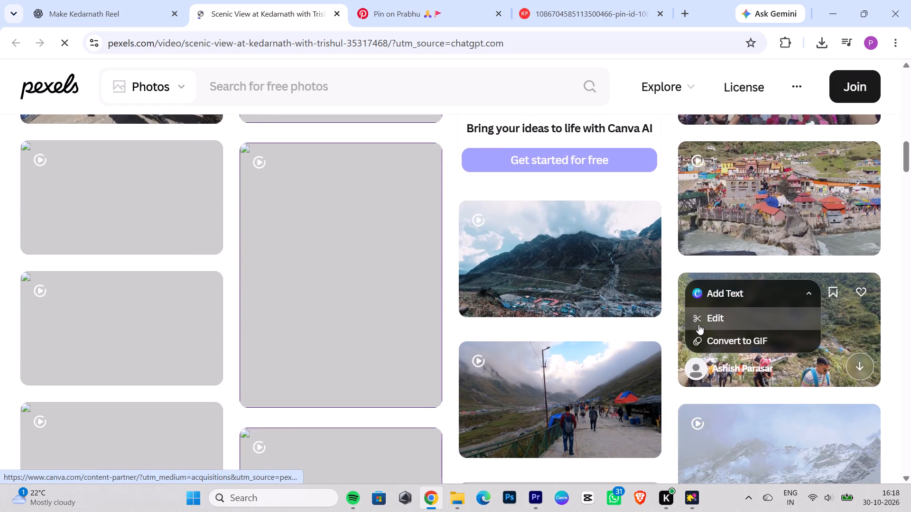
click(455, 497)
scroll(709, 317, down, 2)
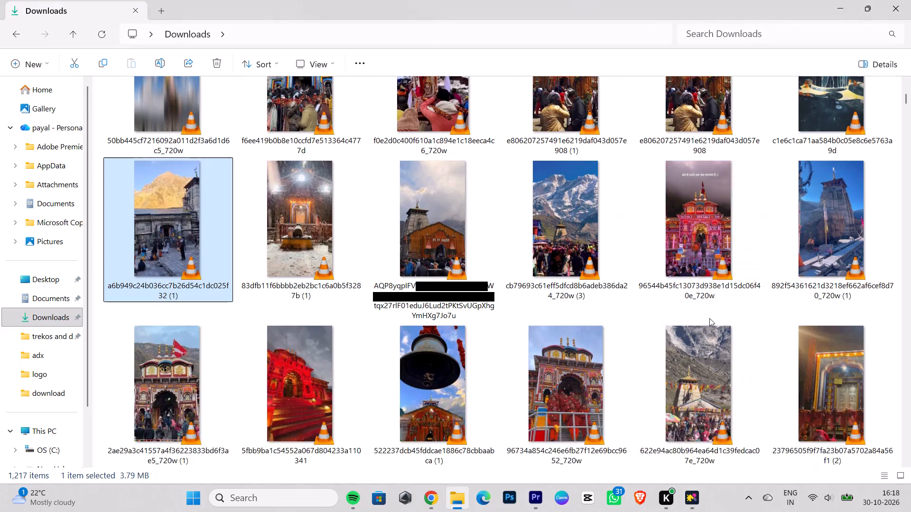
scroll(709, 318, down, 2)
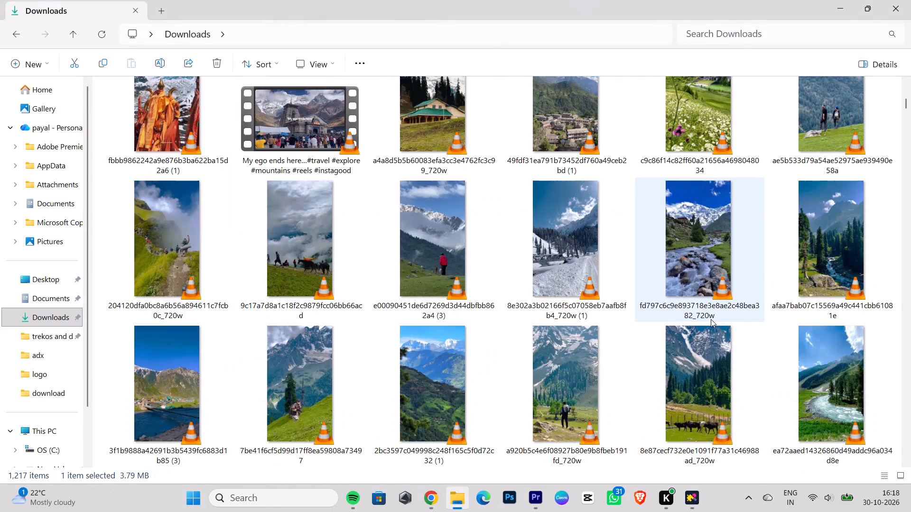
scroll(711, 319, down, 3)
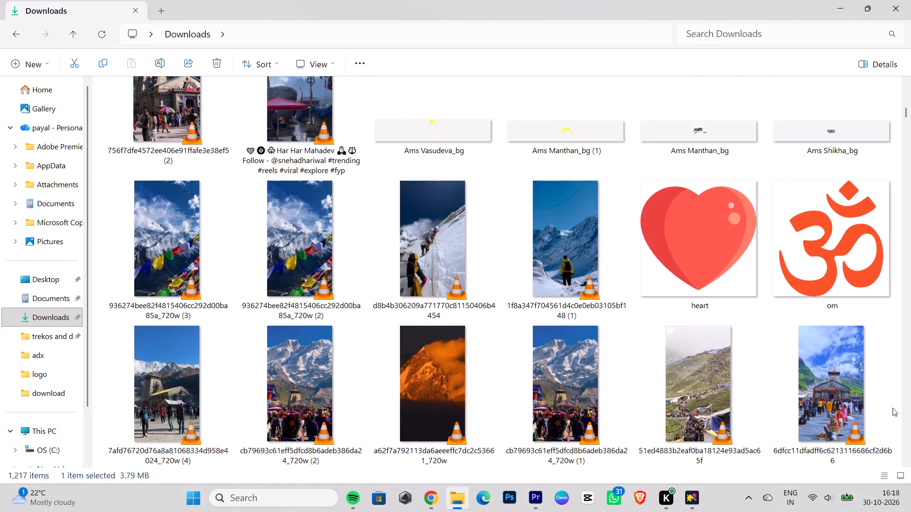
drag(854, 403, 559, 495)
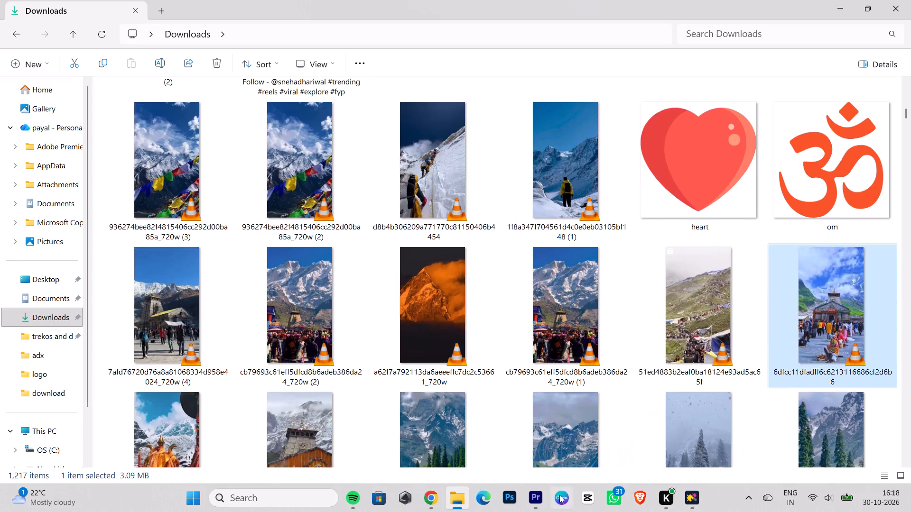
drag(559, 495, 288, 188)
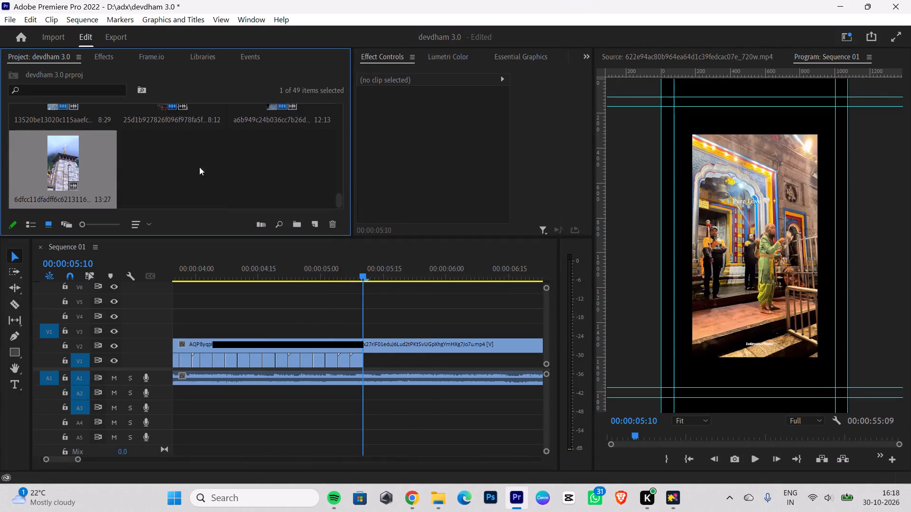
drag(57, 166, 386, 317)
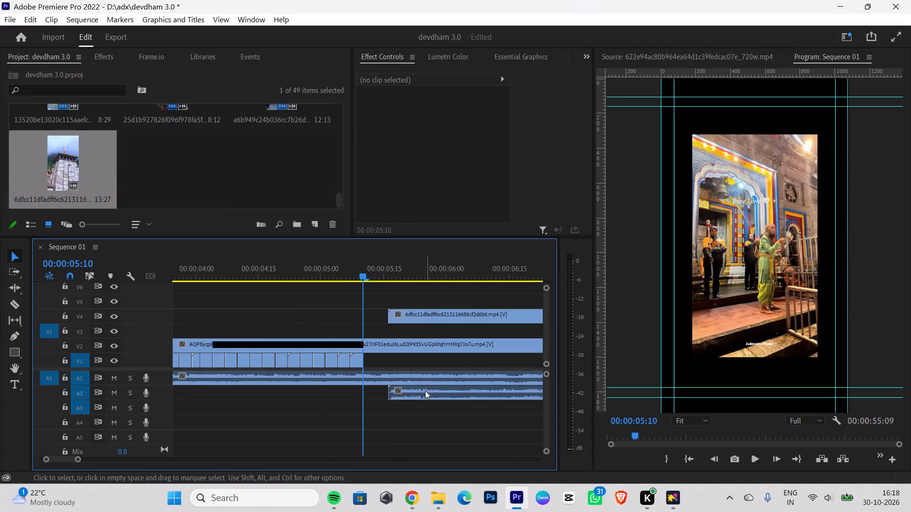
click(425, 392)
key(BackSpace)
drag(411, 314, 373, 356)
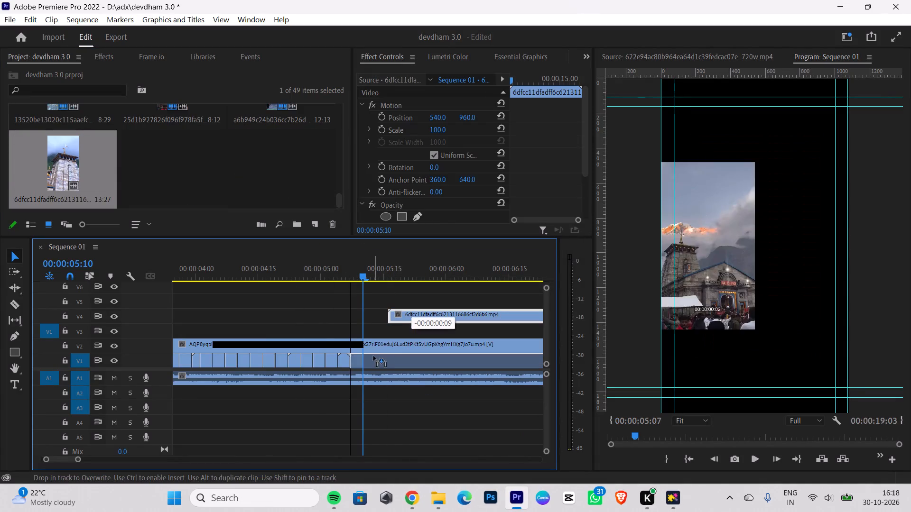
drag(373, 356, 387, 357)
right_click(395, 357)
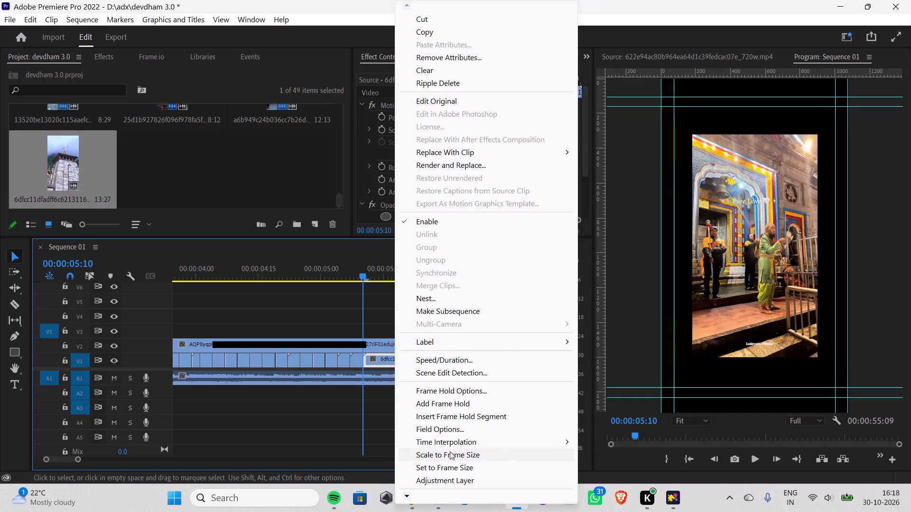
click(450, 452)
key(Left)
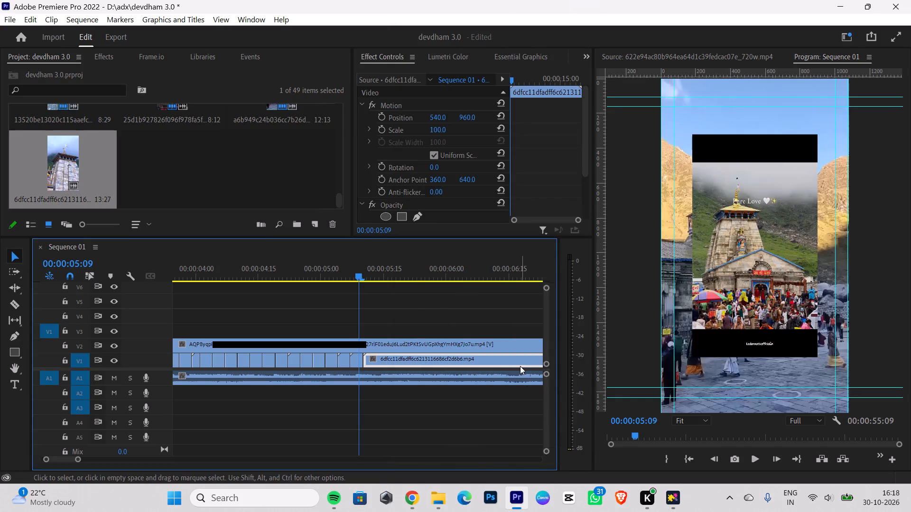
key(Right)
key(Right)
key(Right)
key(Right)
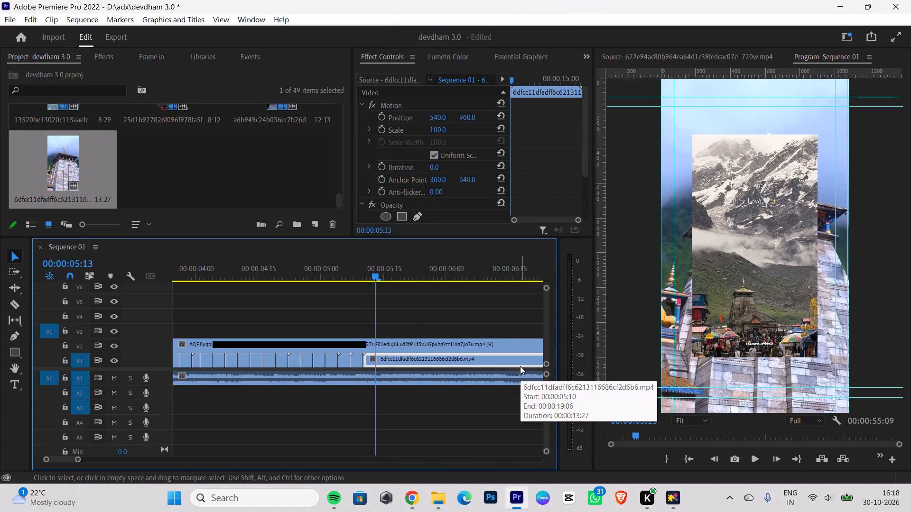
key(Left)
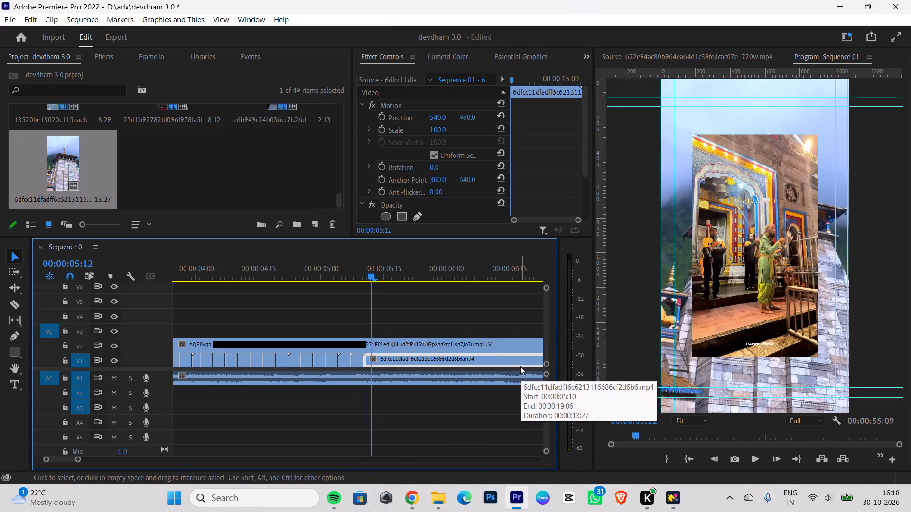
key(Right)
click(20, 296)
click(17, 305)
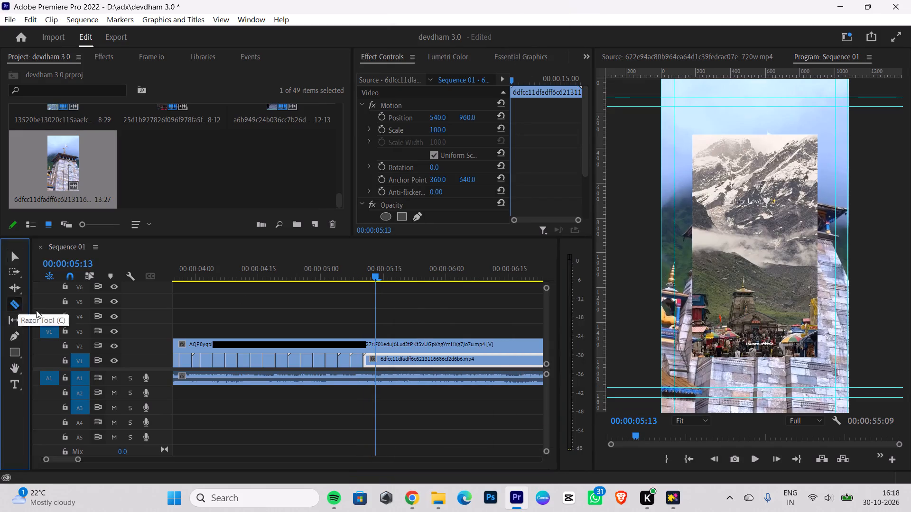
click(376, 360)
click(16, 254)
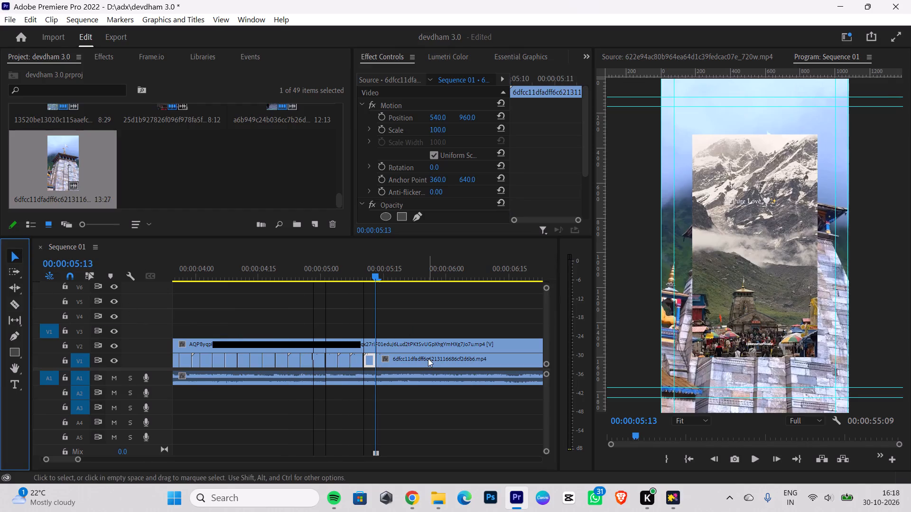
click(428, 358)
key(BackSpace)
Import the video 51ed4883b2eaf0ba18124e93ad5ac65f from the Downloads folder in File Explorer into the Premiere Pro project.
click(438, 487)
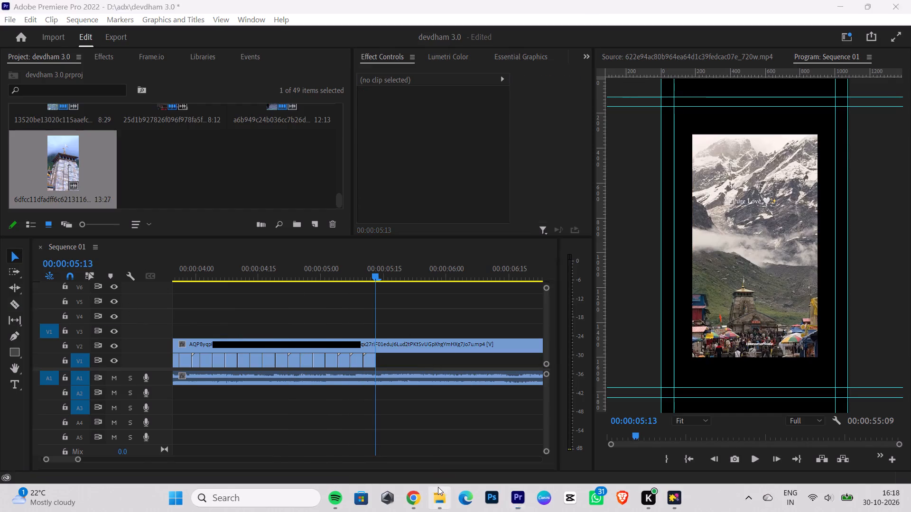
drag(714, 308, 693, 380)
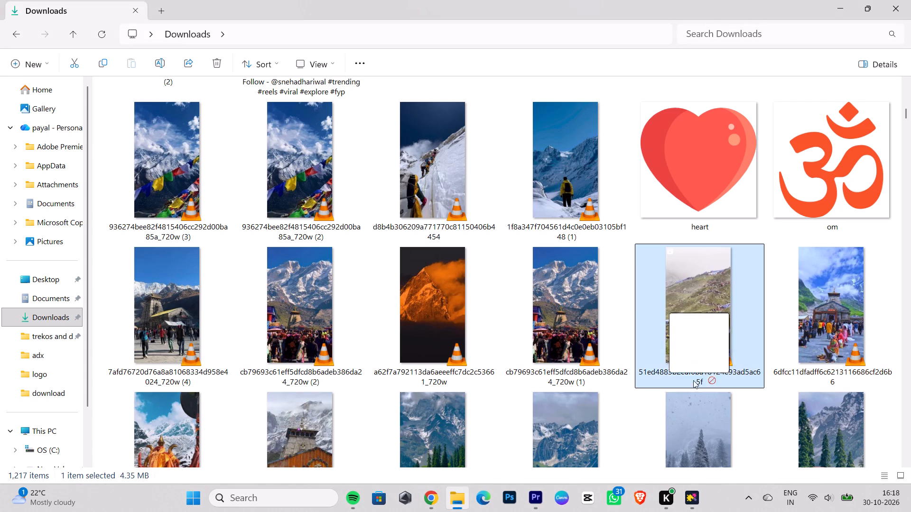
drag(693, 380, 201, 200)
Place the 51ed4883b2eaf0ba18124e93ad5ac65f clip on V1 at 00:00:05:13 without its audio.
drag(192, 168, 382, 311)
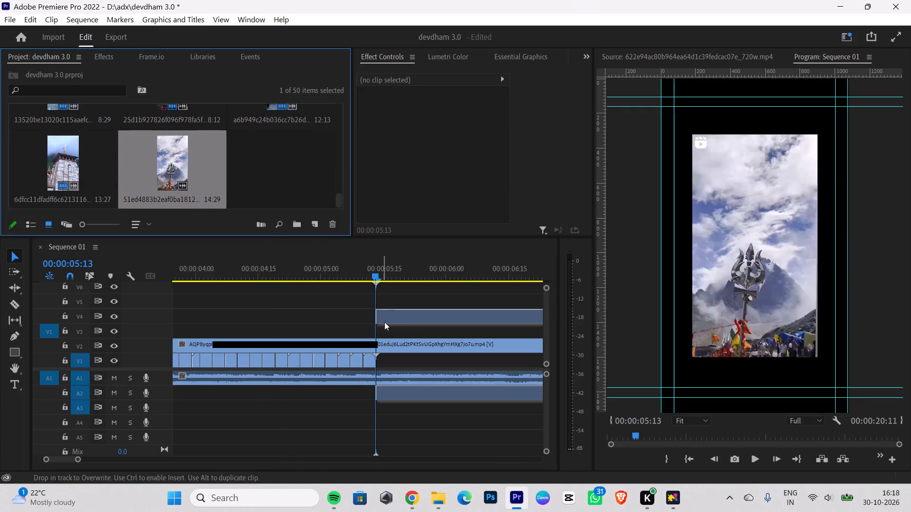
click(443, 401)
click(443, 397)
key(BackSpace)
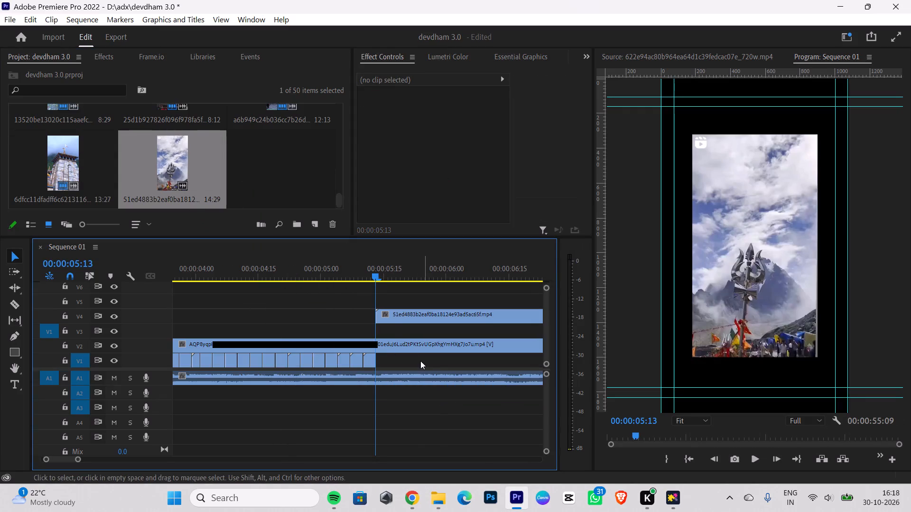
drag(389, 315, 387, 356)
Scale the 51ed4883b2eaf0ba18124e93ad5ac65f clip to frame size and enlarge its Scale to 121.
right_click(389, 356)
click(455, 436)
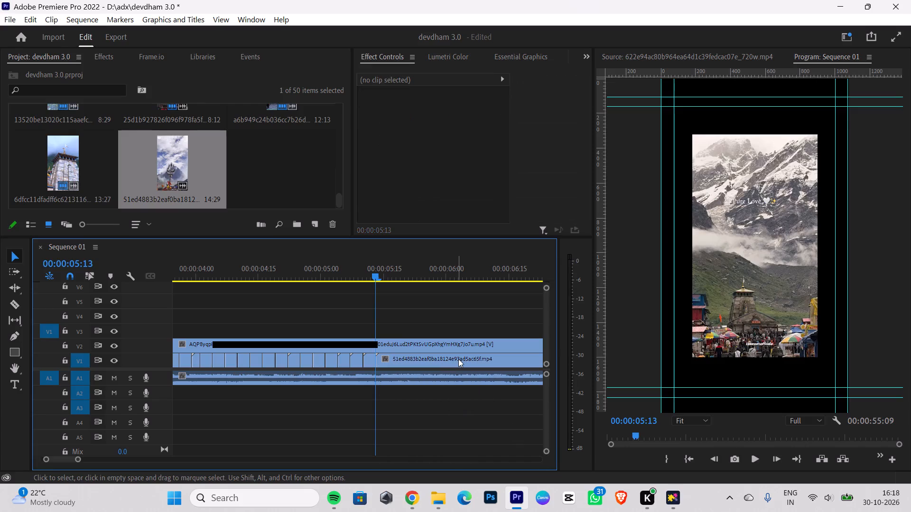
click(458, 359)
right_click(458, 359)
click(487, 452)
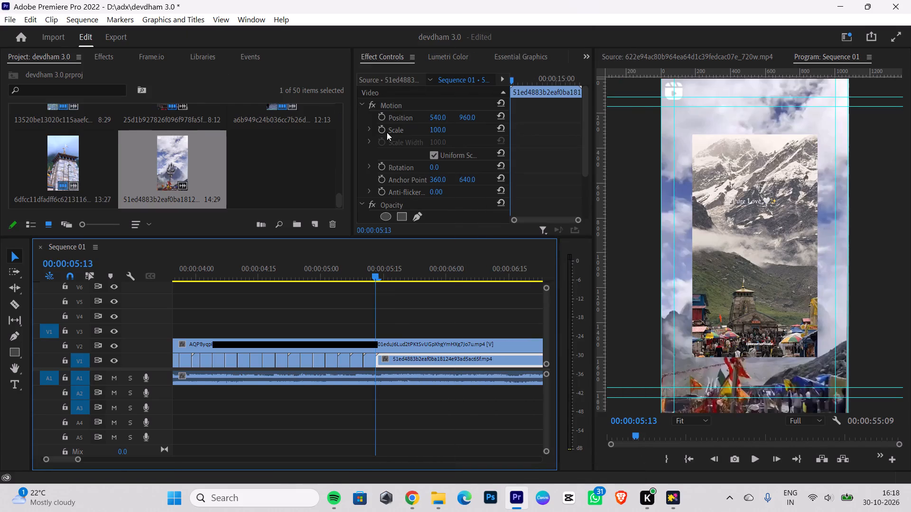
drag(437, 129, 449, 125)
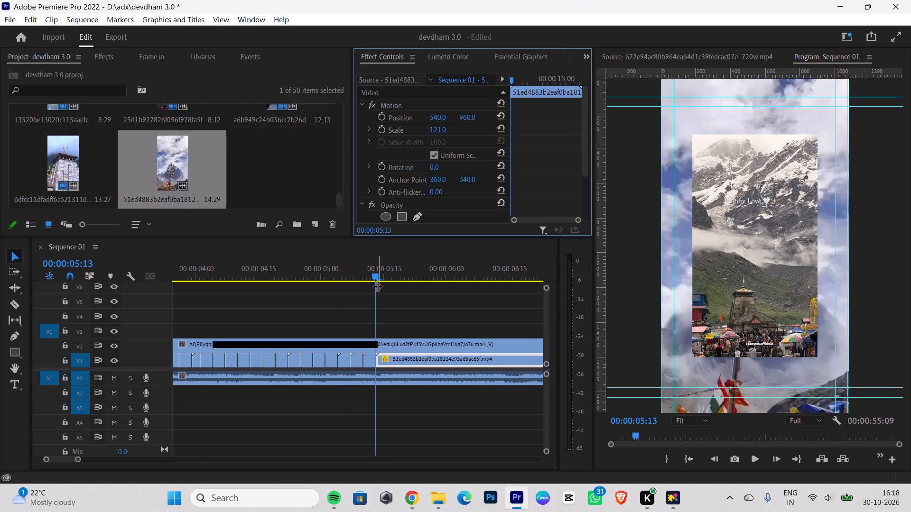
Split the 51ed4883b2eaf0ba18124e93ad5ac65f clip on V1 at 00:00:05:16, matching the reference's shot change, and delete the remainder.
drag(376, 278, 369, 281)
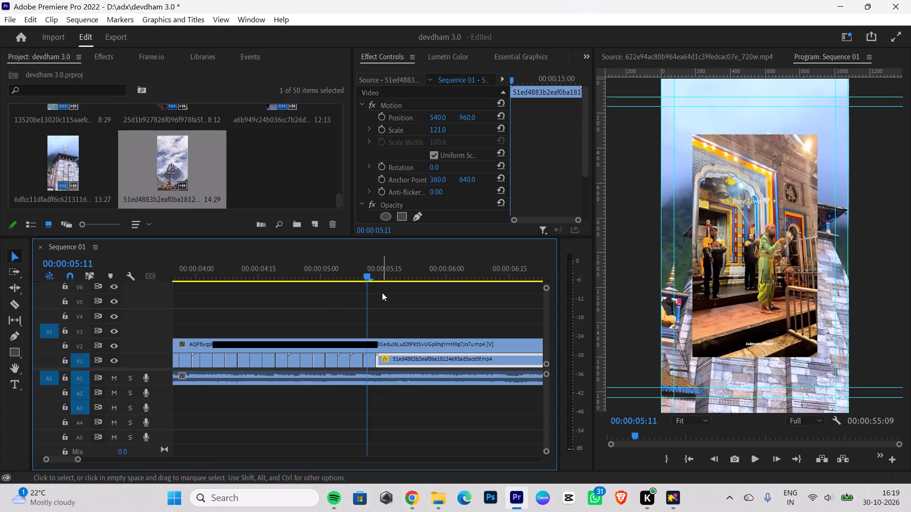
key(Right)
key(Right)
key(Right)
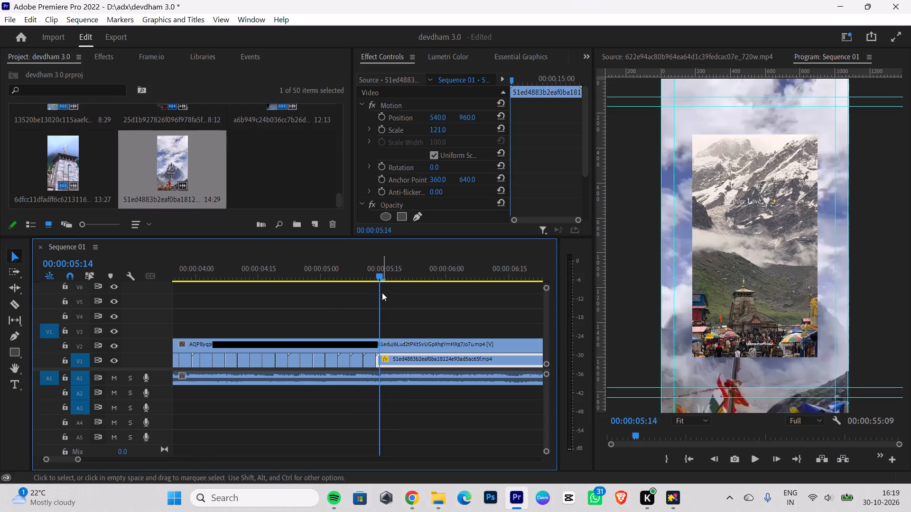
key(Right)
key(Right)
key(Left)
key(Right)
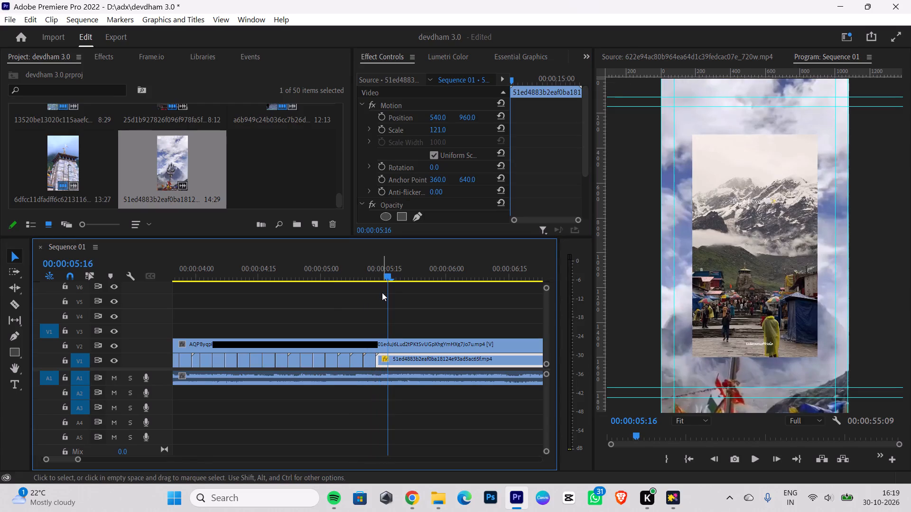
click(14, 306)
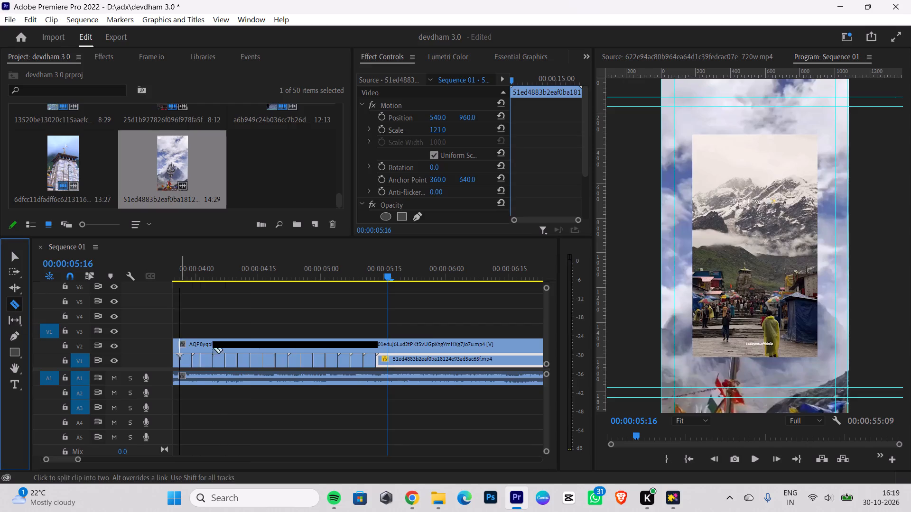
click(387, 357)
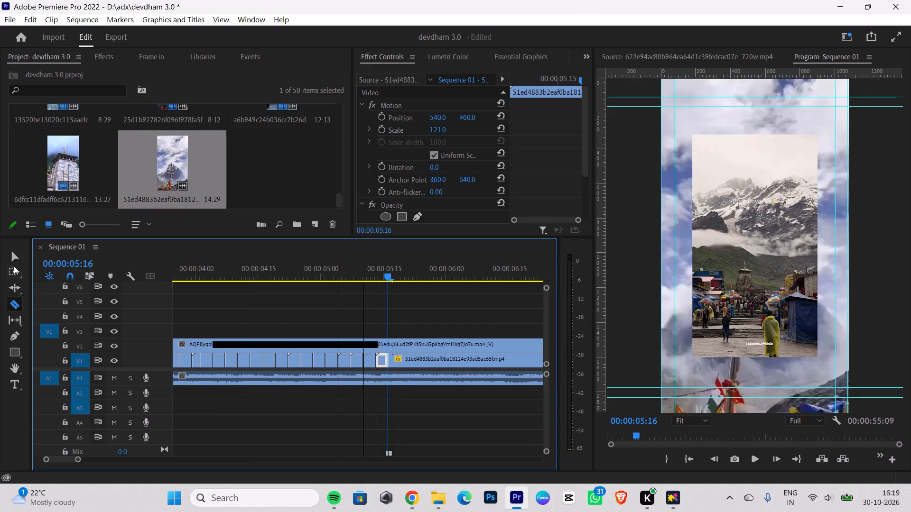
click(15, 255)
click(446, 359)
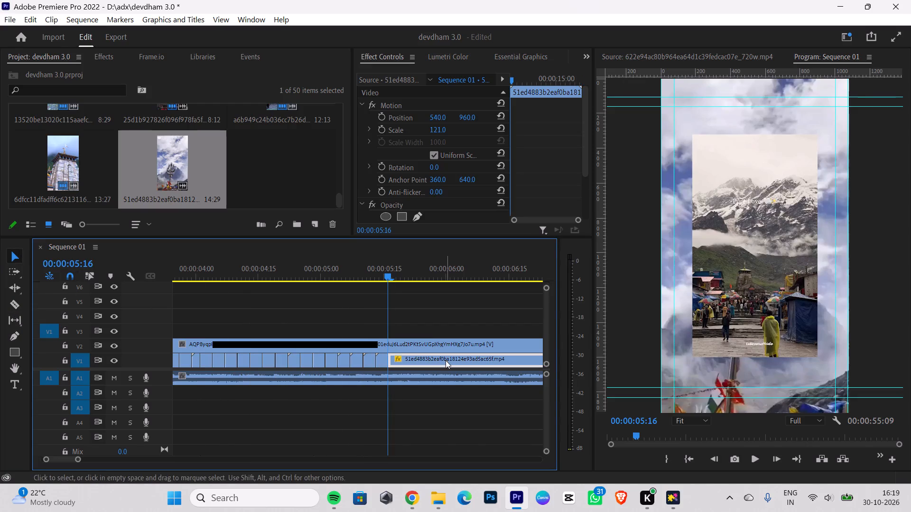
key(BackSpace)
Find the garlanded rock video 20df9e8599f9478fadc0640c9986a656 (1) in Downloads in File Explorer and import it into the Premiere Pro project.
click(446, 503)
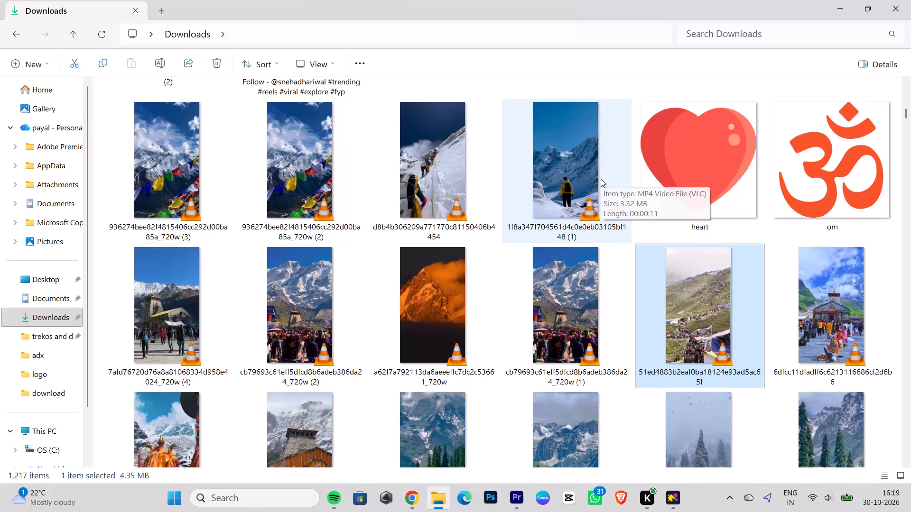
scroll(598, 186, down, 1)
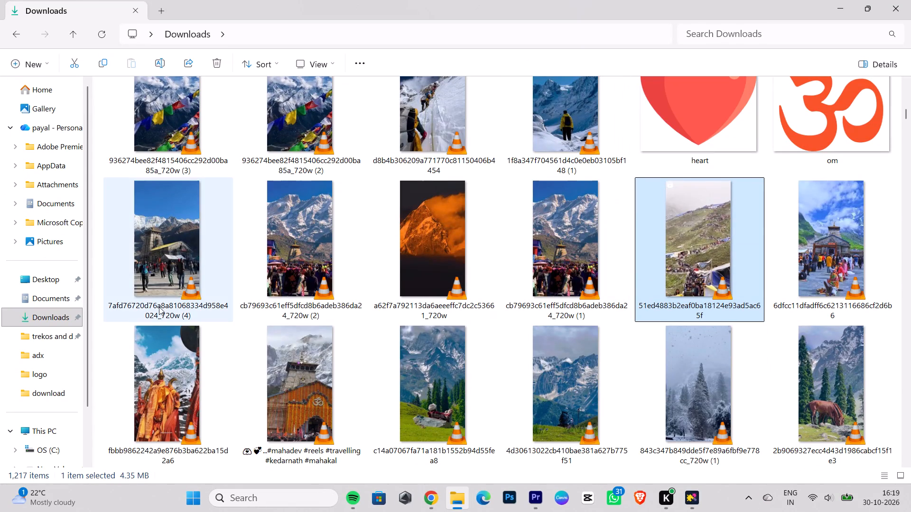
scroll(451, 254, down, 2)
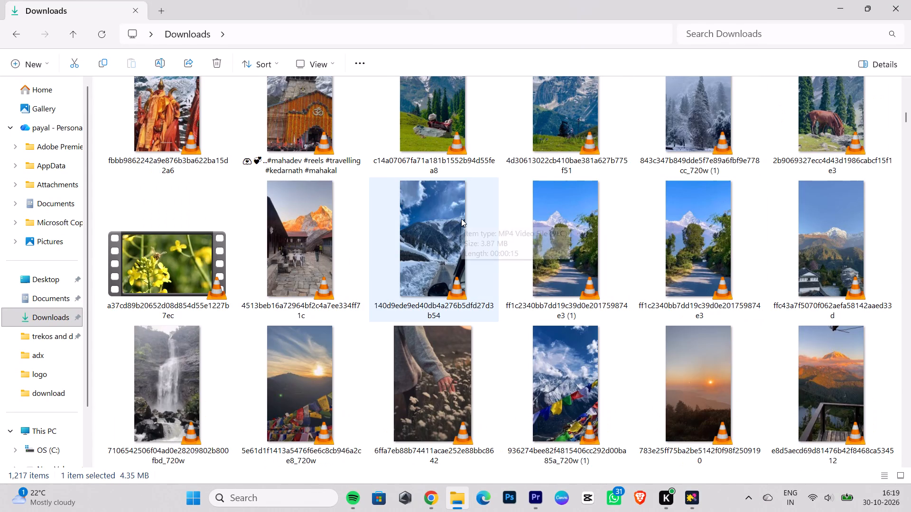
scroll(573, 240, down, 4)
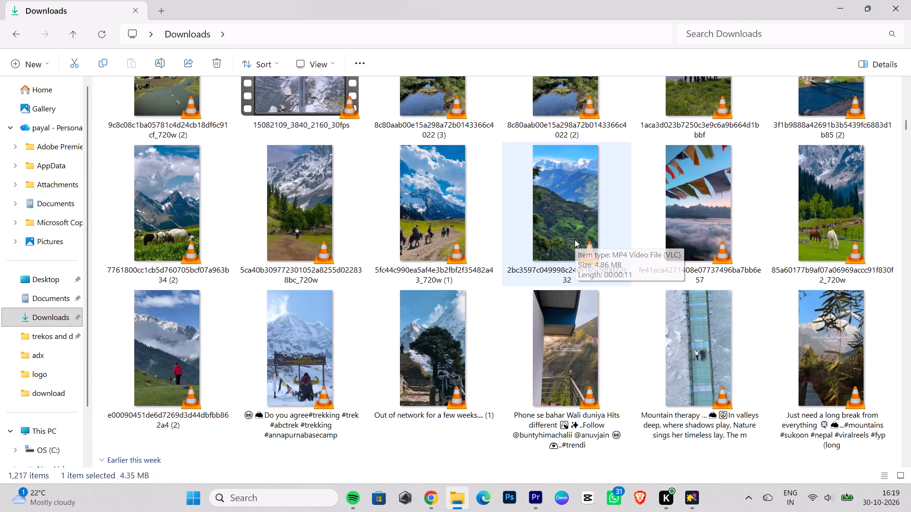
scroll(571, 240, down, 6)
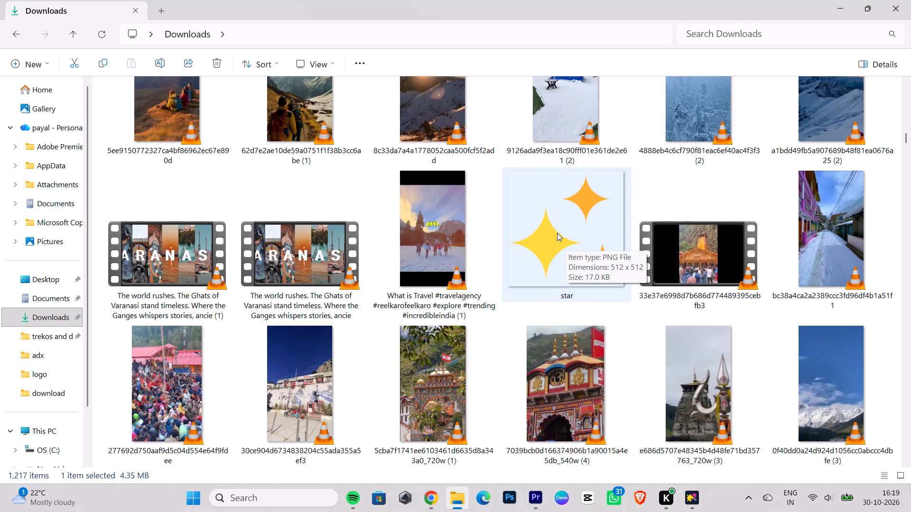
scroll(554, 237, down, 1)
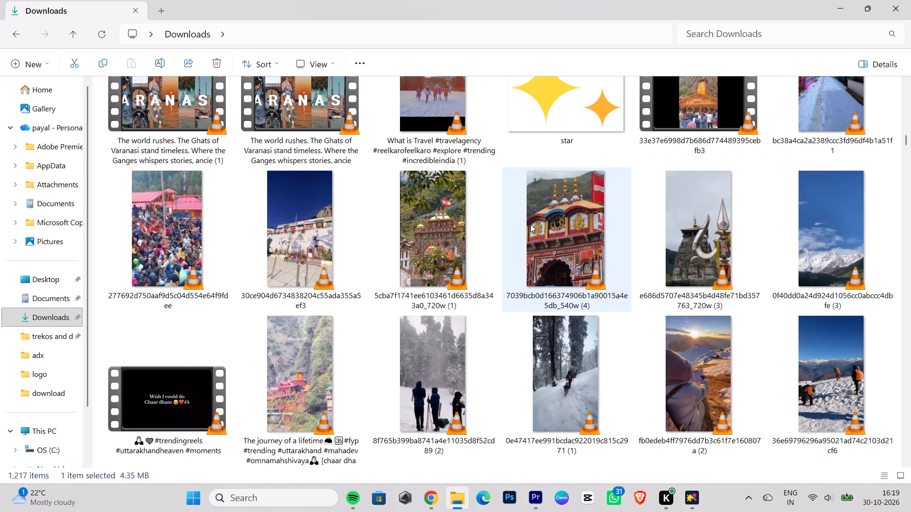
scroll(521, 226, down, 3)
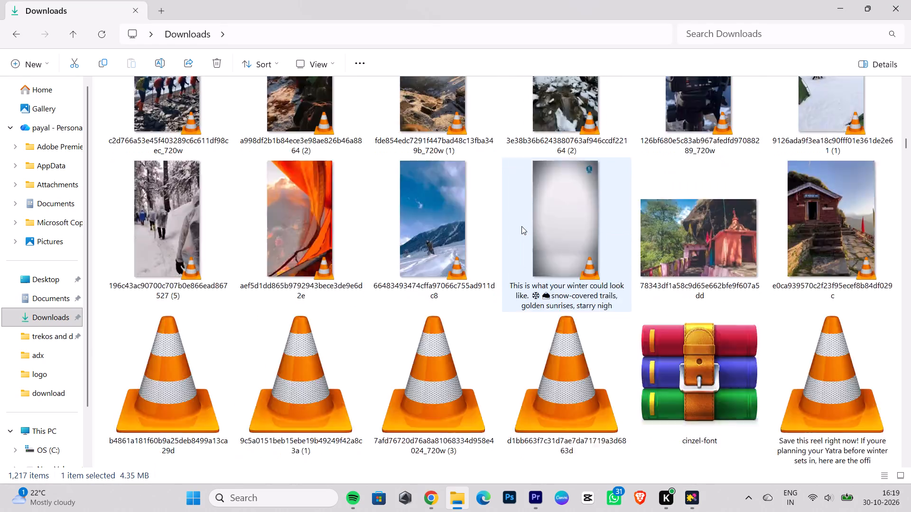
scroll(521, 226, down, 4)
scroll(563, 213, down, 2)
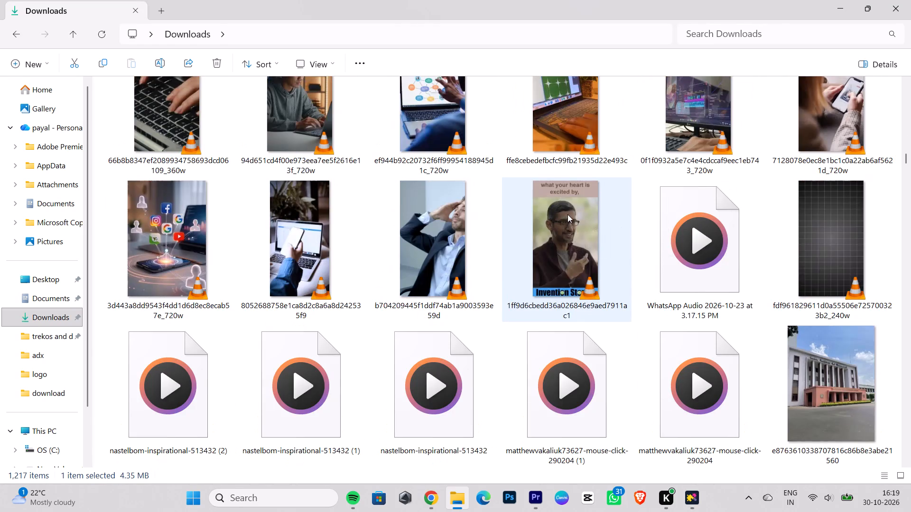
scroll(565, 227, down, 8)
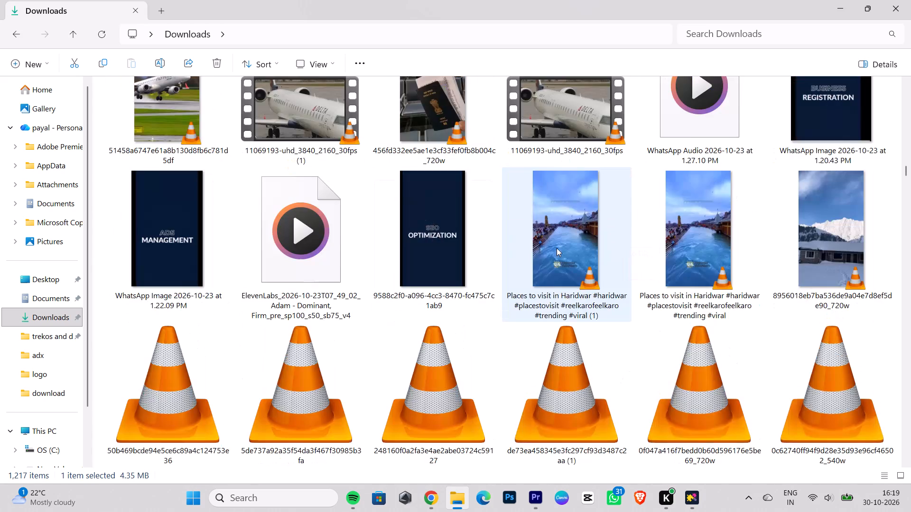
scroll(557, 246, down, 2)
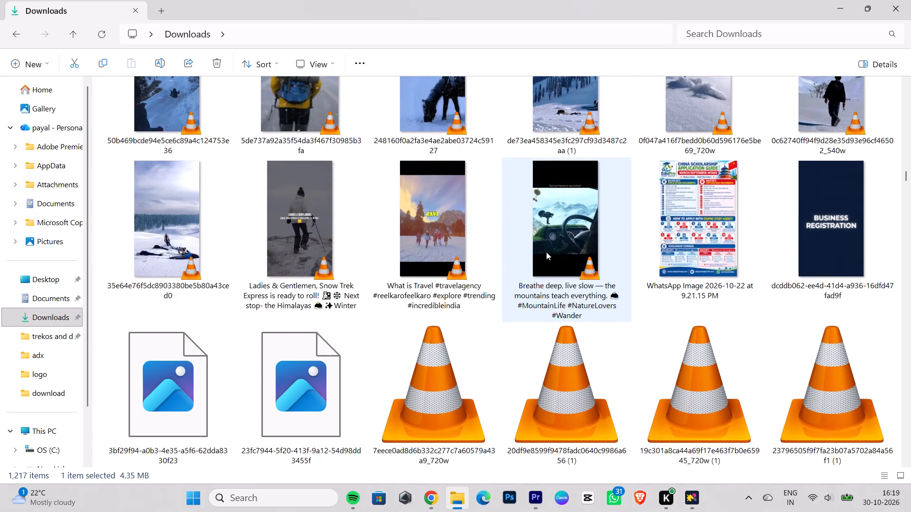
drag(562, 347, 547, 466)
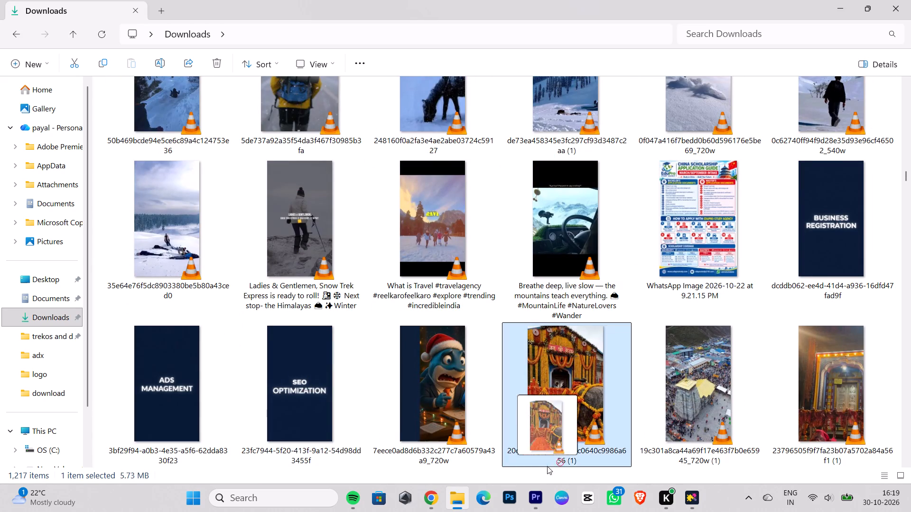
drag(547, 466, 242, 182)
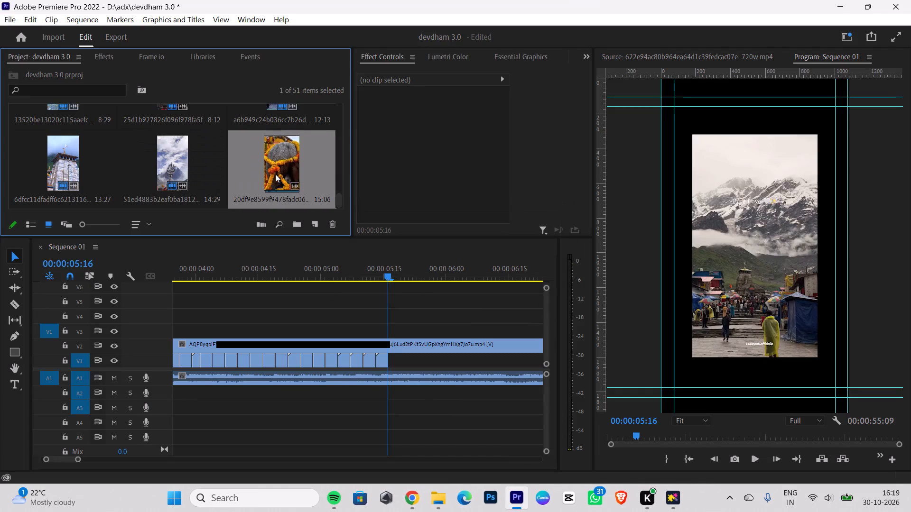
Place the 20df9e8599f9478fadc0640c9986a656 (1) clip on V1 at 00:00:05:16 without its audio.
drag(287, 170, 390, 312)
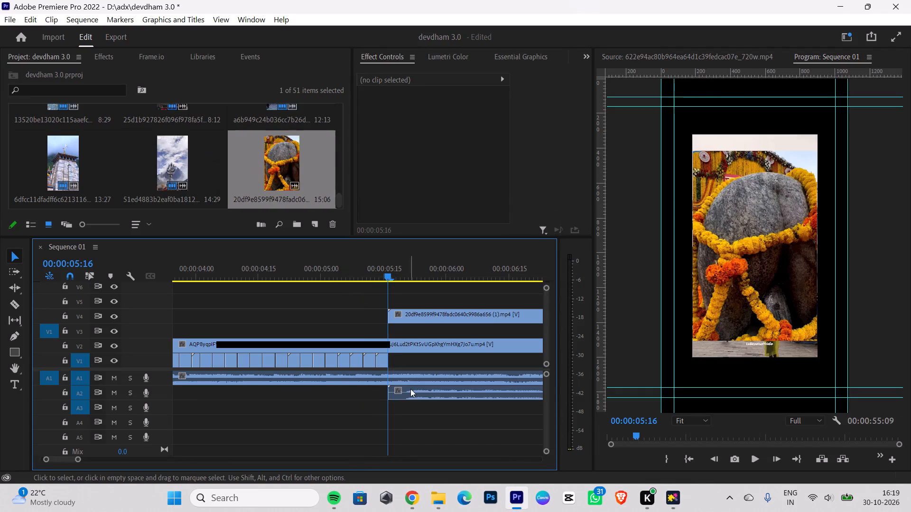
click(410, 389)
key(BackSpace)
key(BackSpace)
drag(403, 316, 406, 334)
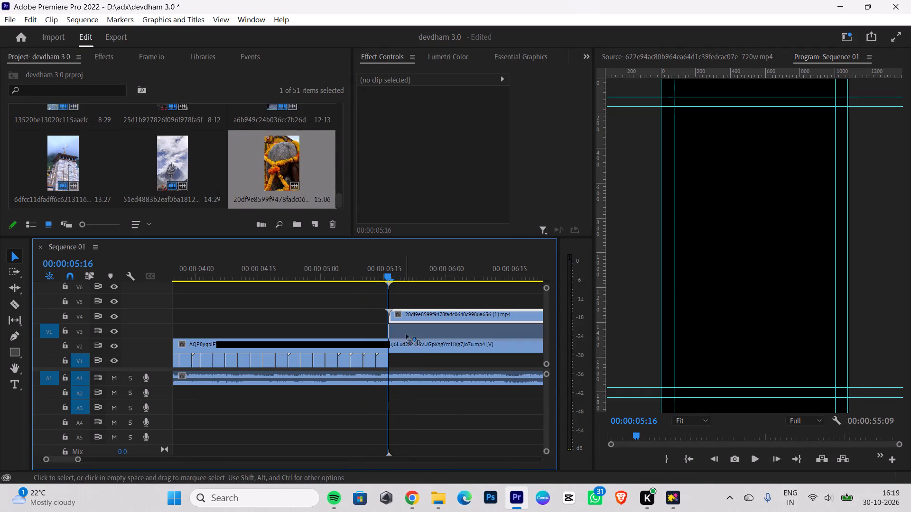
drag(406, 334, 410, 355)
Scale the 20df9e8599f9478fadc0640c9986a656 (1) clip on V1 to frame size.
right_click(412, 357)
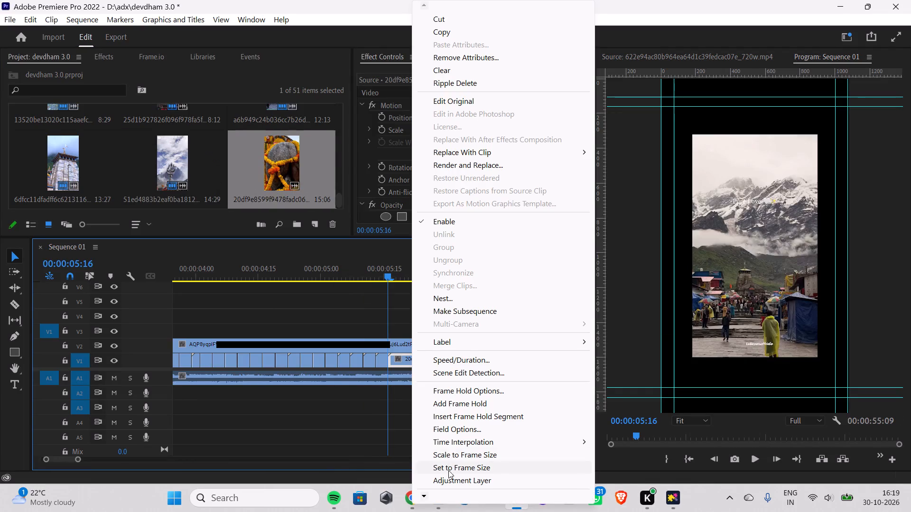
click(451, 455)
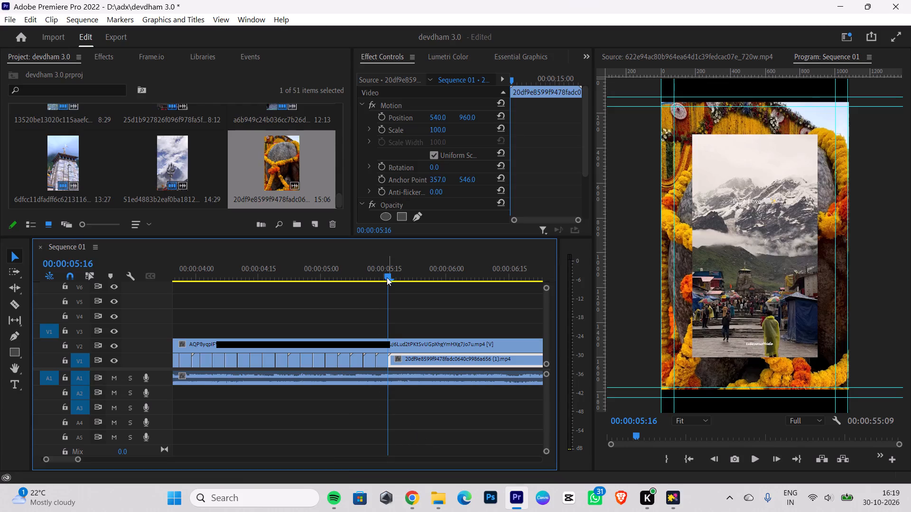
click(387, 277)
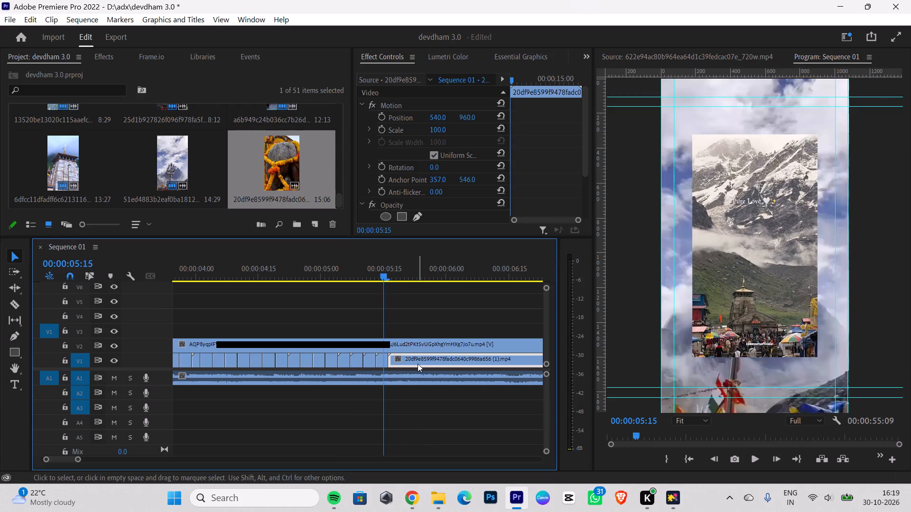
Set the scale of the 20df9e8599f9478fadc0640c9986a656 (1) clip on V1 to 122 so it fills the frame.
click(418, 364)
drag(383, 276, 393, 276)
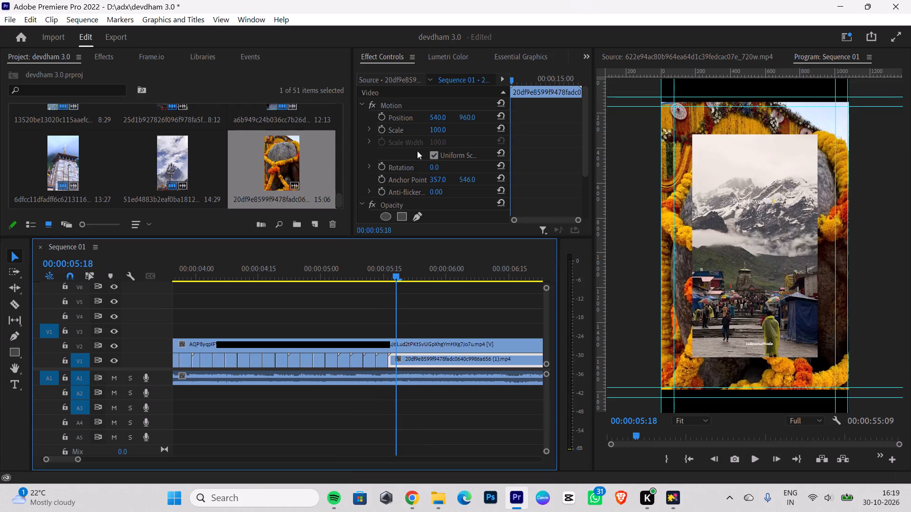
drag(439, 129, 453, 128)
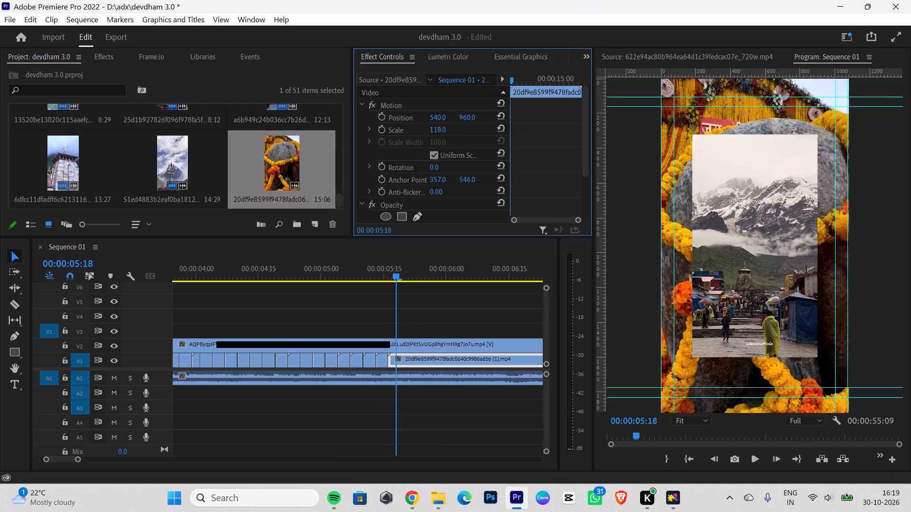
drag(453, 128, 455, 128)
Split the 20df9e8599f9478fadc0640c9986a656 (1) clip on V1 at 00:00:05:19, matching the reference's shot change.
drag(397, 274, 389, 281)
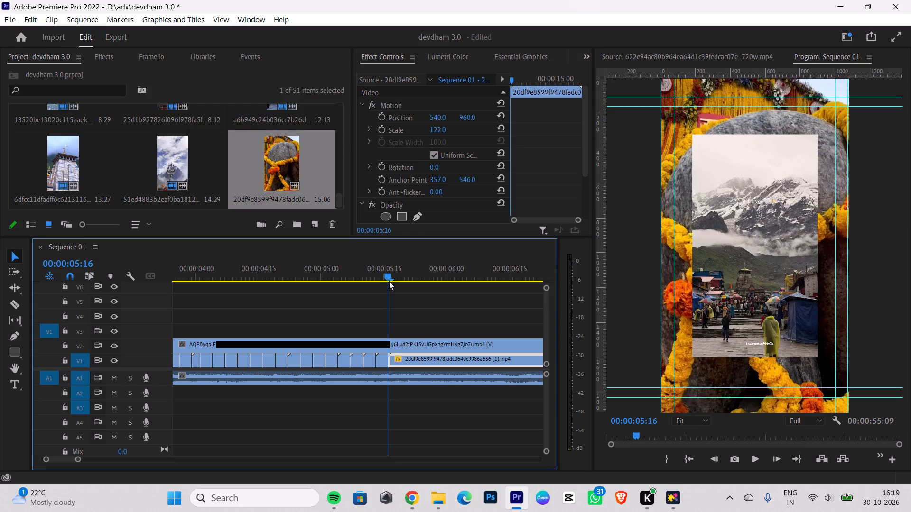
drag(389, 281, 385, 283)
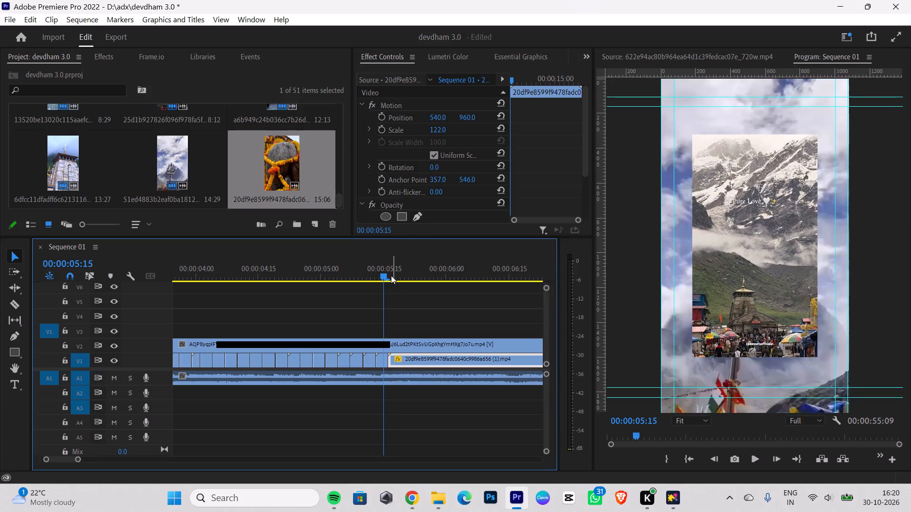
key(Right)
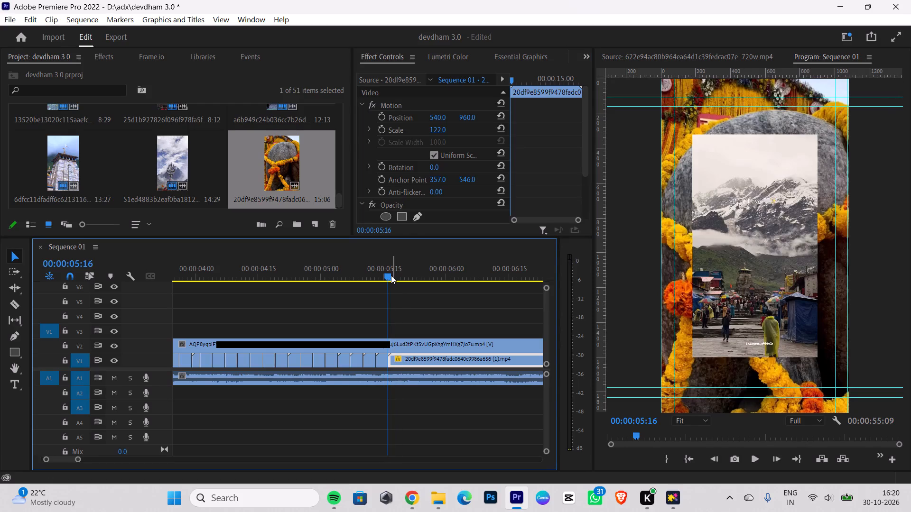
key(Left)
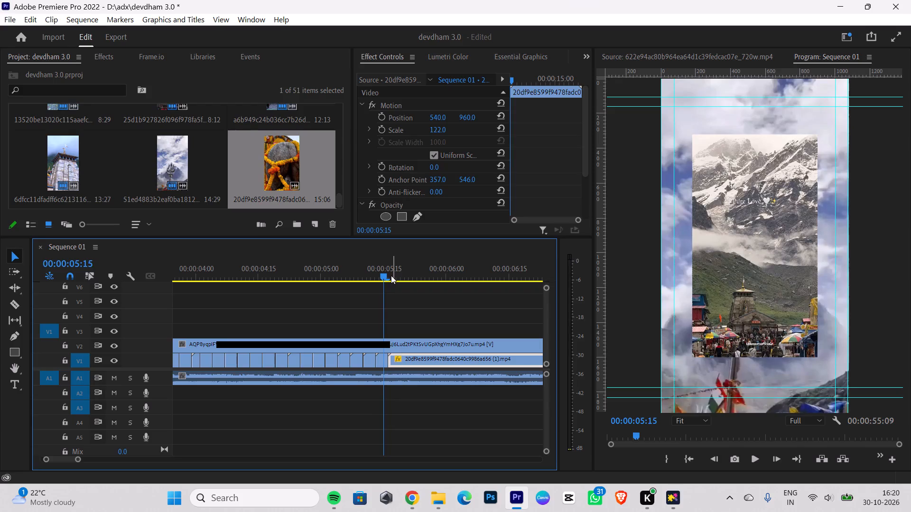
key(Right)
key(Right)
key(Right)
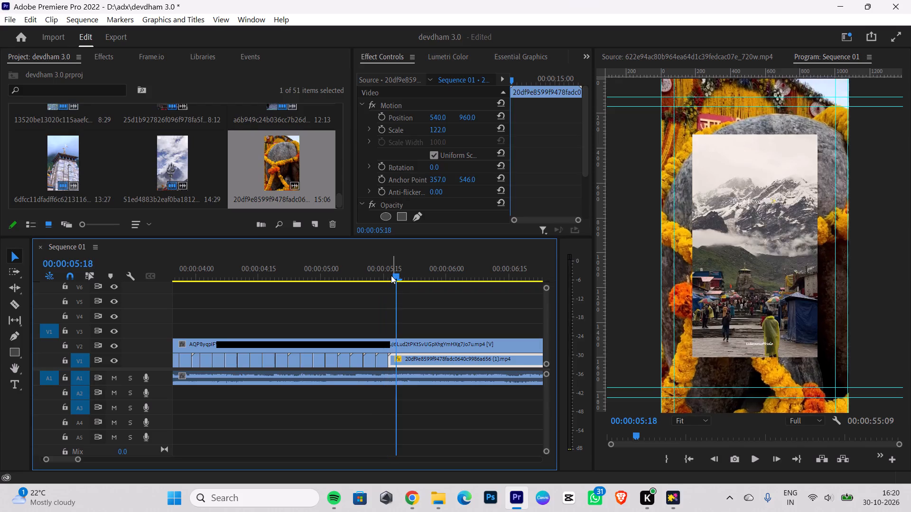
key(Right)
key(Left)
key(Right)
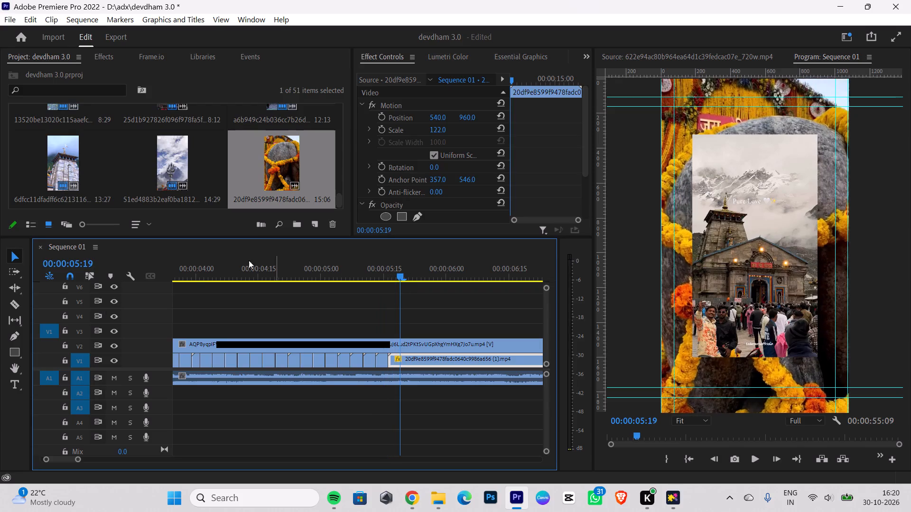
click(15, 301)
click(401, 358)
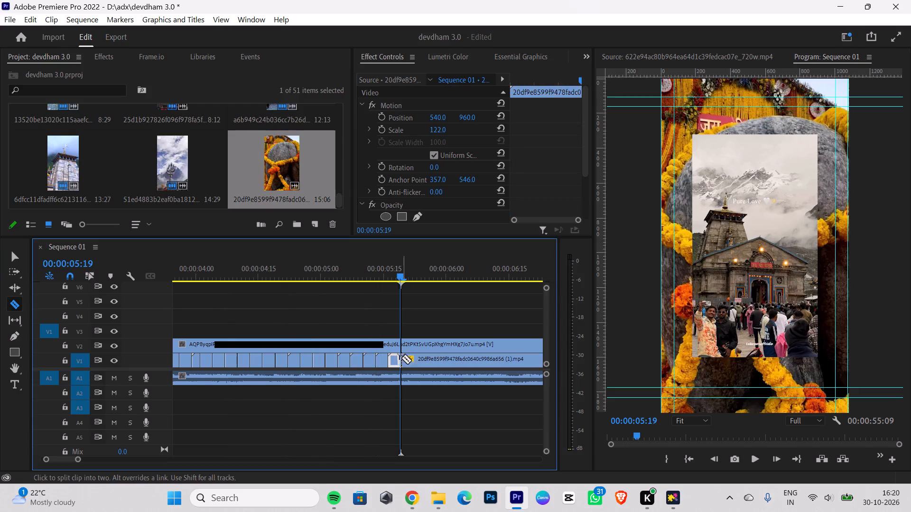
click(16, 257)
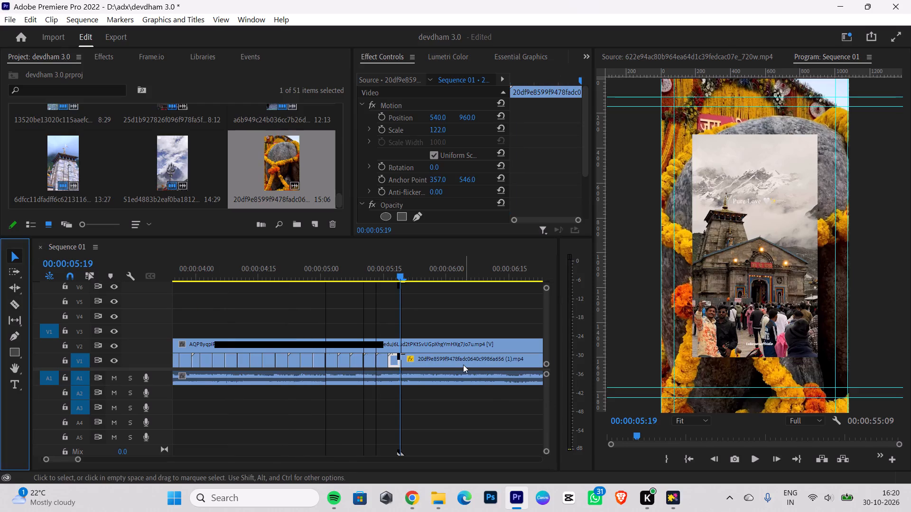
Move the remainder of the garlanded rock clip up to V3 and trim away its opening several seconds to reach a different shot.
drag(462, 364, 447, 331)
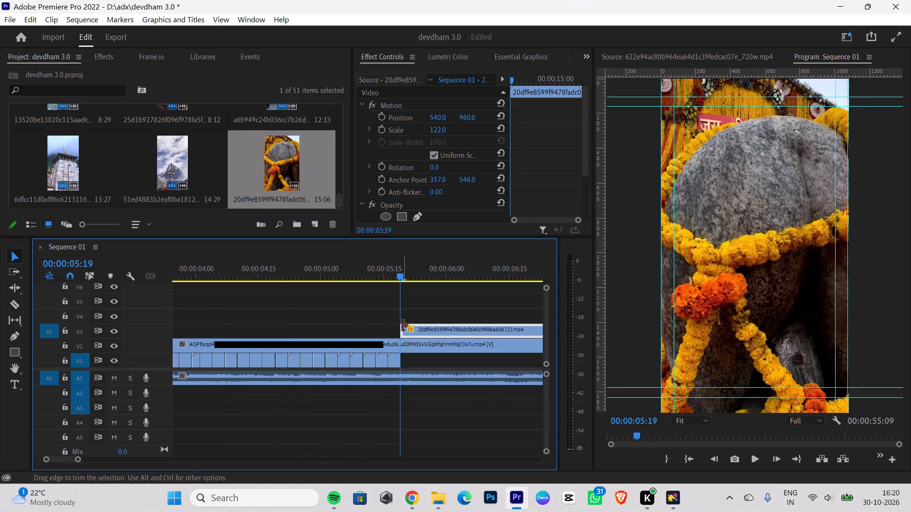
drag(403, 327, 532, 331)
drag(539, 330, 303, 321)
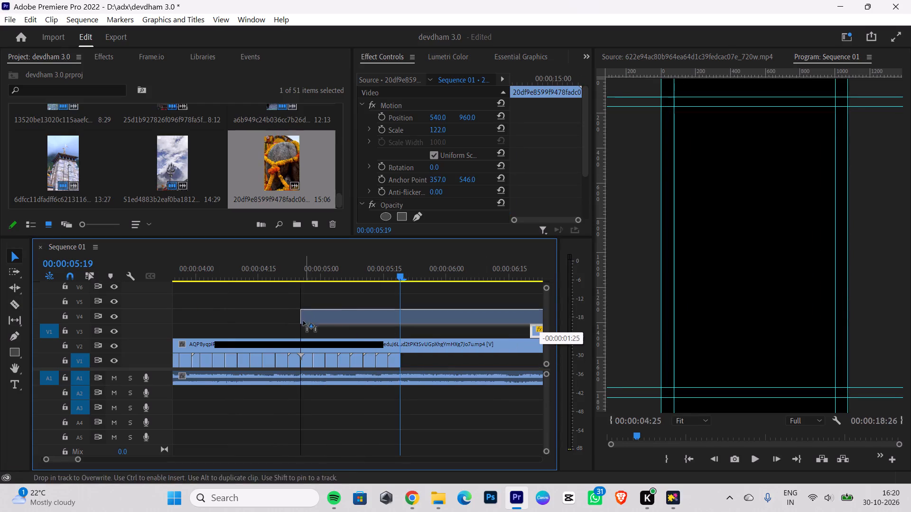
drag(303, 321, 303, 335)
drag(291, 329, 365, 331)
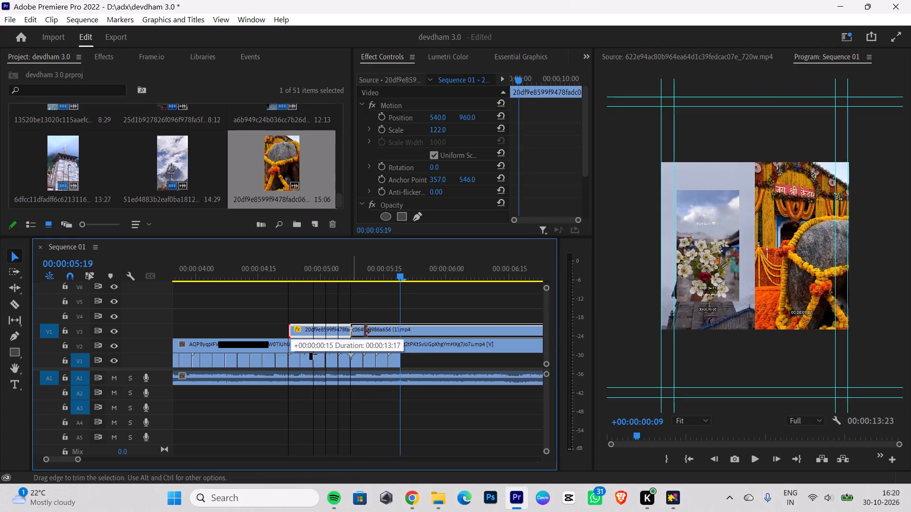
drag(365, 331, 470, 344)
drag(506, 326, 388, 329)
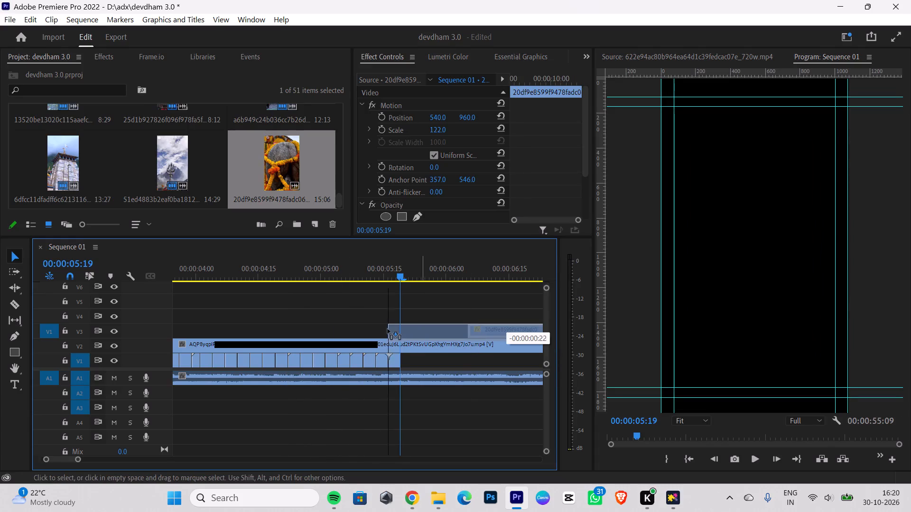
drag(388, 329, 254, 330)
drag(214, 330, 338, 333)
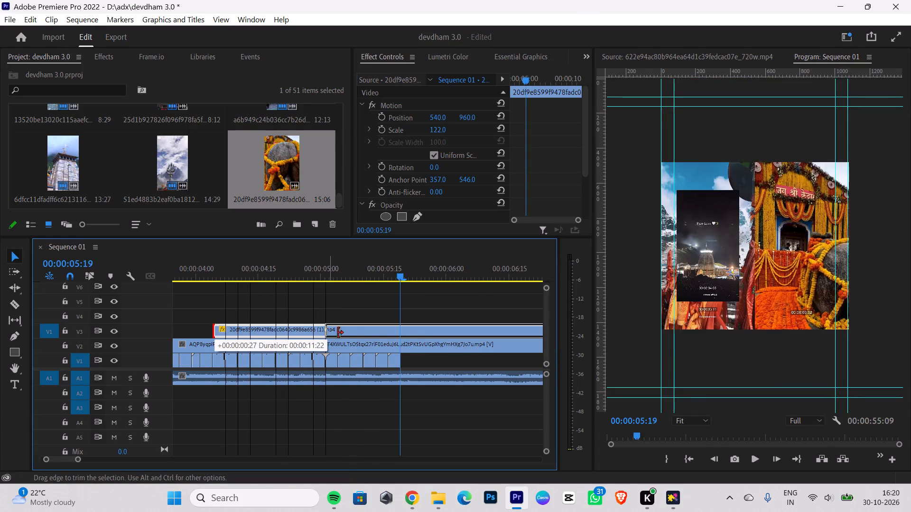
drag(338, 333, 669, 329)
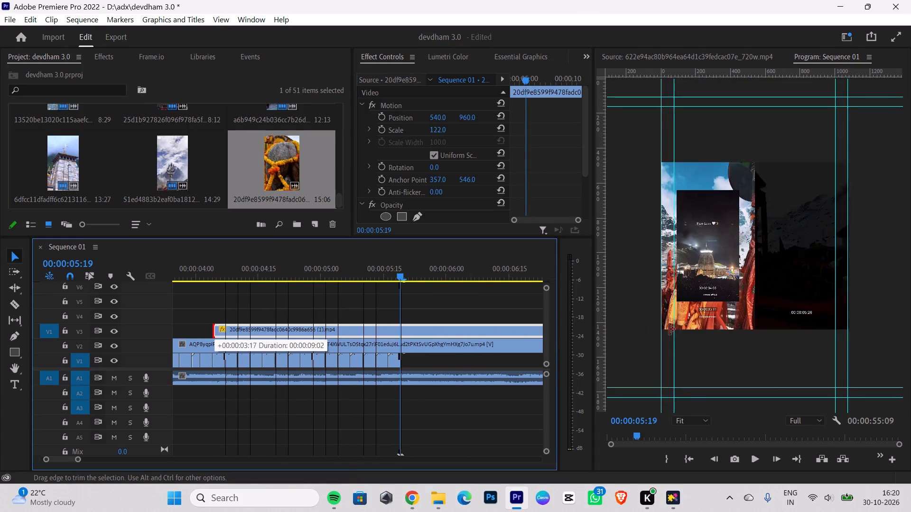
drag(669, 329, 447, 341)
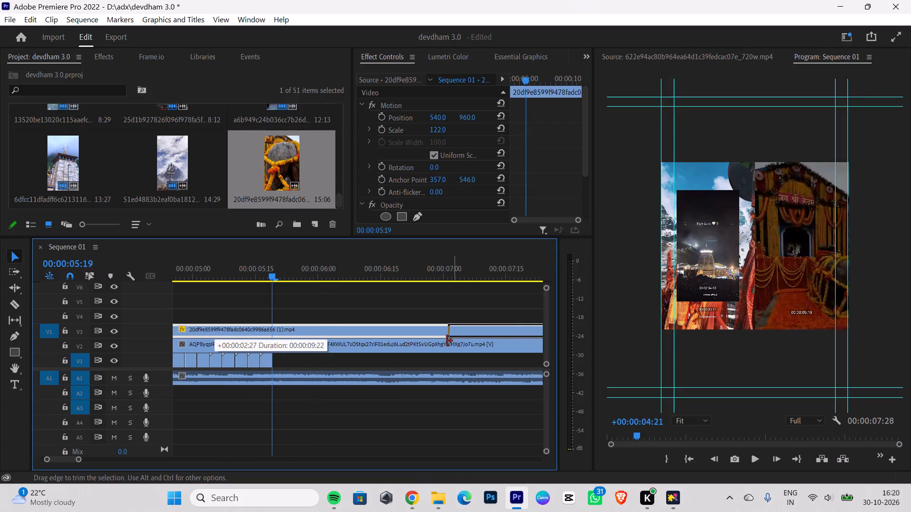
drag(447, 341, 535, 338)
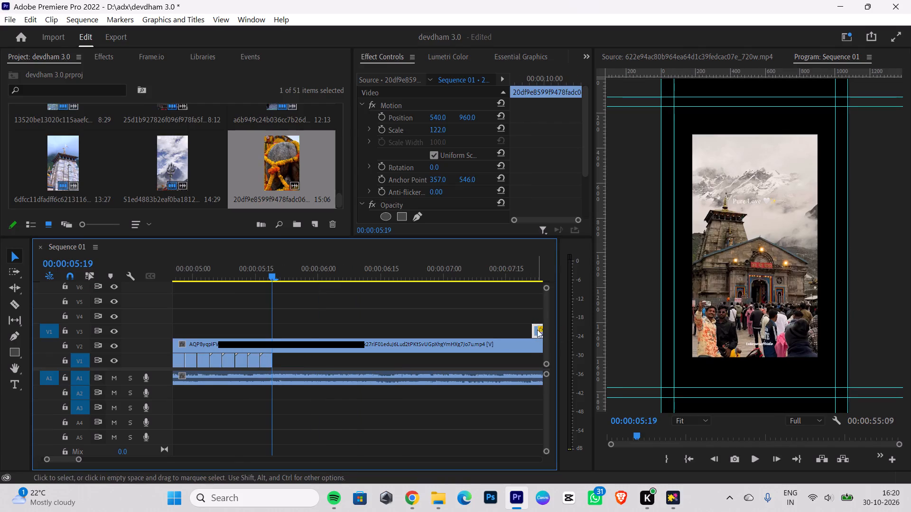
Place the trimmed 20df9e8599f9478fadc0640c9986a656 (1) remainder on V1 at 00:00:05:19, directly after the previous piece.
drag(539, 329, 389, 377)
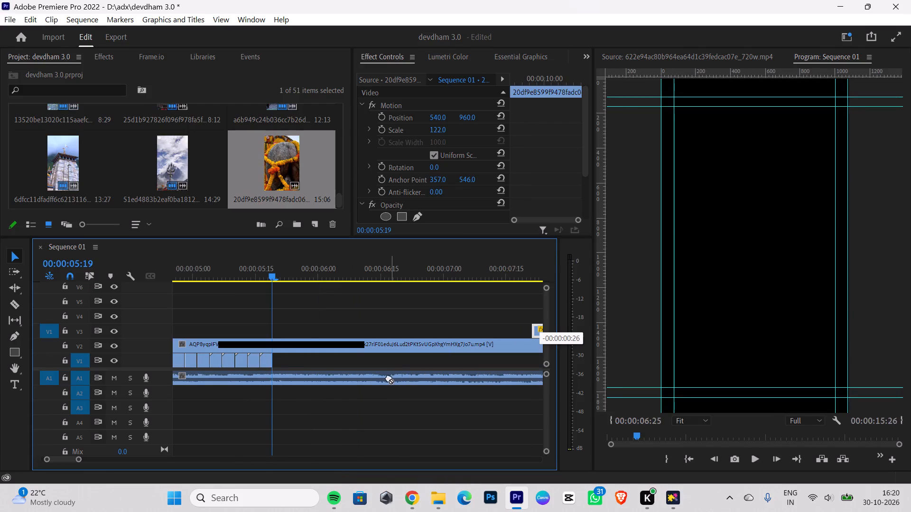
drag(389, 377, 283, 357)
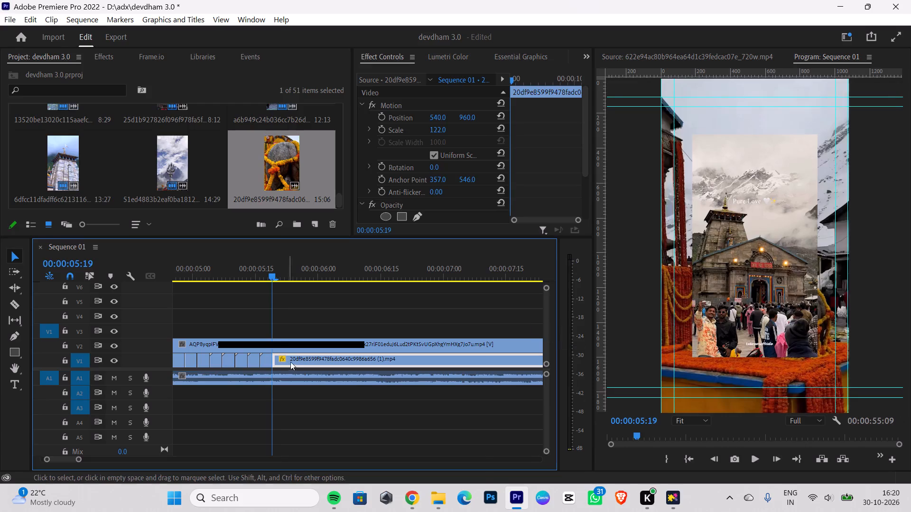
right_click(301, 358)
click(251, 298)
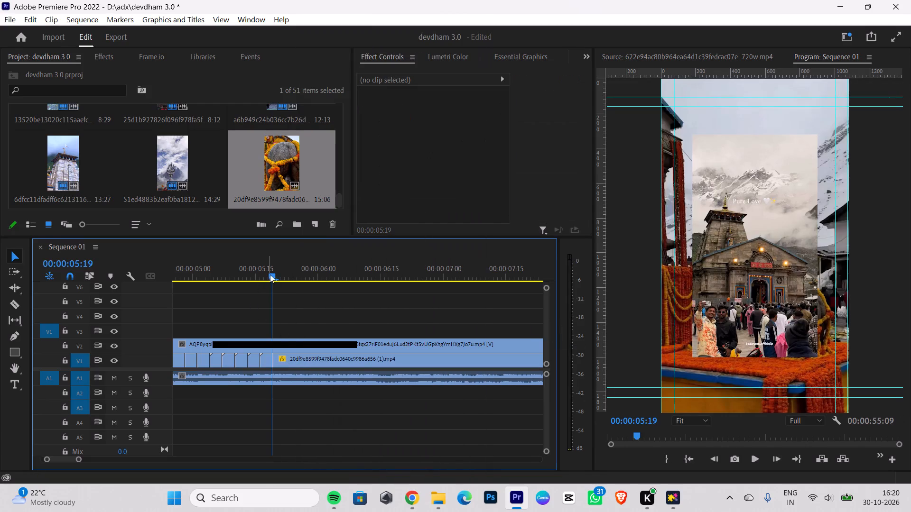
Split the trimmed 20df9e8599f9478fadc0640c9986a656 (1) clip on V1 at 00:00:05:22, matching the reference's shot change, and delete the remainder.
drag(273, 273, 268, 274)
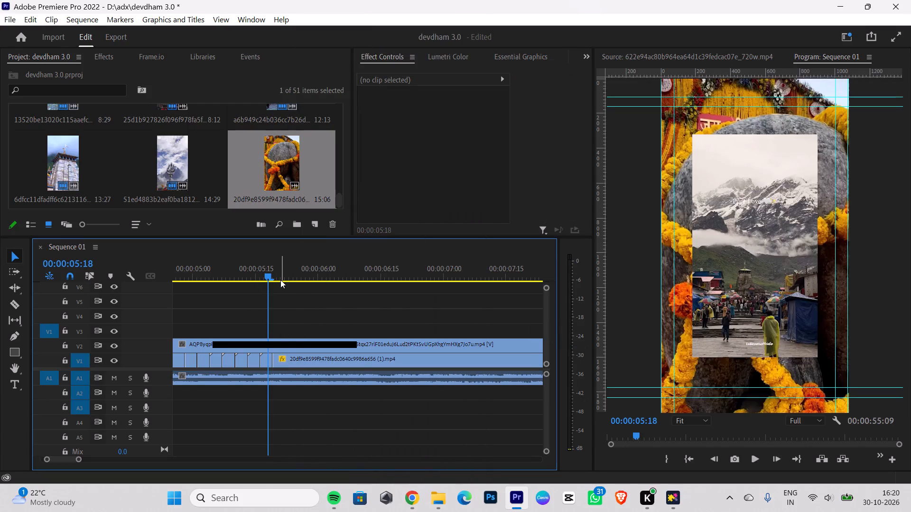
key(Right)
key(Right)
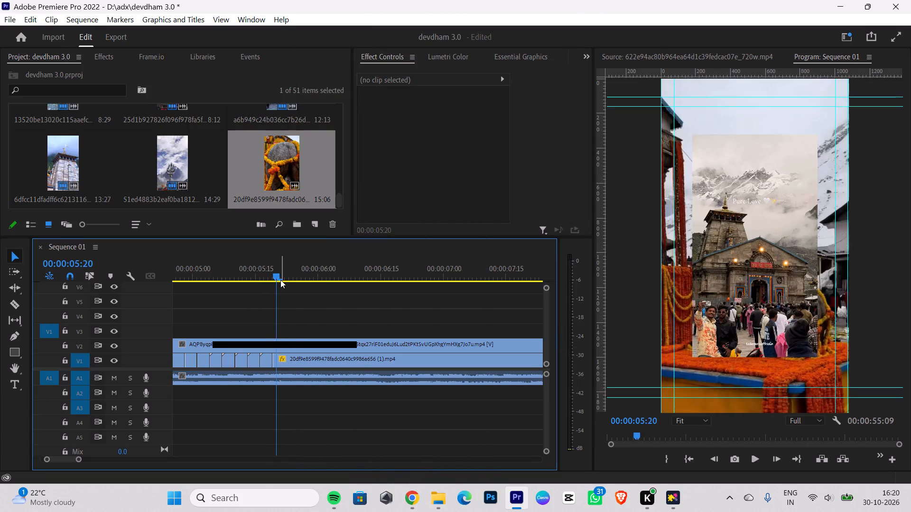
key(Right)
key(Right)
key(Left)
key(Right)
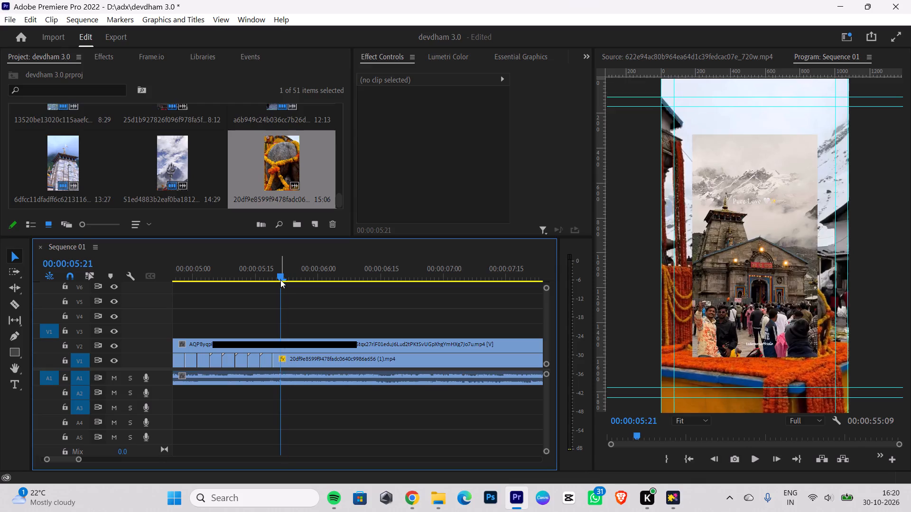
click(17, 301)
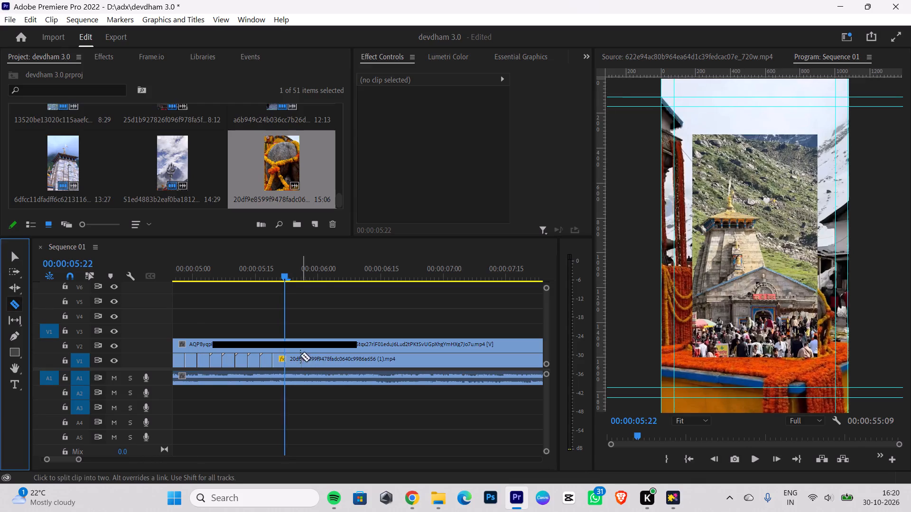
click(285, 359)
click(19, 257)
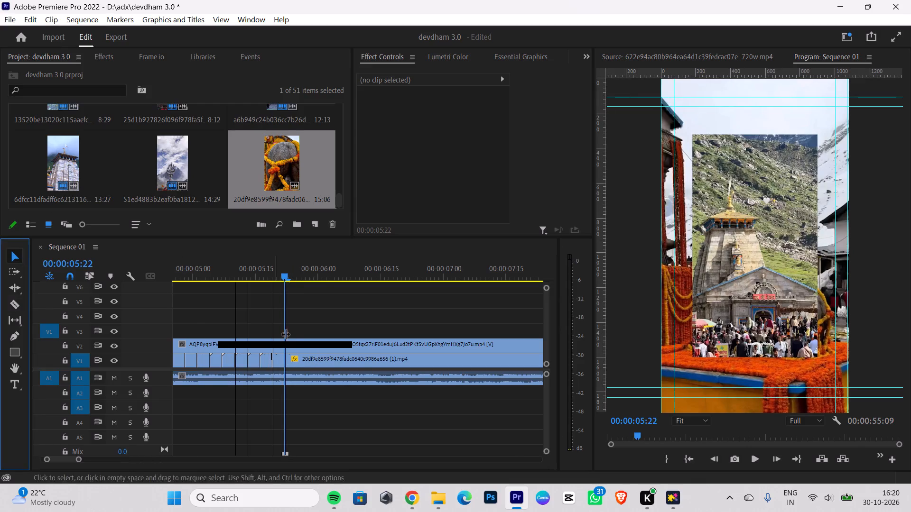
click(313, 357)
key(BackSpace)
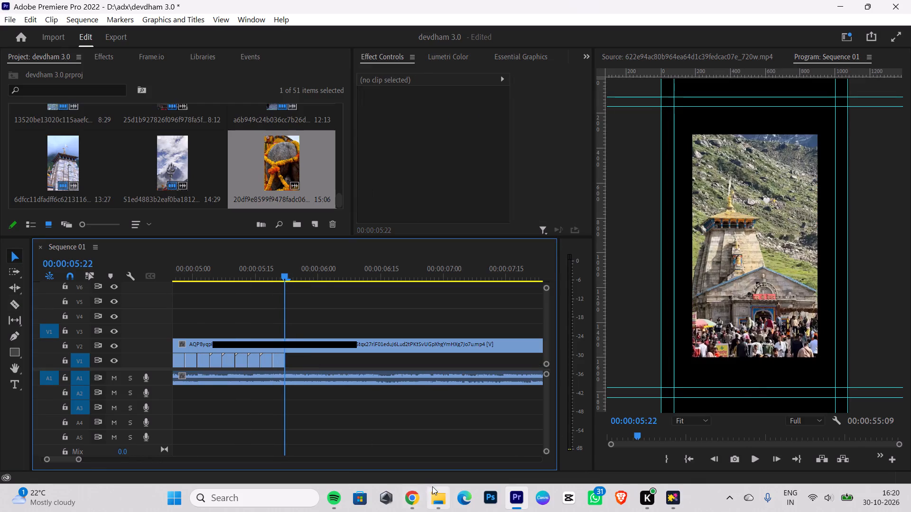
Import the aerial temple video 19c301a8ca44a69f17e463f7b0e65945_720w (1) from Downloads in File Explorer into the Premiere Pro project.
click(433, 487)
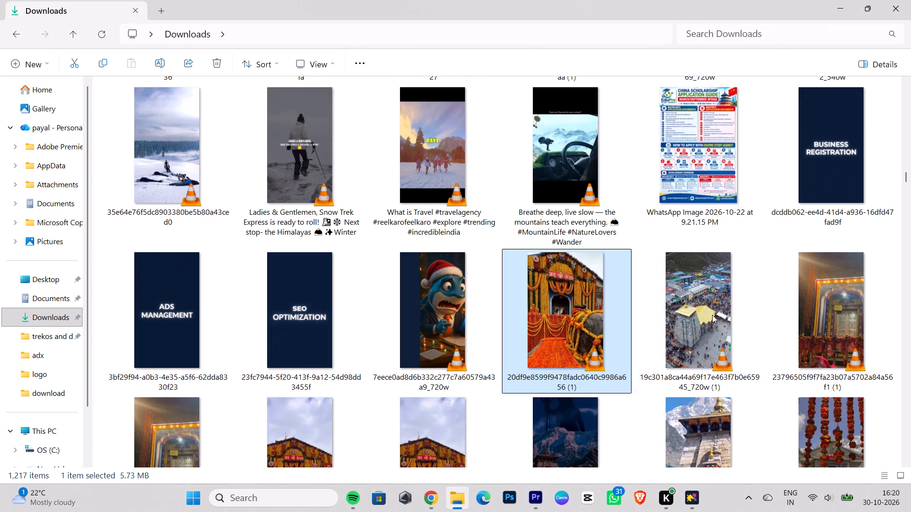
drag(712, 315, 195, 190)
Place the 19c301a8ca44a69f17e463f7b0e65945_720w (1) clip on V1 at 00:00:05:22 without its audio and scale it to frame size.
drag(276, 157, 293, 320)
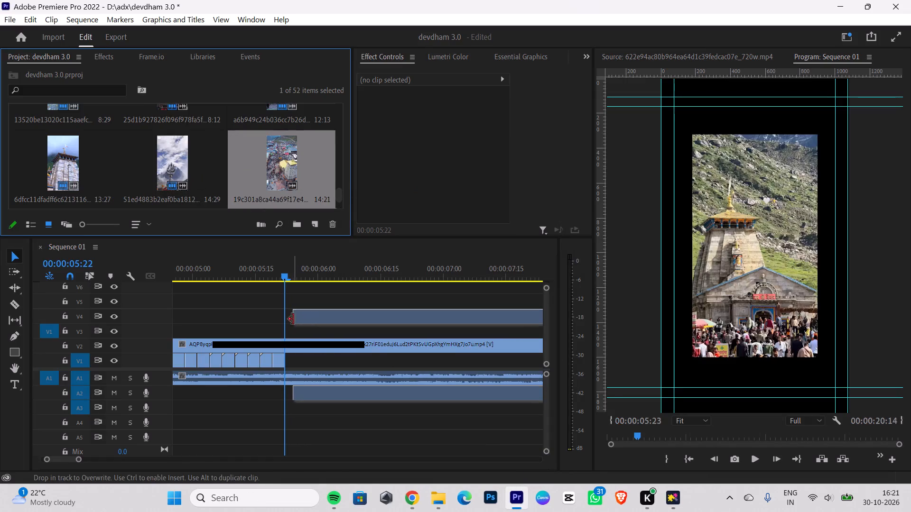
click(335, 390)
key(BackSpace)
drag(312, 314, 301, 366)
right_click(311, 364)
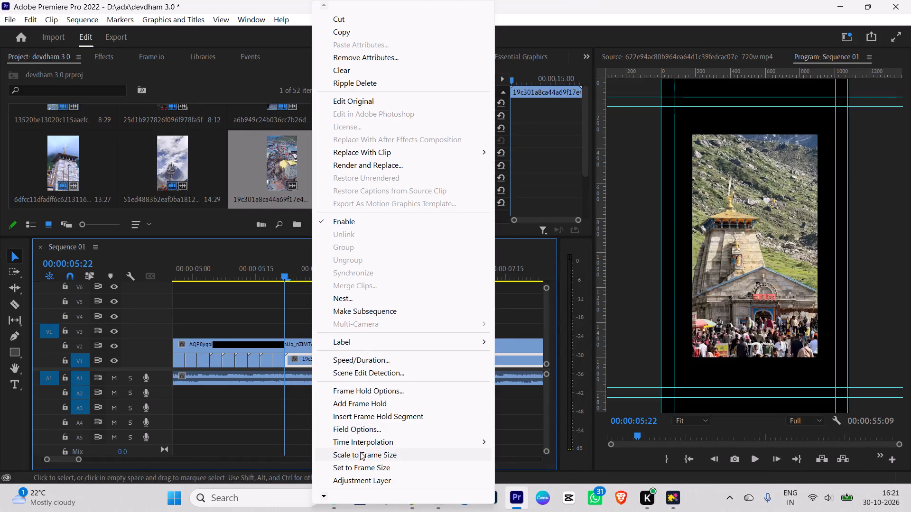
click(360, 452)
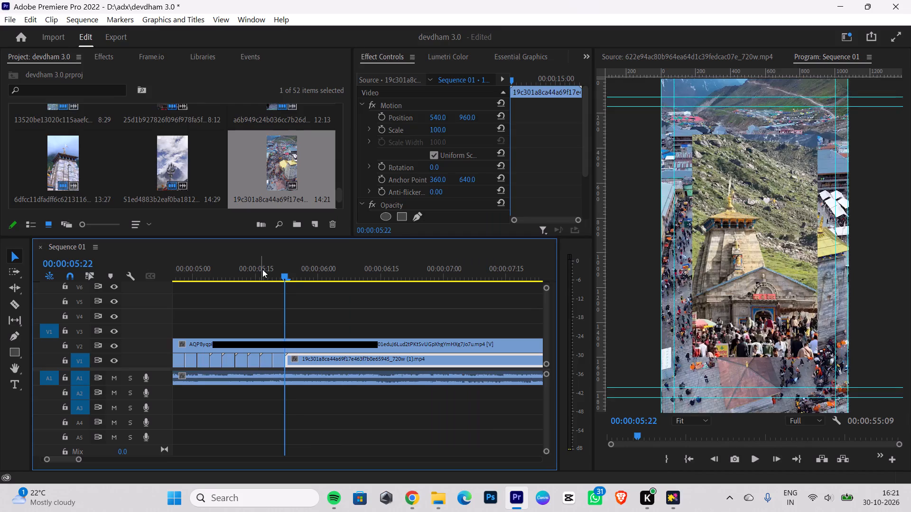
Split the 19c301a8ca44a69f17e463f7b0e65945_720w (1) clip on V1 at 00:00:05:25, matching the reference's shot change, and delete the remainder.
key(Right)
key(Right)
key(Right)
key(Left)
key(Right)
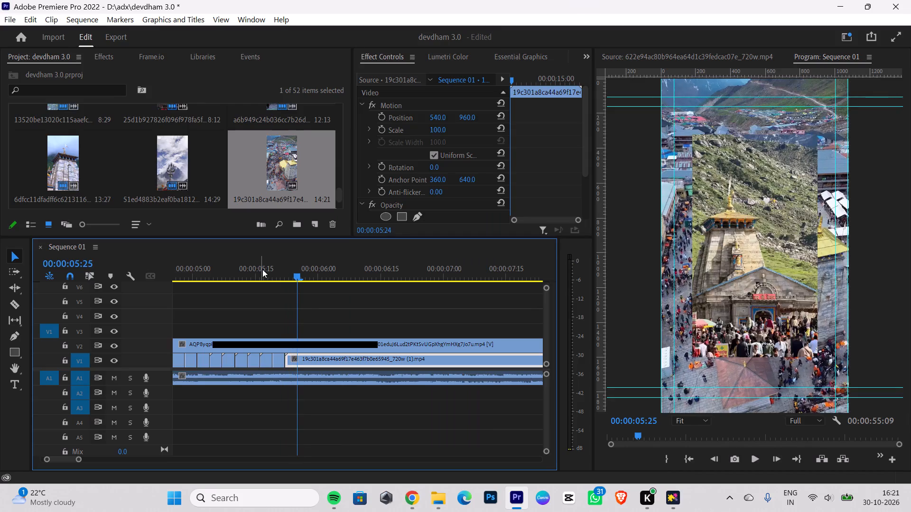
click(14, 306)
click(297, 356)
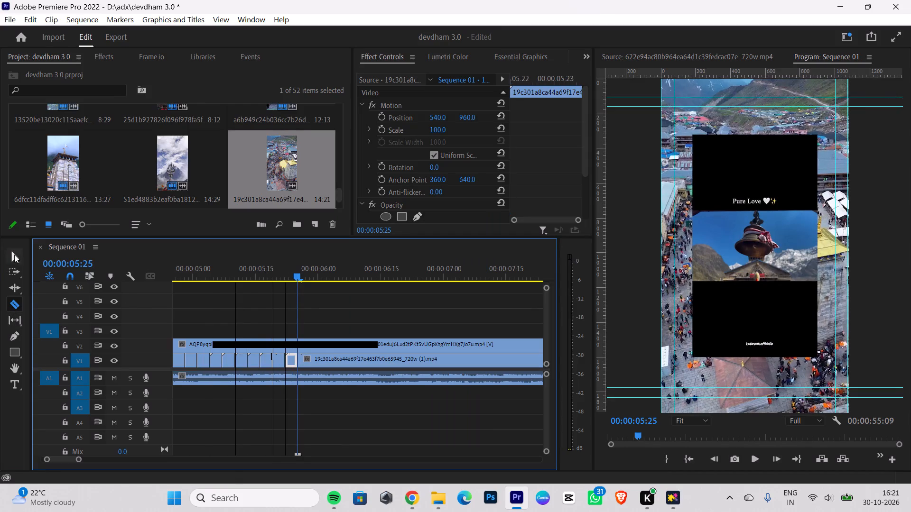
click(14, 255)
click(370, 363)
key(BackSpace)
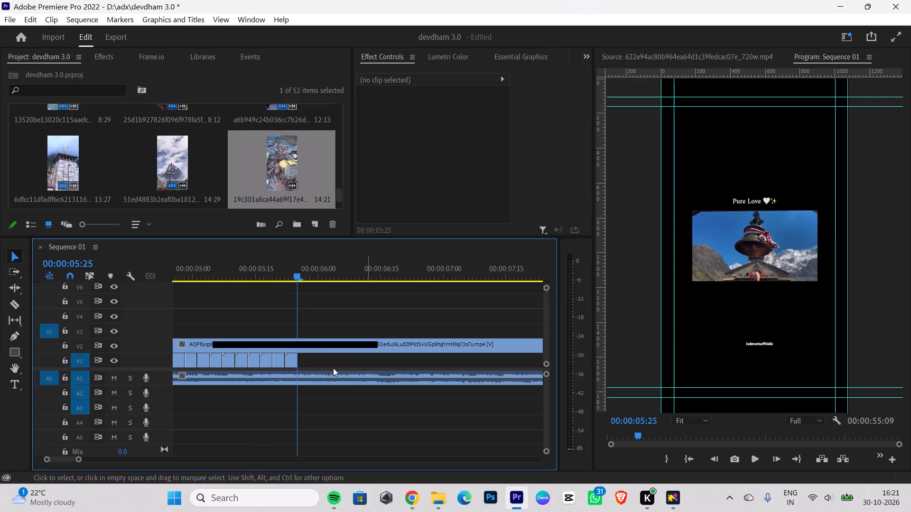
Switch to Chrome's Pinterest page and search for "landscape kedarnath video".
click(419, 504)
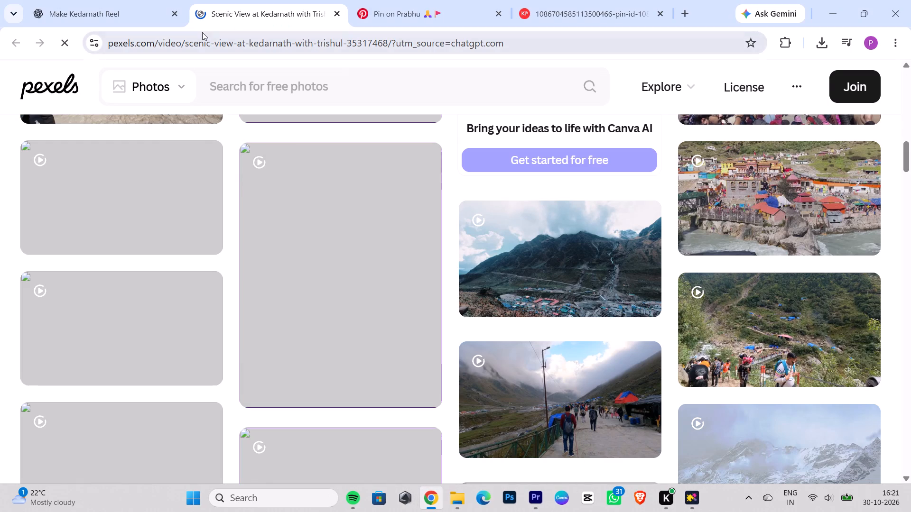
click(400, 0)
click(68, 49)
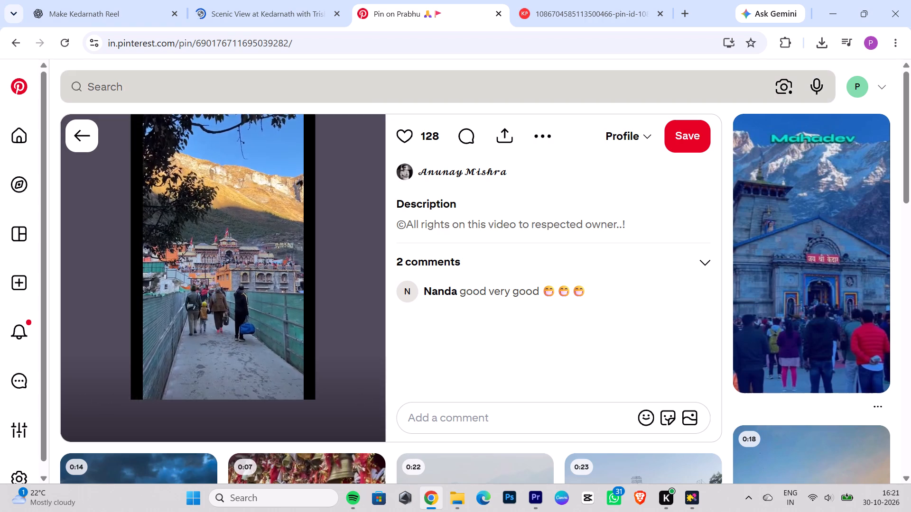
click(205, 97)
text(landscape kedara)
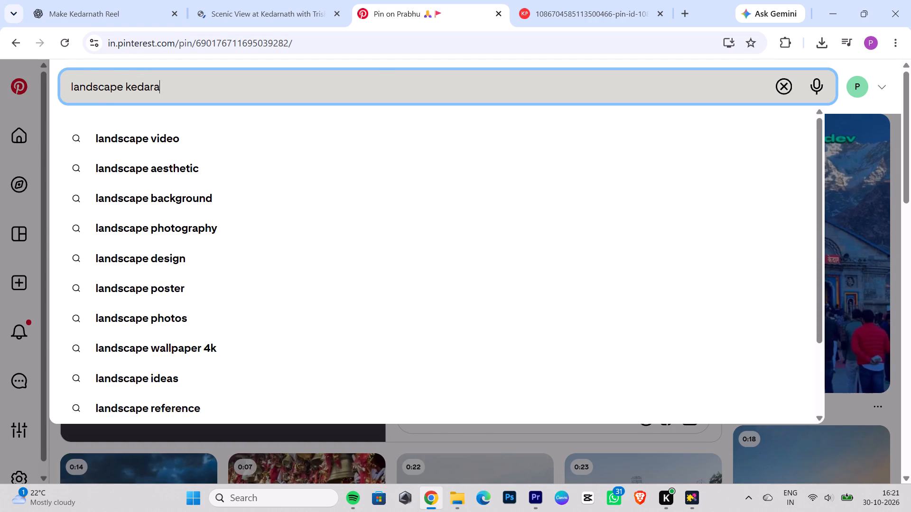
key(BackSpace)
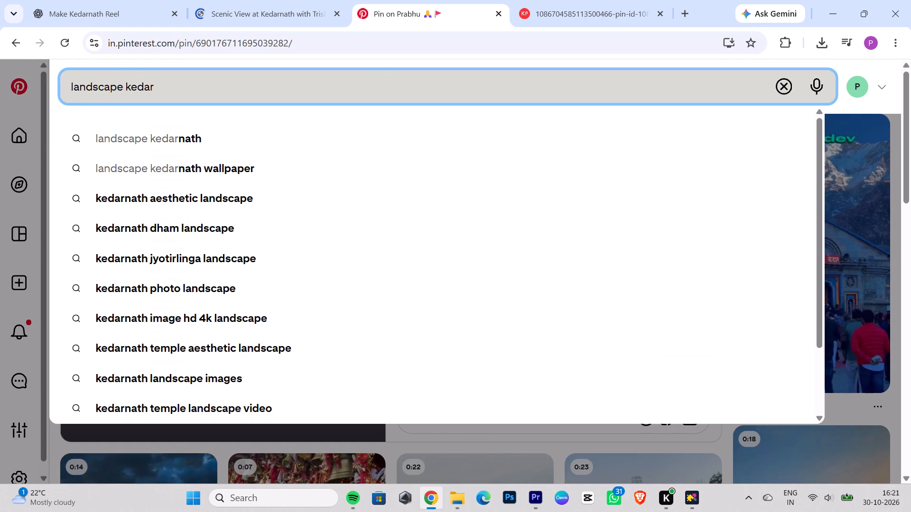
text(nath vuudeo)
key(space)
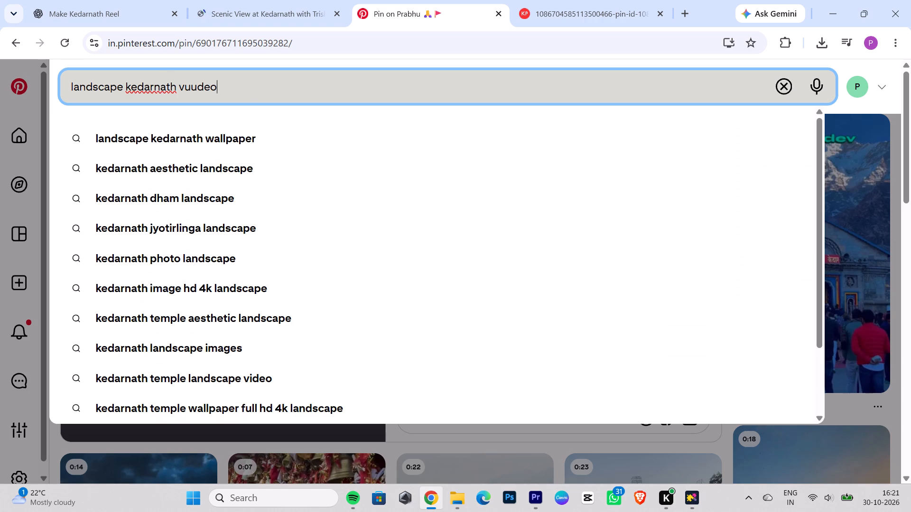
key(BackSpace)
key(BackSpace)
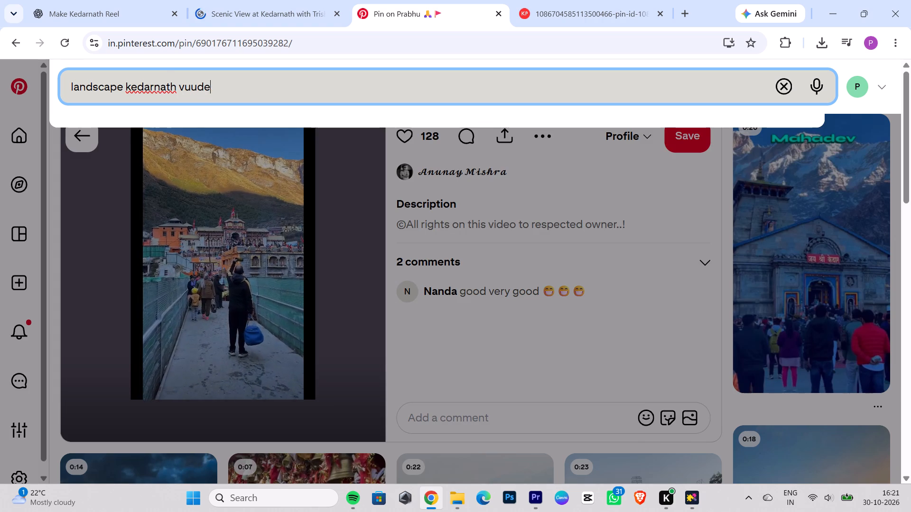
key(BackSpace)
key(BackSpace)
key(BackSpace)
key(BackSpace)
text(ideo)
key(space)
key(Return)
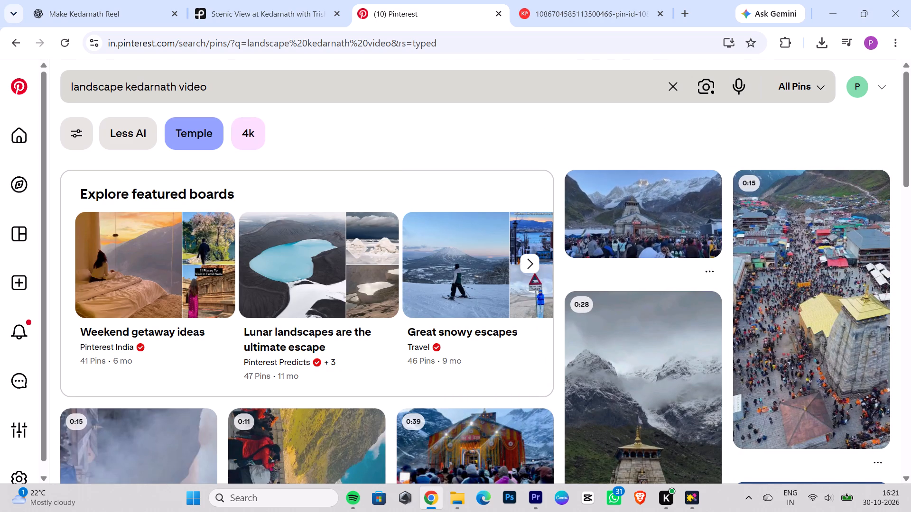
Browse the Pinterest results and open the landscape pin of the crowd before Kedarnath temple and snowy peaks.
scroll(377, 149, down, 4)
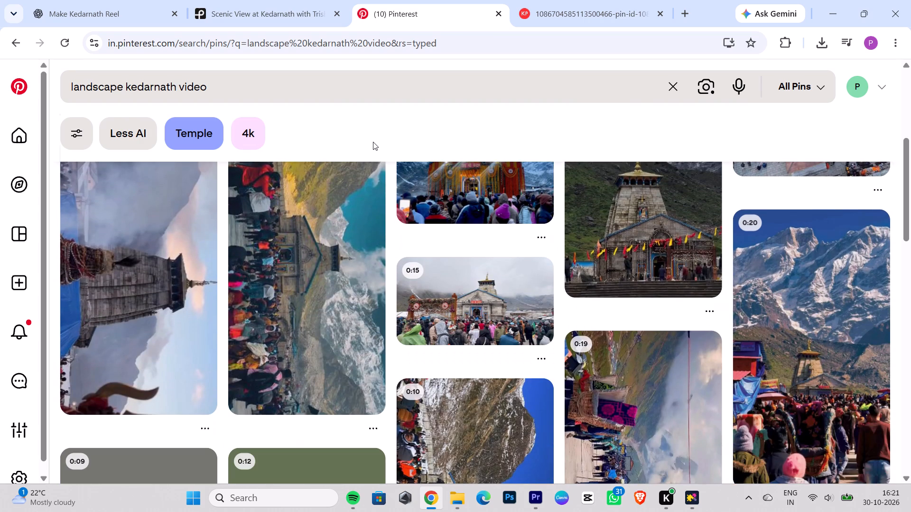
scroll(552, 412, up, 3)
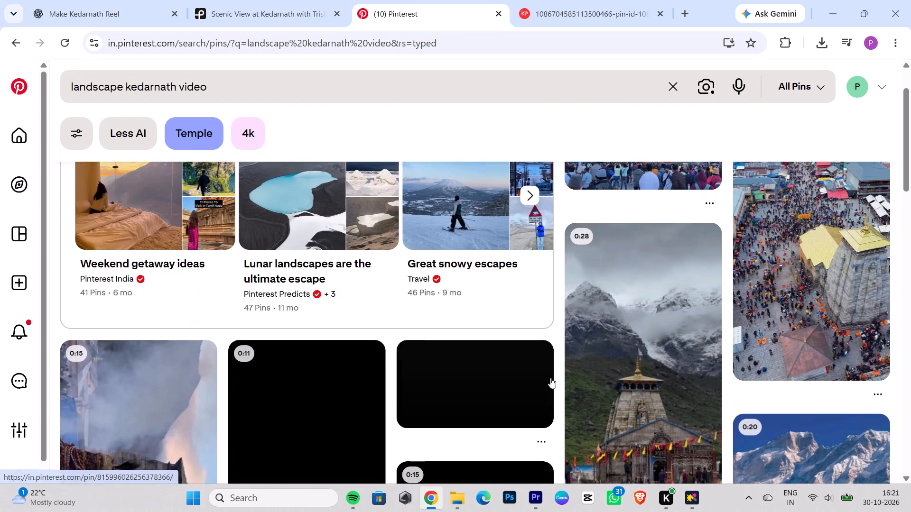
scroll(592, 327, up, 3)
click(640, 236)
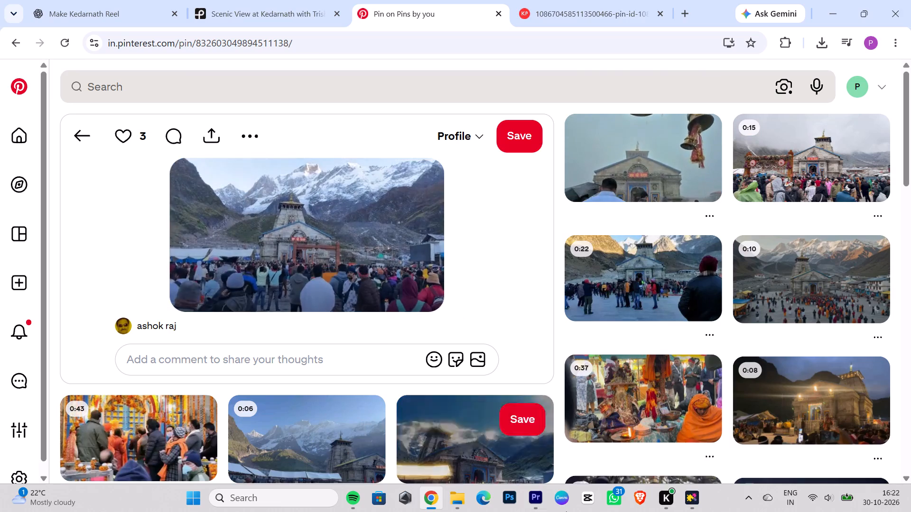
Import the temple spire video 13697fdb3fc30c4af0f7fd22c157bb69 (1) from Downloads in File Explorer into the Premiere Pro project.
click(540, 504)
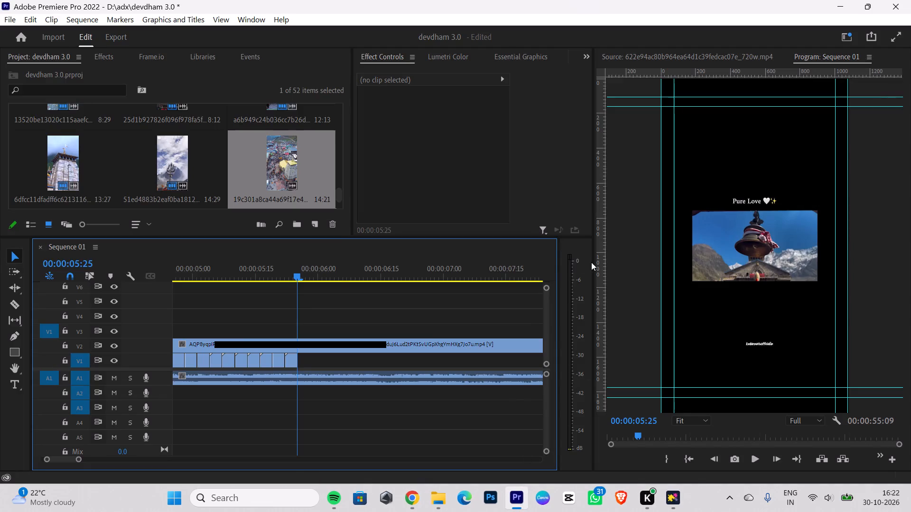
drag(297, 275, 293, 281)
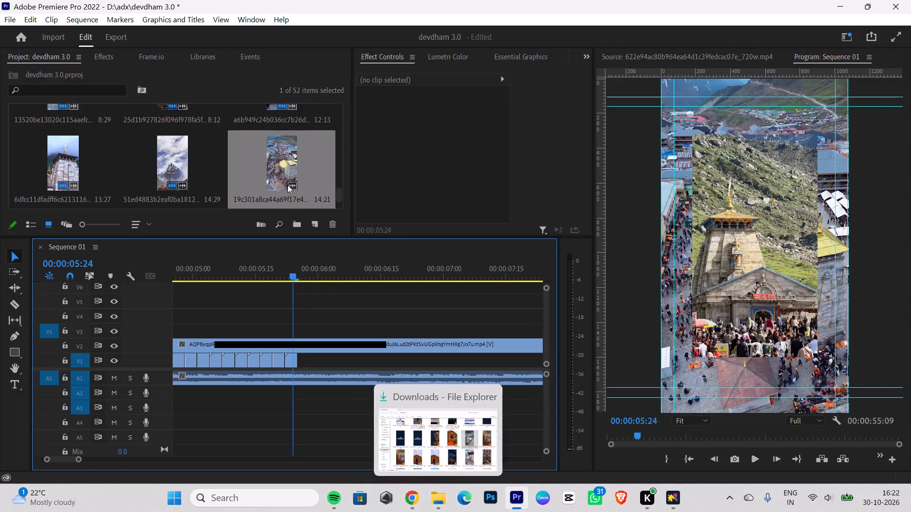
click(448, 497)
click(87, 37)
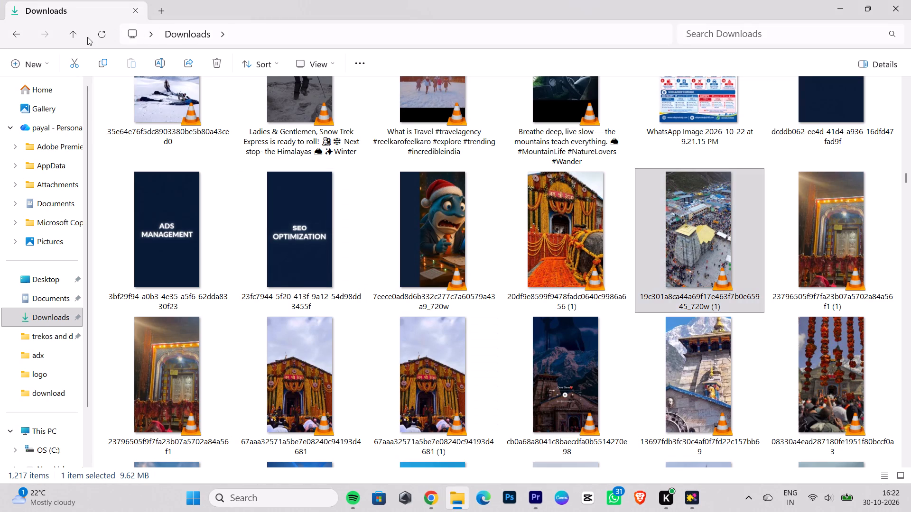
click(97, 34)
triple_click(97, 38)
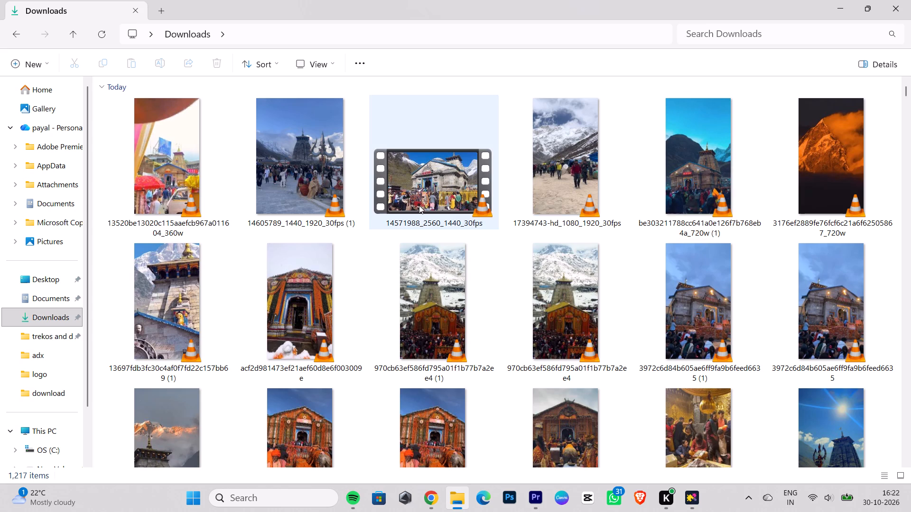
drag(179, 302, 588, 481)
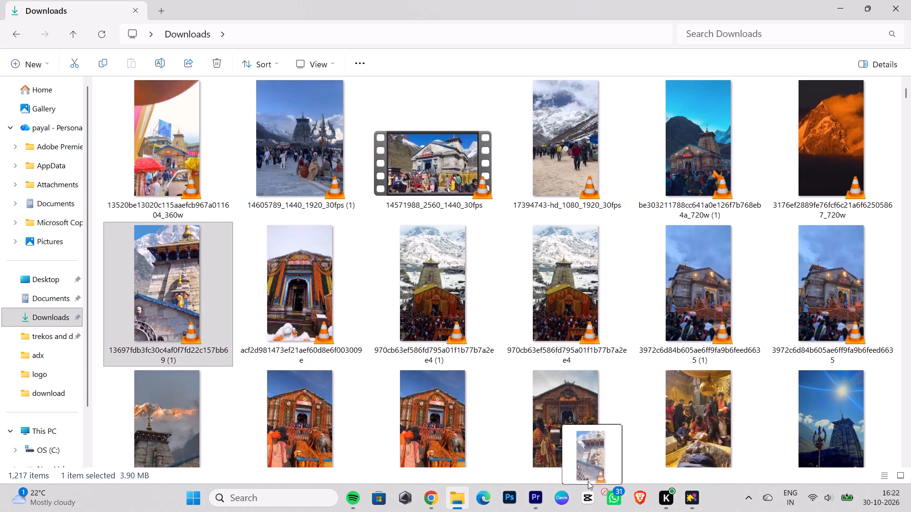
drag(588, 481, 334, 246)
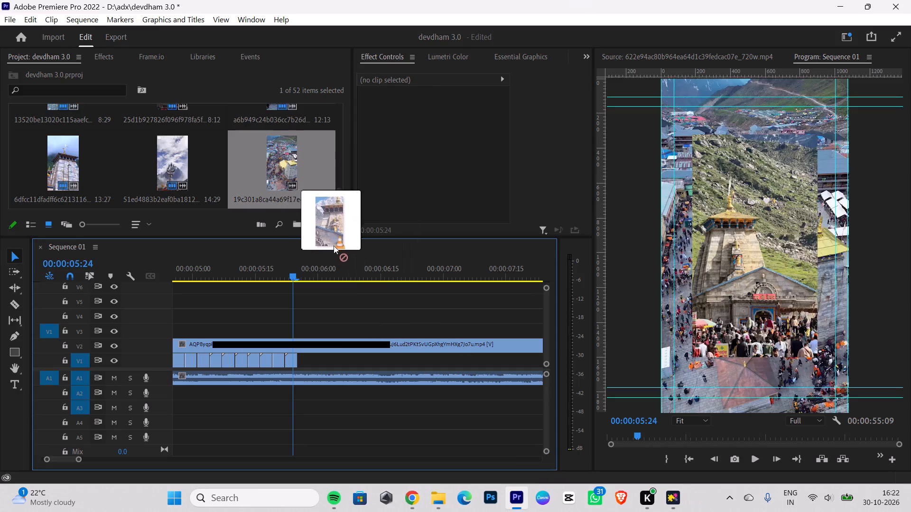
drag(334, 246, 306, 191)
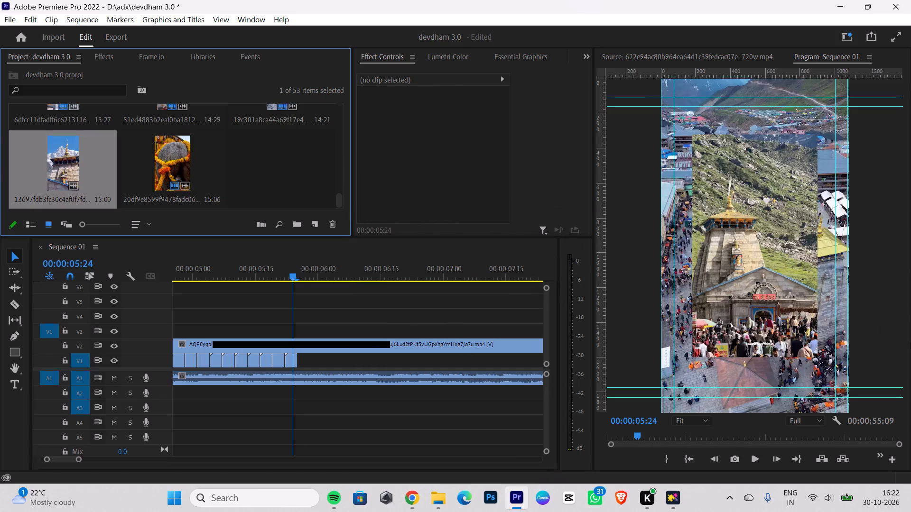
Place the 13697fdb3fc30c4af0f7fd22c157bb69 (1) clip on V1 at 00:00:05:25 without its audio and set it to frame size.
drag(55, 167, 295, 330)
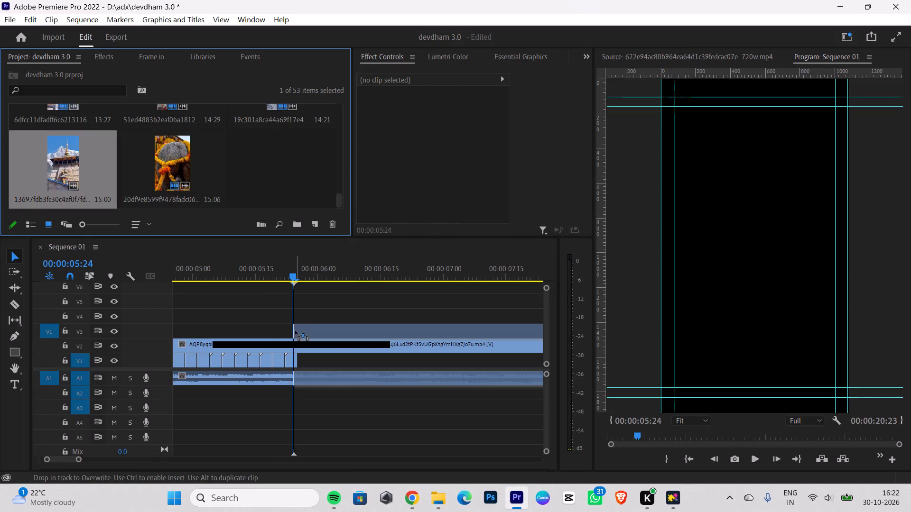
drag(295, 330, 290, 311)
click(314, 390)
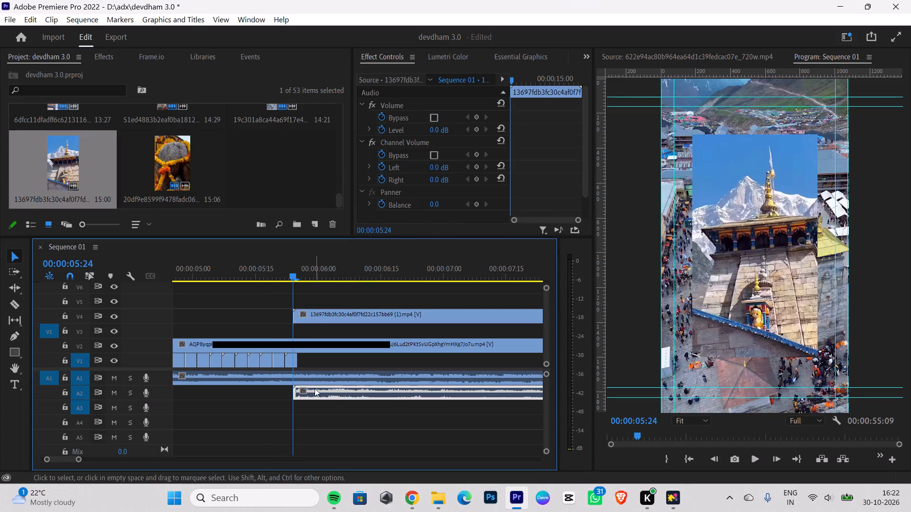
key(BackSpace)
drag(317, 312, 339, 351)
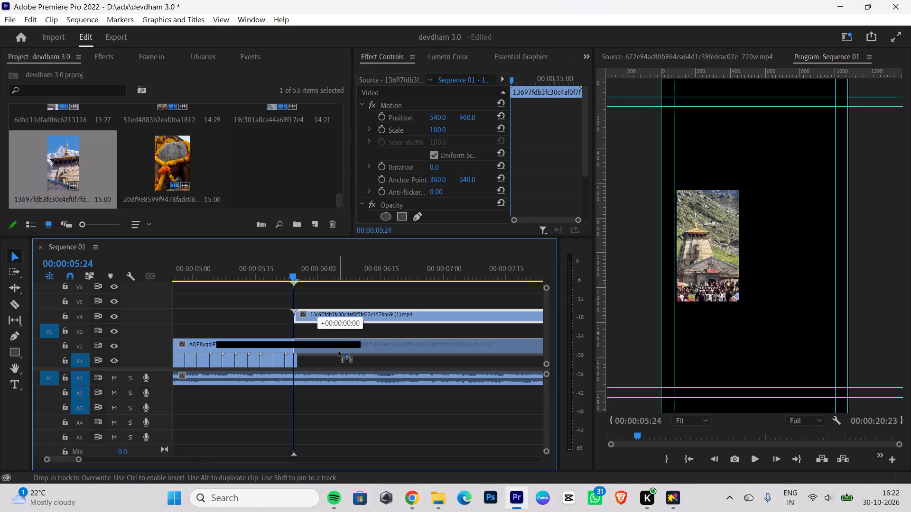
drag(339, 351, 348, 355)
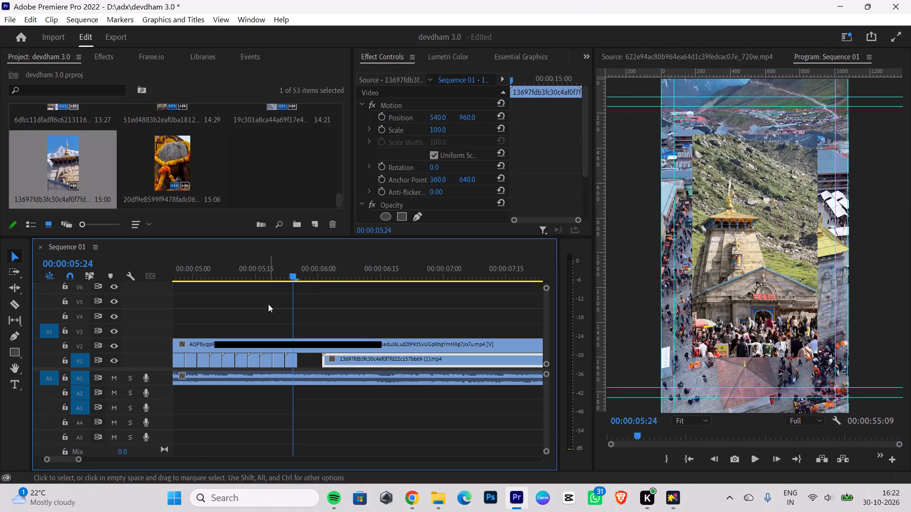
drag(292, 273, 296, 275)
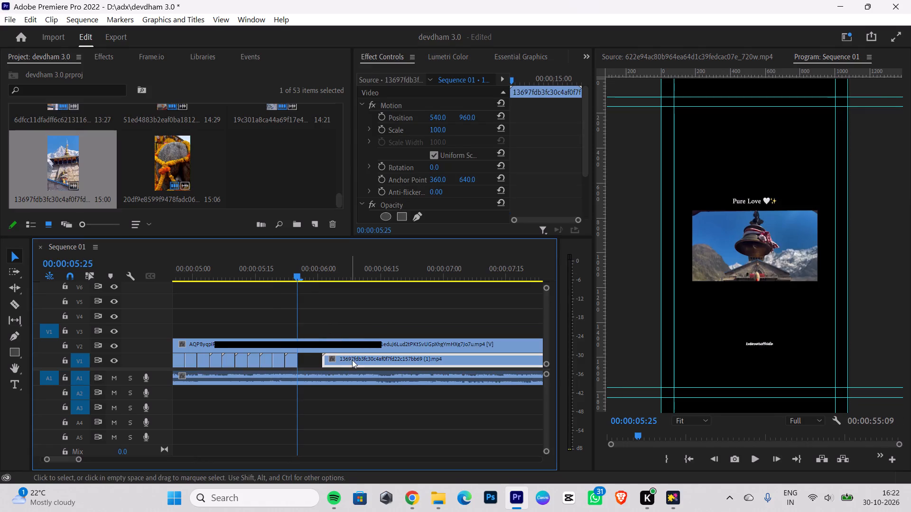
drag(352, 360, 331, 360)
right_click(336, 357)
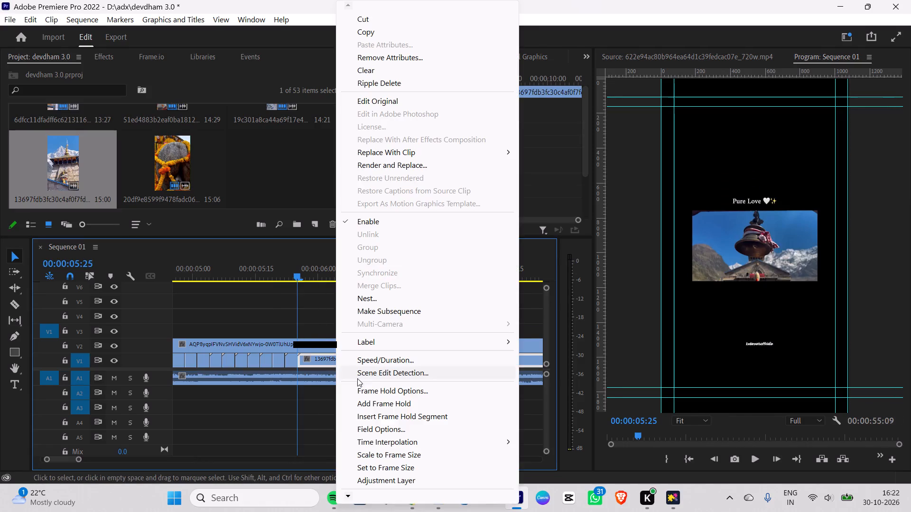
click(378, 464)
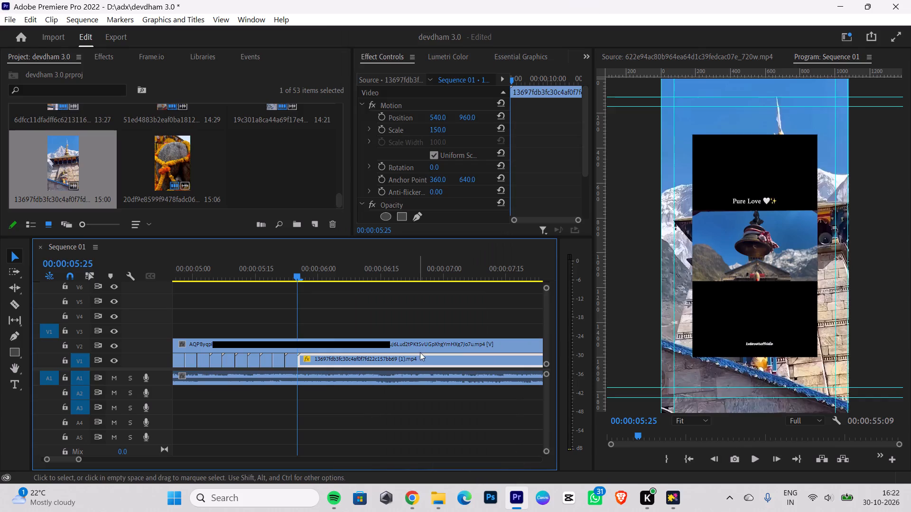
Cut the 13697fdb3fc30c4af0f7fd22c157bb69 (1) clip on V1 at 00:00:08:06, where the reference changes shot, and delete the remainder.
key(Right)
key(Right)
key(Right)
key(Right)
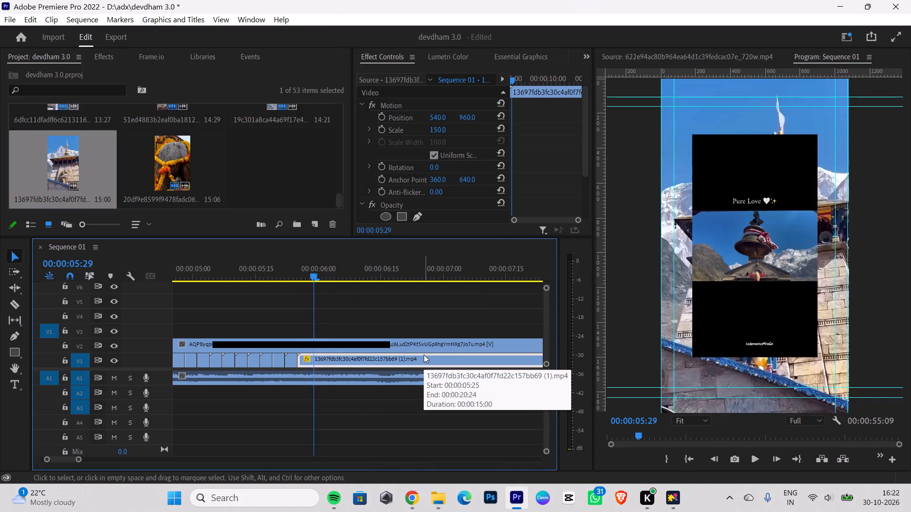
key(Right)
key(Right)
key(Right)
key(Right)
key(Right)
key(Right)
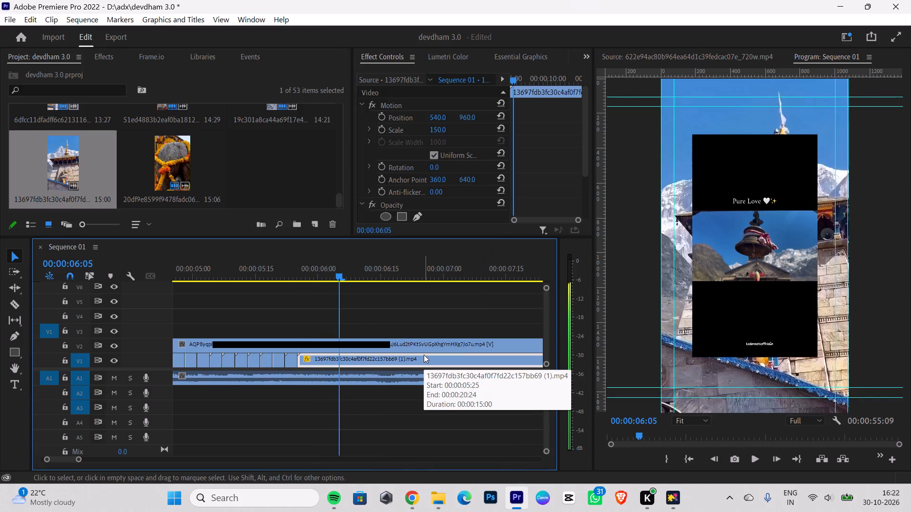
key(Right)
key(Right)
key(Right)
key(Right)
key(Right)
key(Right)
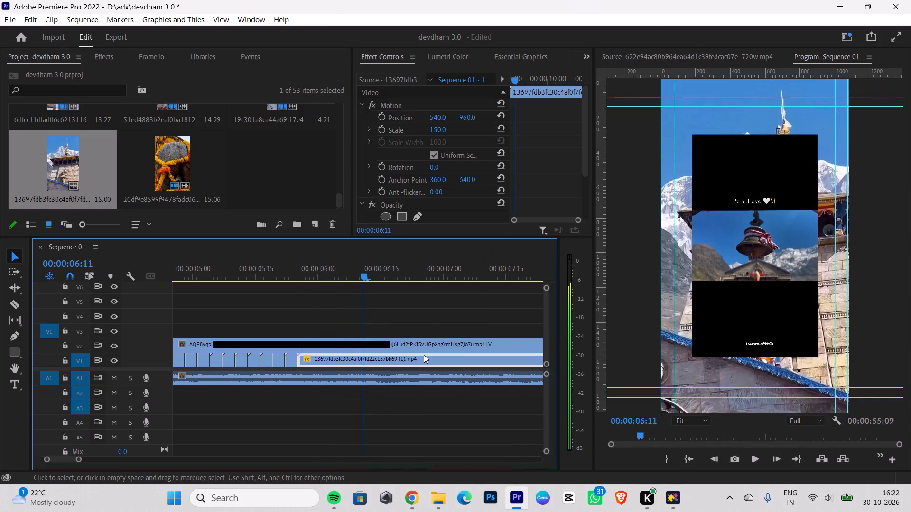
key(Right)
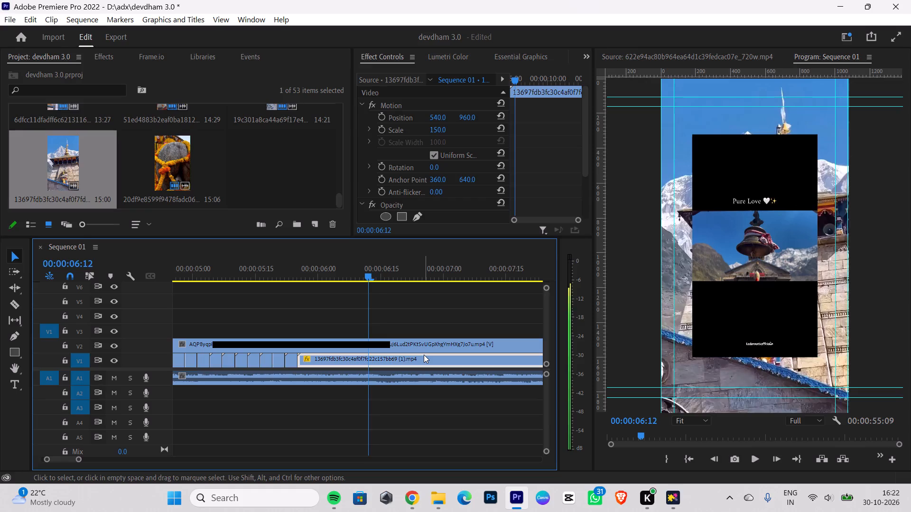
key(Right)
key(Right)
key(Right)
key(Right)
key(Right)
key(Right)
key(Right)
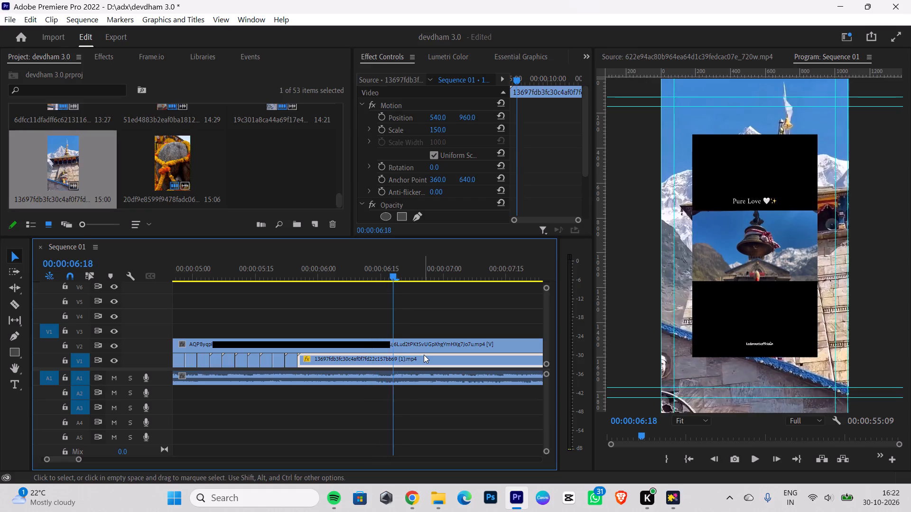
key(Right)
key(Right)
key(Right)
key(Right)
key(Right)
key(Right)
key(Right)
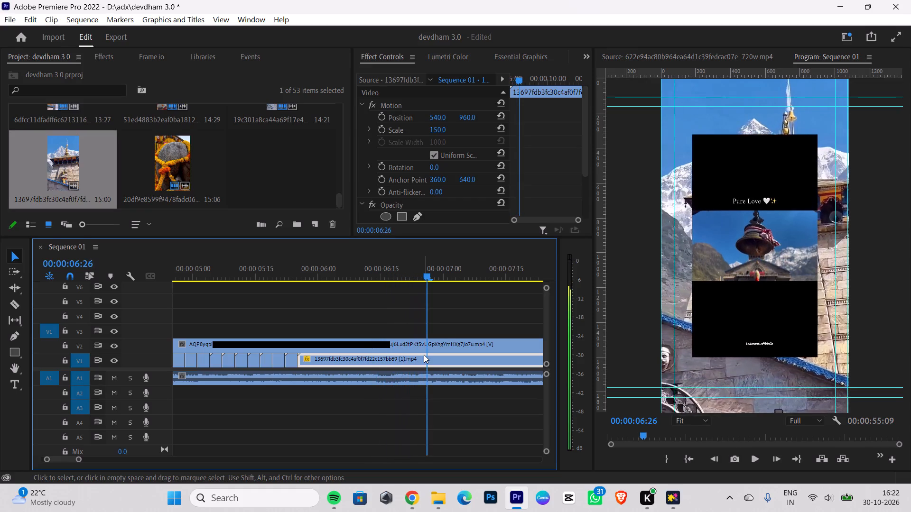
key(Right)
key(Right)
key(Right)
key(Right)
key(Right)
key(Right)
key(Right)
key(Right)
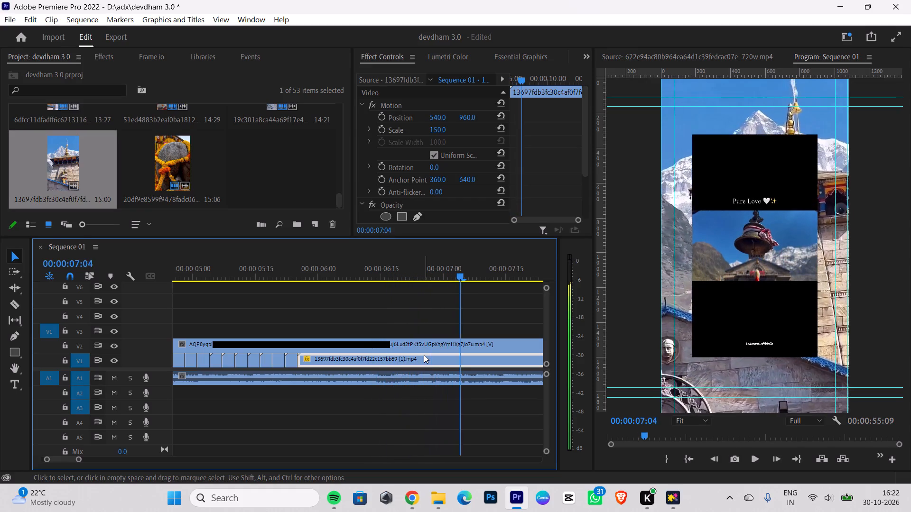
key(Right)
key(Right)
key(Right)
key(Right)
key(Right)
key(Right)
key(Right)
key(Right)
key(Right)
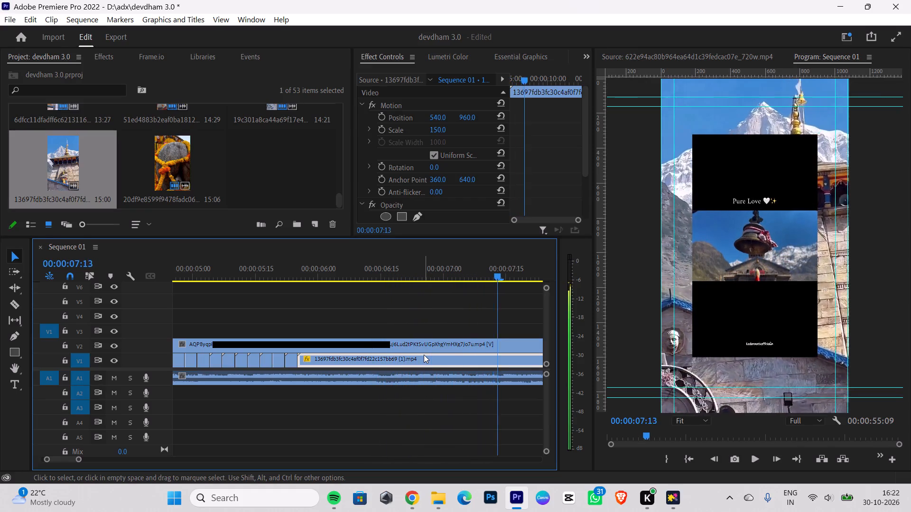
key(Right)
key(Right)
key(Right)
key(Right)
key(Right)
key(Right)
key(Right)
key(Right)
key(Right)
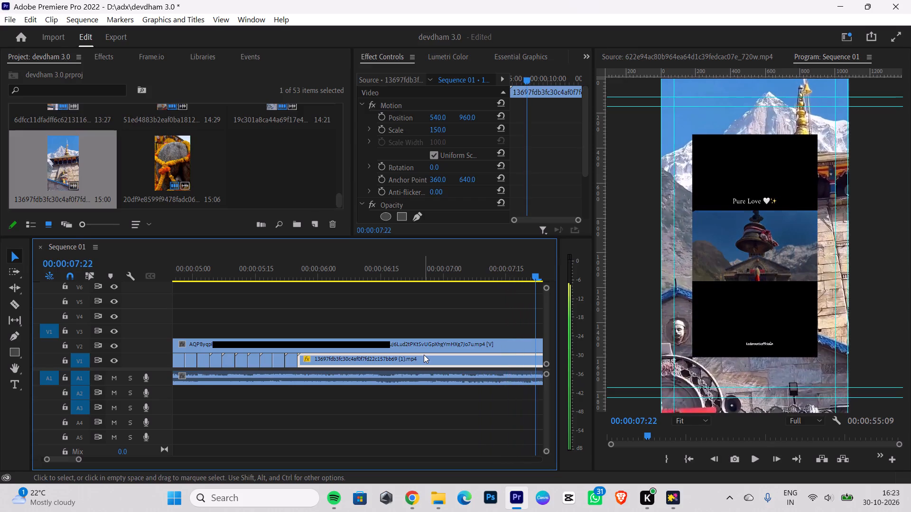
key(Right)
key(Right)
key(Right)
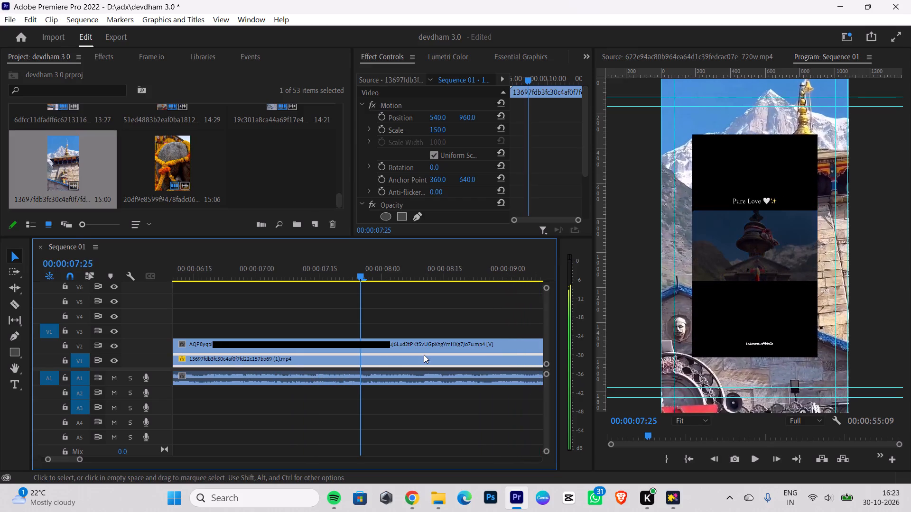
key(Right)
key(Right)
key(Right)
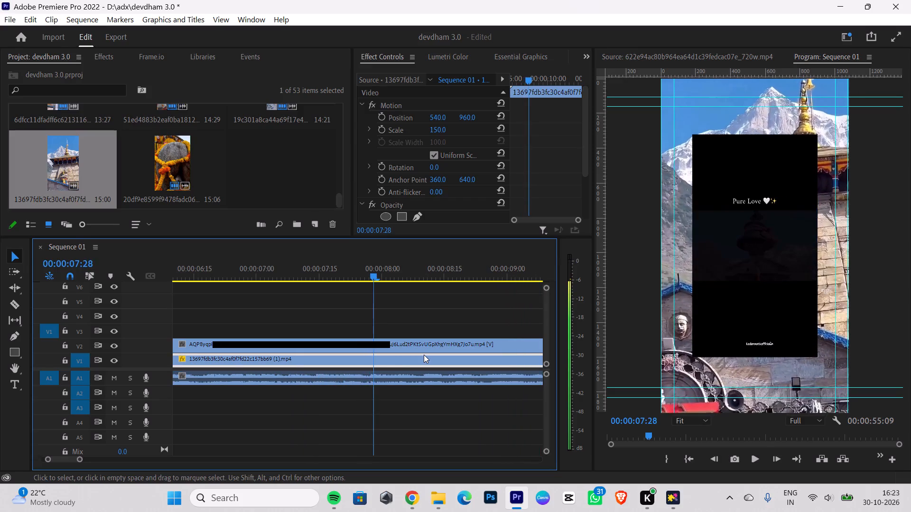
key(Right)
key(Right)
key(Right)
key(Right)
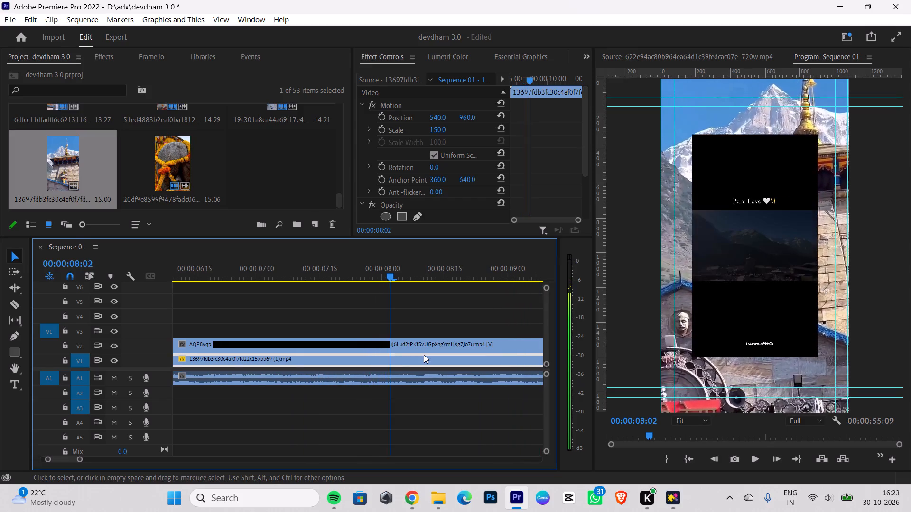
key(Right)
key(Left)
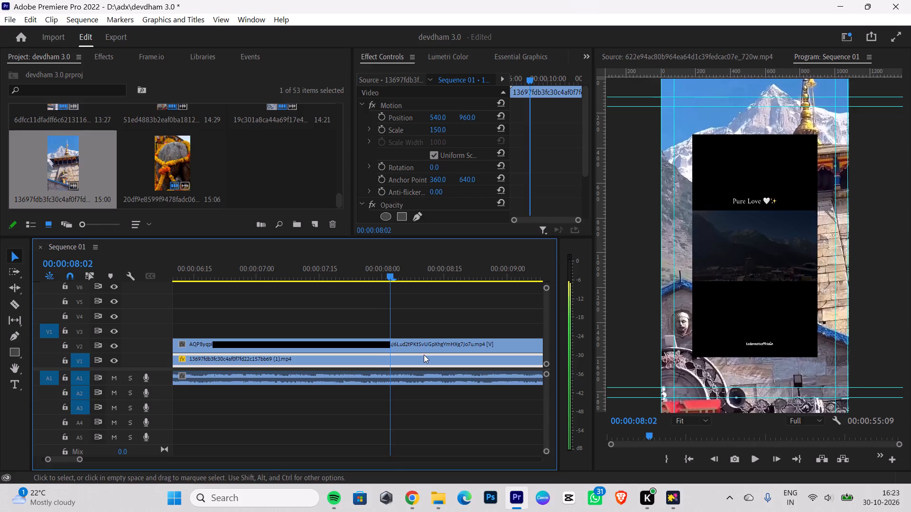
key(Left)
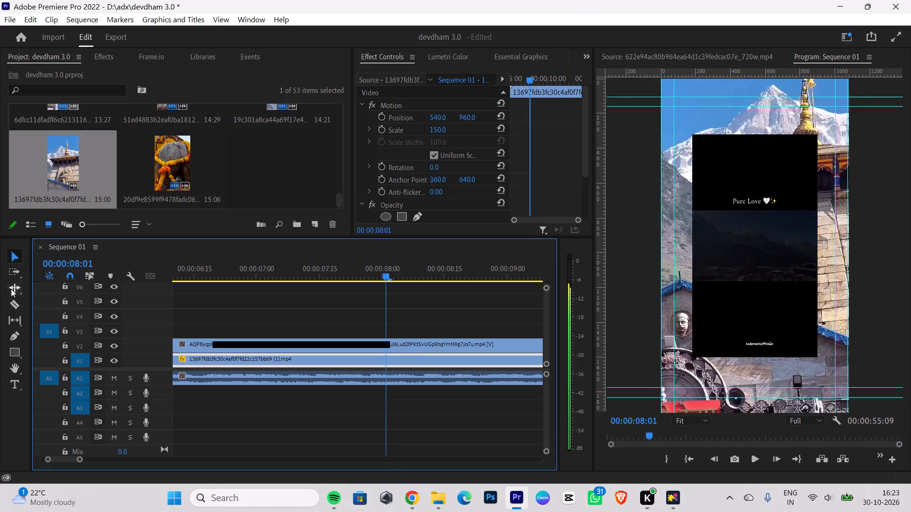
key(Right)
key(Right)
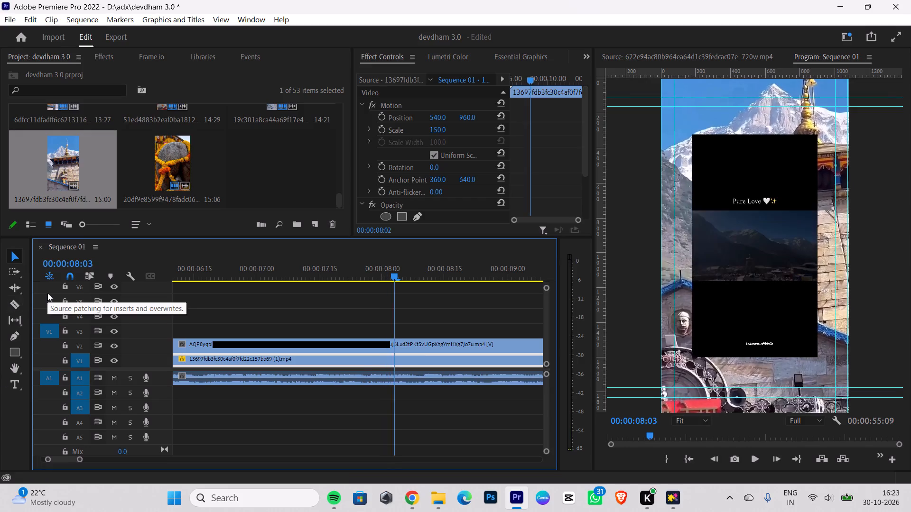
key(Right)
key(Right)
key(Right)
key(Right)
key(Right)
key(Right)
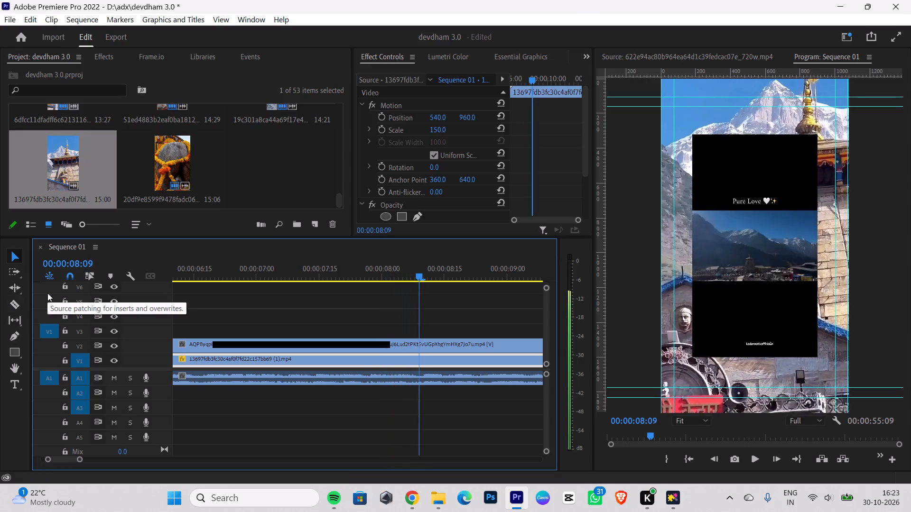
key(Right)
key(Right)
key(Left)
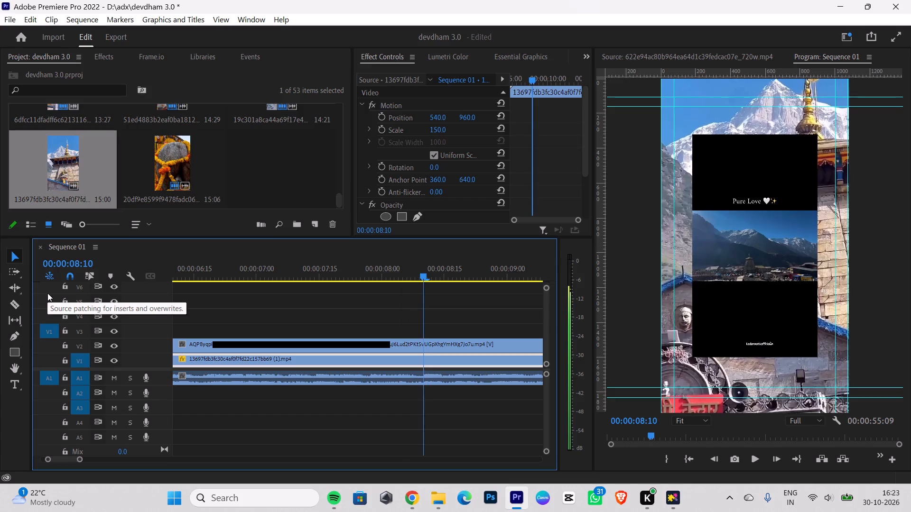
key(Left)
key(Left)
key(Left)
key(Left)
key(Left)
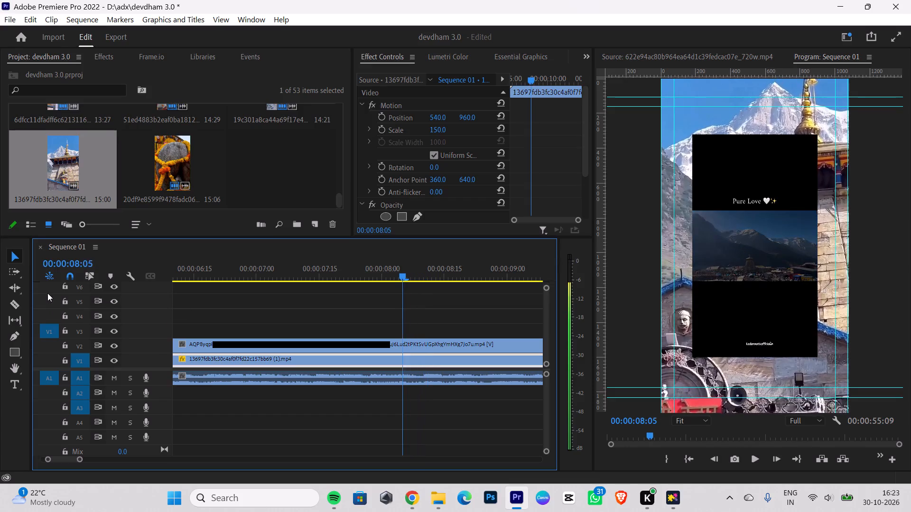
key(Left)
key(Right)
key(Right)
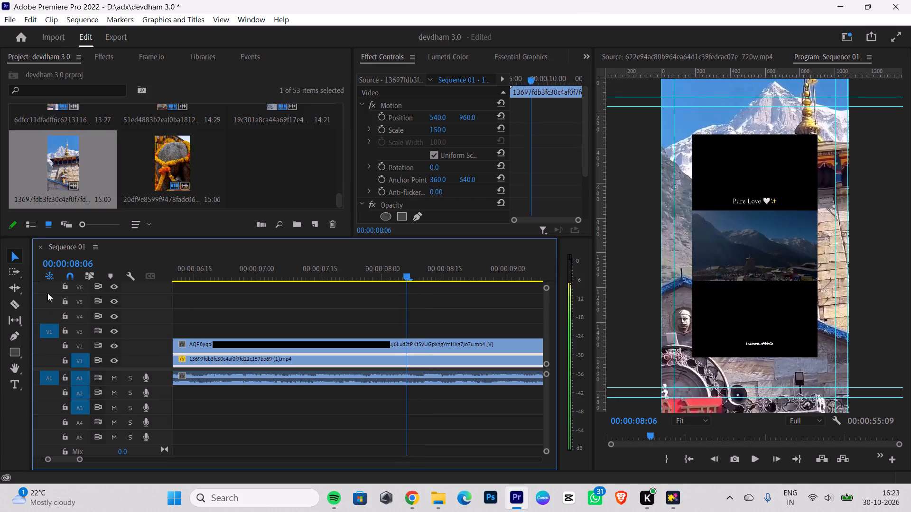
click(13, 308)
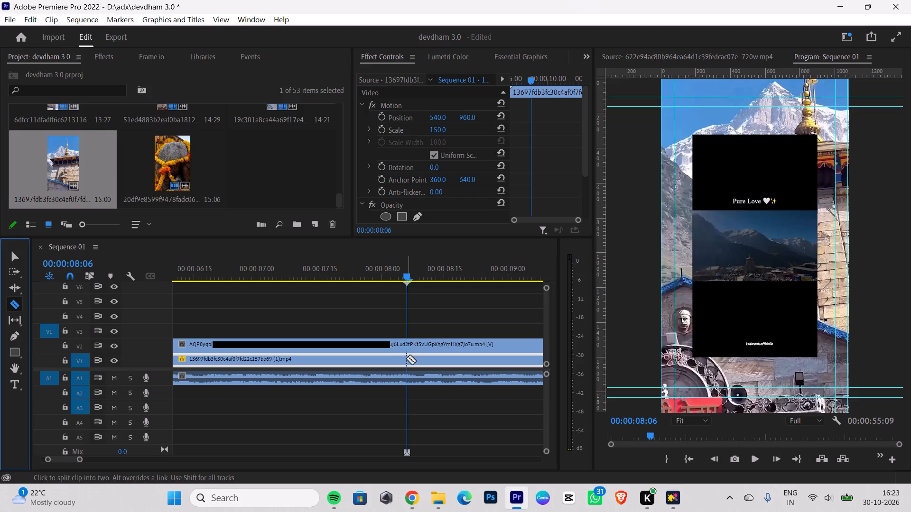
click(408, 358)
click(20, 254)
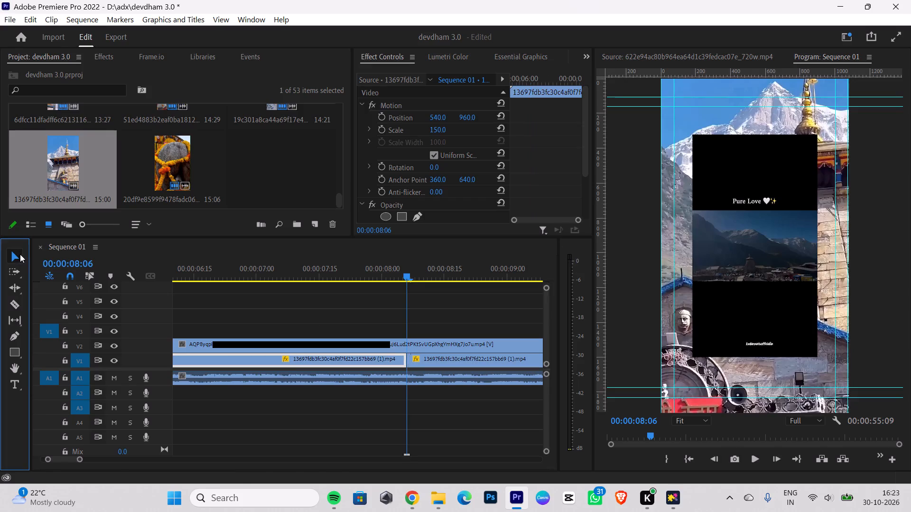
click(437, 354)
key(BackSpace)
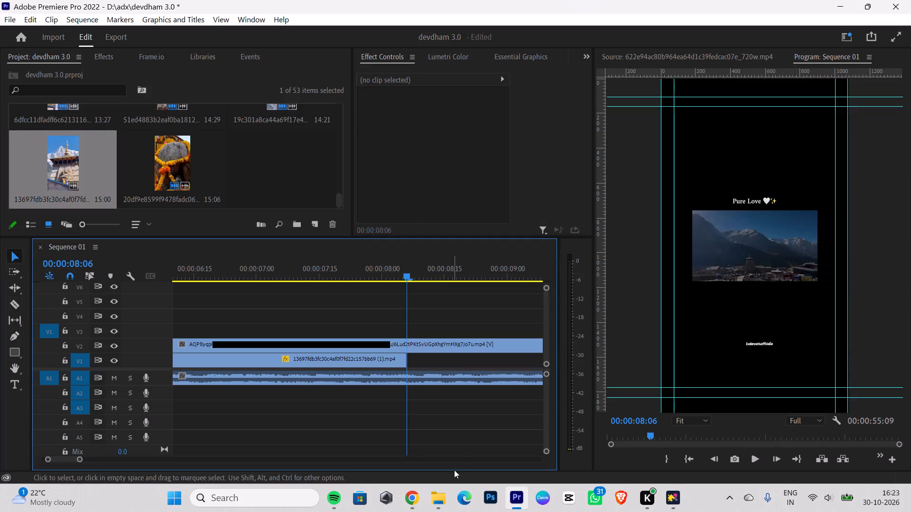
Import the garlanded temple video 522237dcb45fddcae1886c78cbbaabca (1) from Downloads in File Explorer into the Premiere Pro project.
click(430, 507)
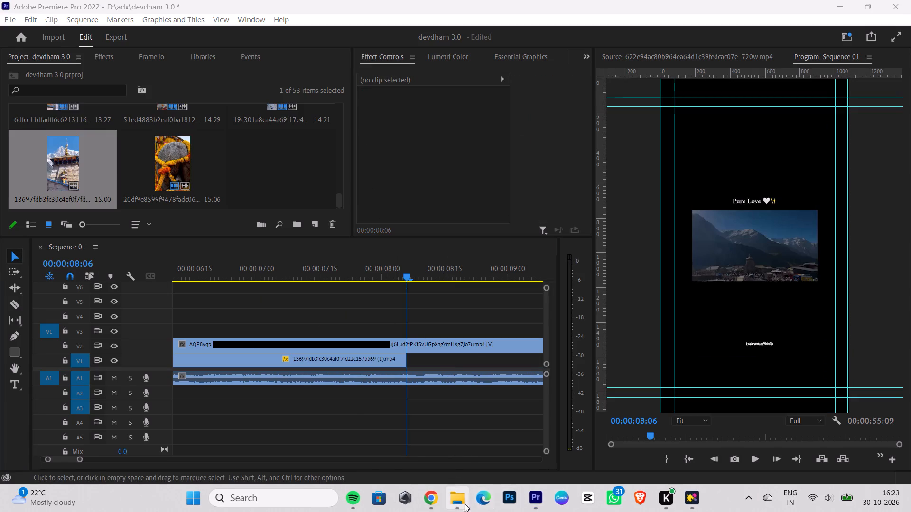
click(465, 503)
scroll(608, 138, up, 1)
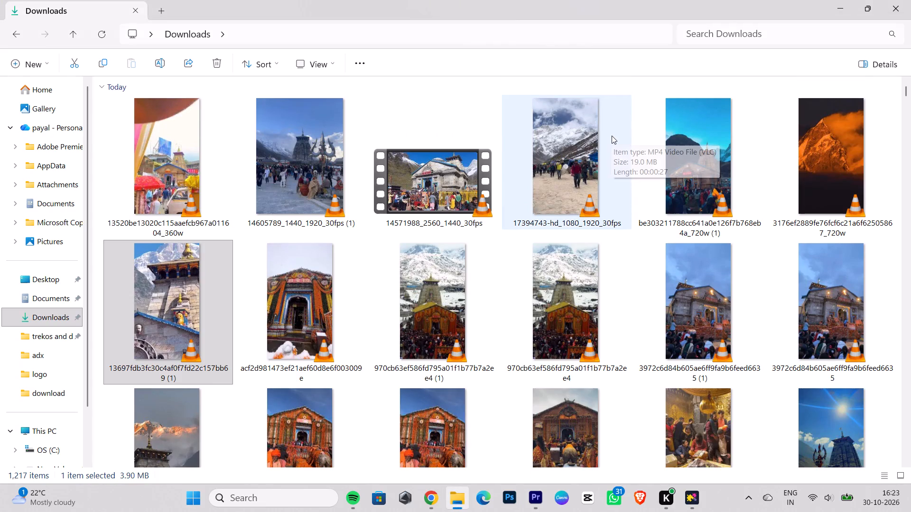
scroll(612, 136, down, 2)
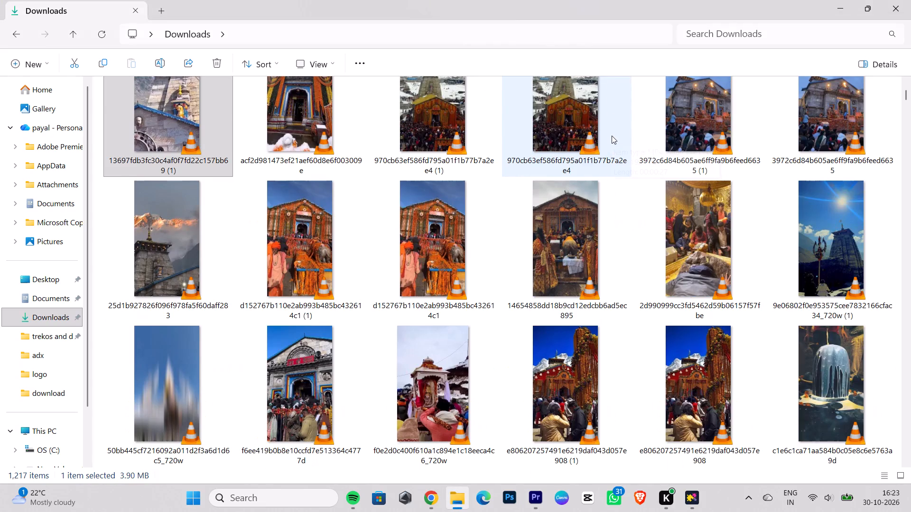
scroll(612, 136, down, 2)
drag(428, 377, 452, 426)
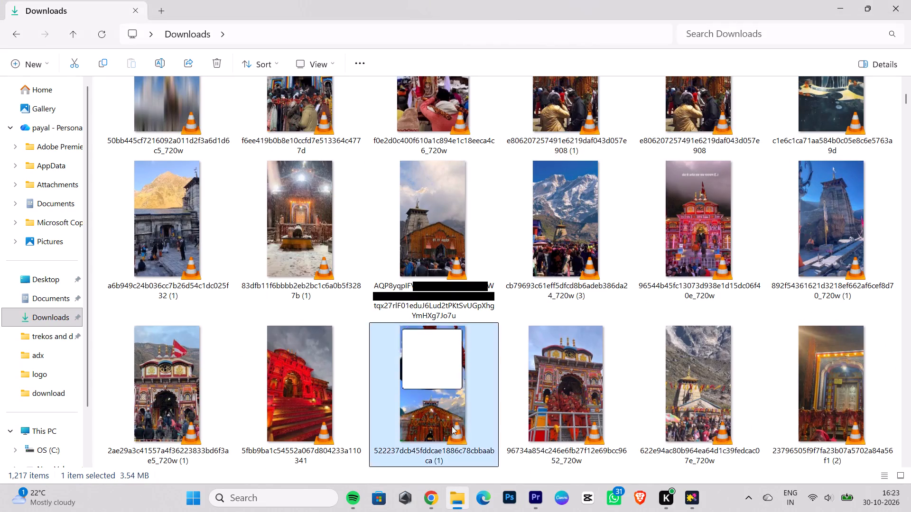
drag(452, 426, 260, 171)
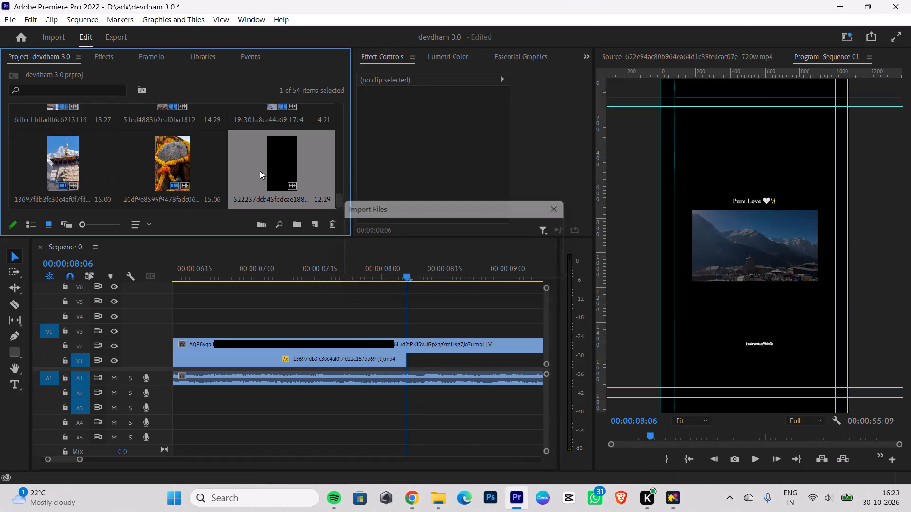
Place the 522237dcb45fddcae1886c78cbbaabca (1) clip on V1 at 00:00:08:06 without its audio and scale it to frame size.
drag(276, 157, 414, 315)
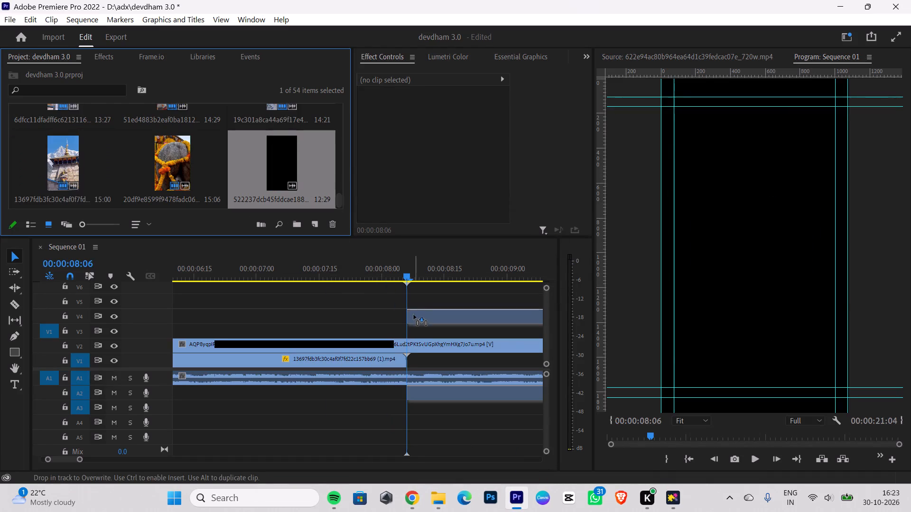
drag(414, 315, 414, 312)
click(463, 393)
key(BackSpace)
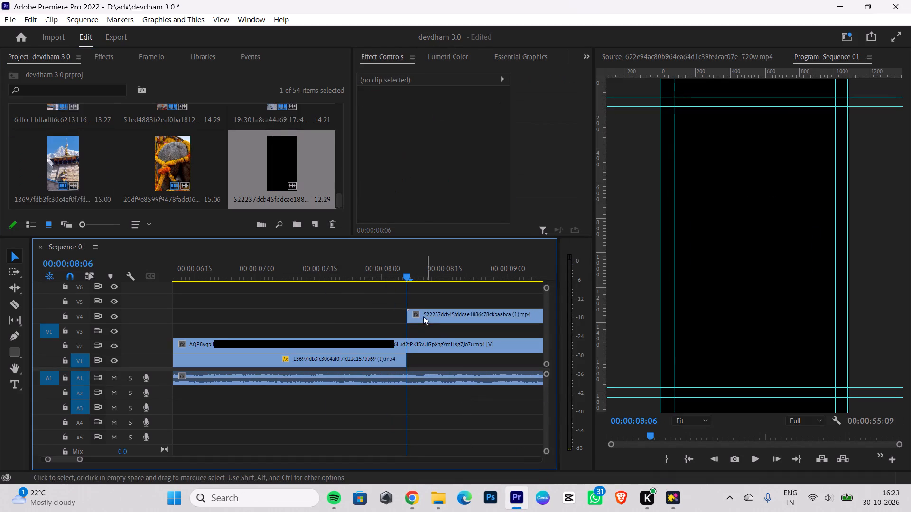
drag(419, 310, 418, 356)
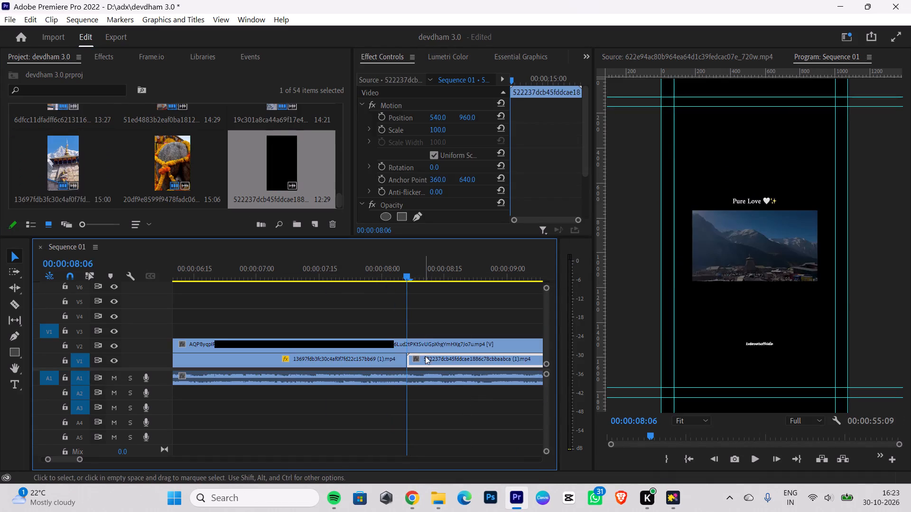
right_click(428, 356)
click(471, 455)
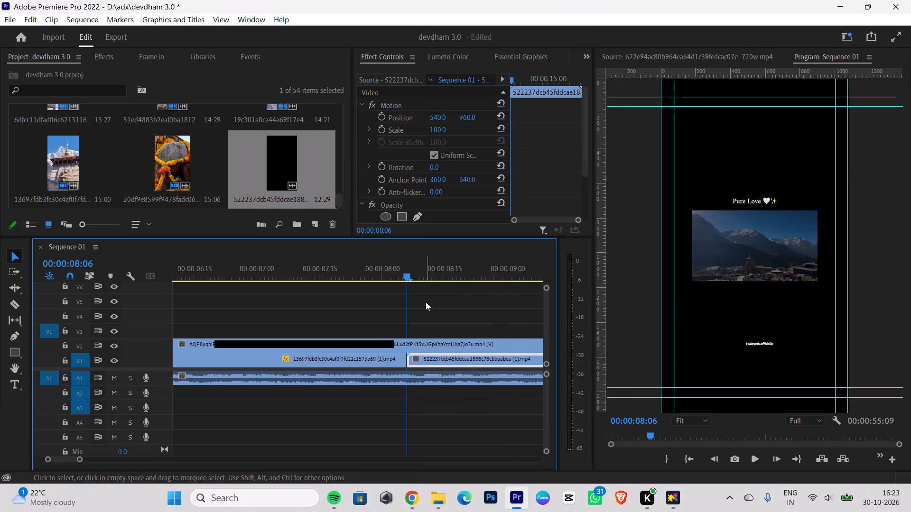
Examine the frames around the V1 cut at 00:00:08:06 against the V2 reference's shot change.
drag(406, 275, 396, 277)
key(Right)
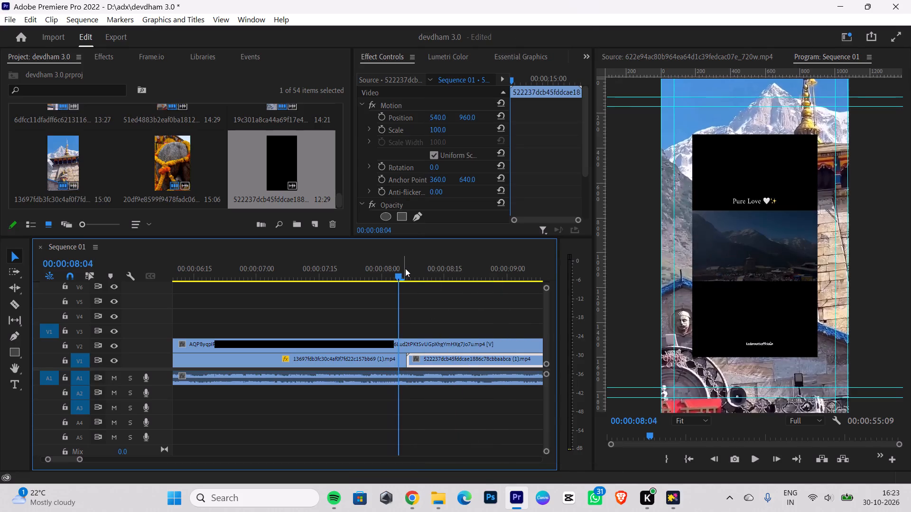
key(Right)
key(Right)
key(Right)
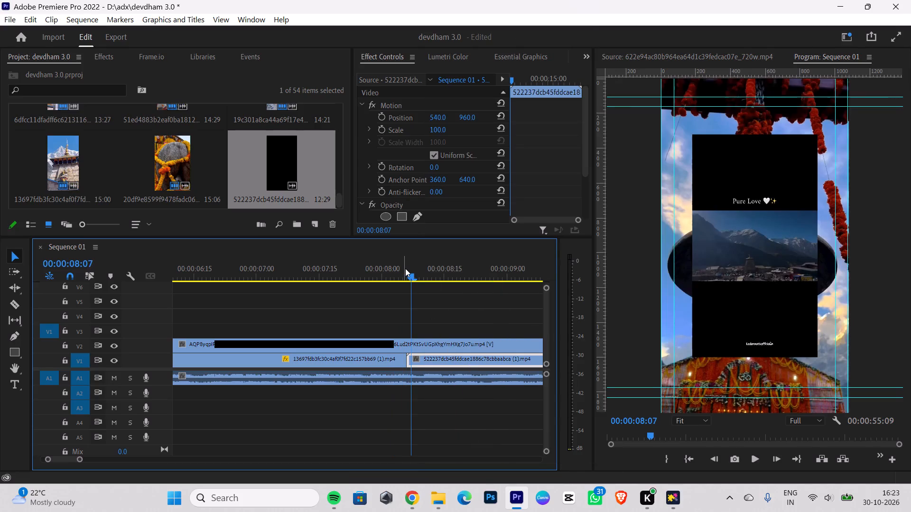
key(Left)
key(Right)
key(Left)
key(Left)
key(Left)
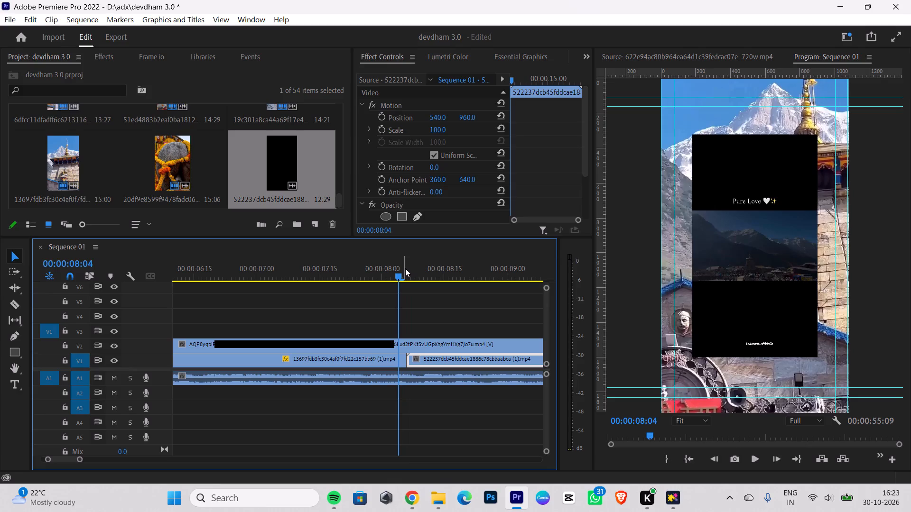
Cut the 522237dcb45fddcae1886c78cbbaabca (1) clip on V1 at 00:00:09:19, where the reference changes shot, and delete the remainder.
key(Right)
key(Right)
key(Right)
key(Right)
key(Right)
key(Right)
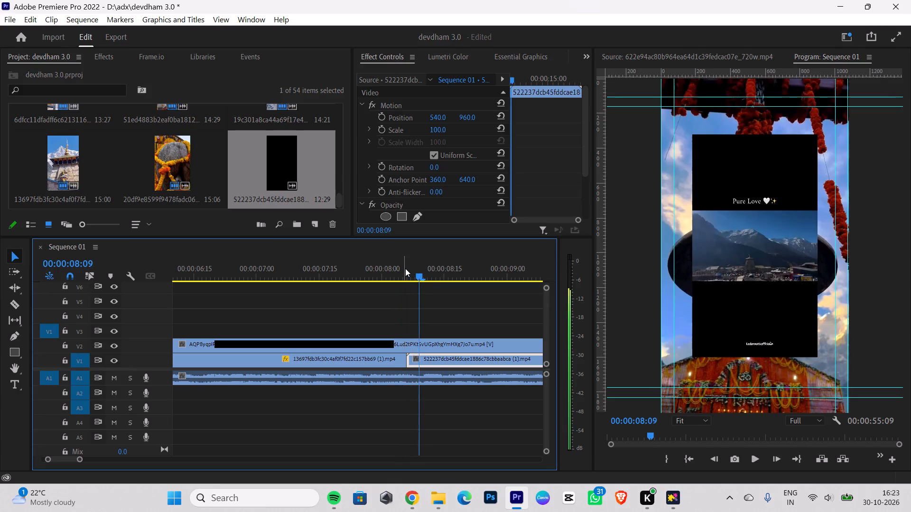
key(Right)
key(Right)
key(Right)
key(Right)
key(Right)
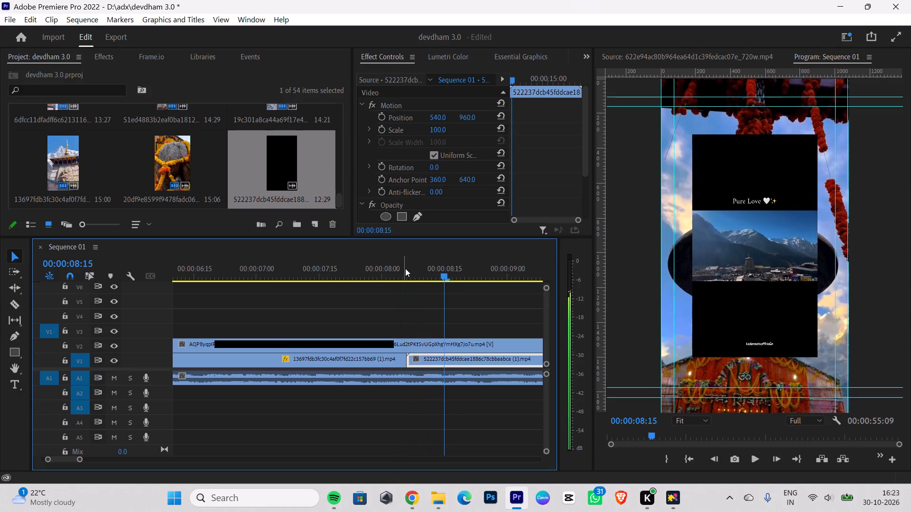
key(Right)
key(Right)
key(Left)
key(Left)
key(Left)
key(Left)
key(Right)
key(Right)
key(Right)
key(Right)
key(Right)
key(Right)
key(Right)
key(Right)
key(Right)
key(Right)
key(Right)
key(Right)
key(Right)
key(Right)
key(Right)
key(Right)
key(Right)
key(Right)
key(Right)
key(Right)
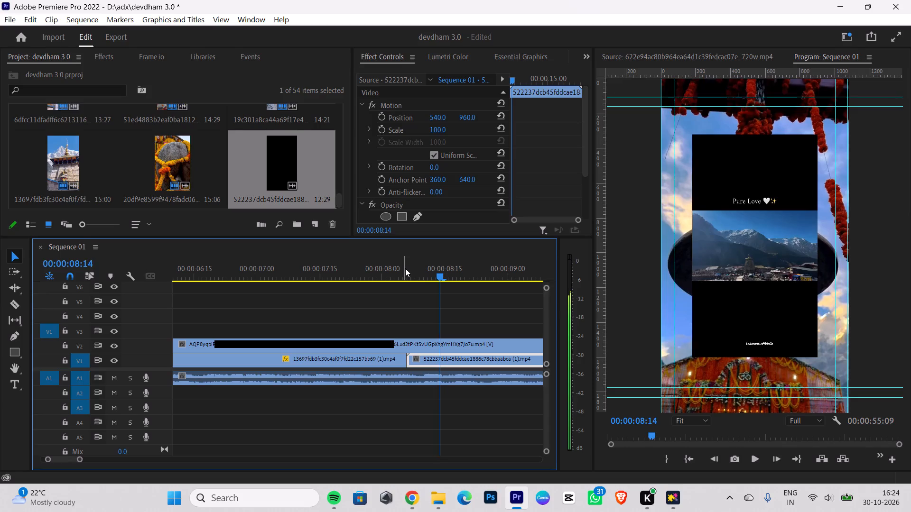
key(Right)
key(Right)
key(Right)
key(Right)
key(Right)
key(Right)
key(Right)
key(Right)
key(Right)
key(Right)
key(Right)
key(Right)
key(Right)
key(Right)
key(Right)
key(Right)
key(Right)
key(Right)
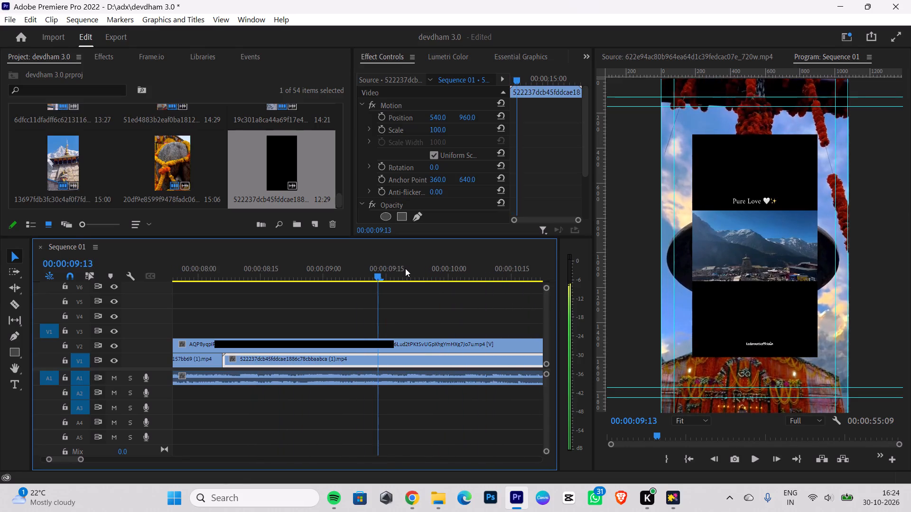
key(Left)
key(Left)
key(Left)
key(Left)
key(Left)
key(Left)
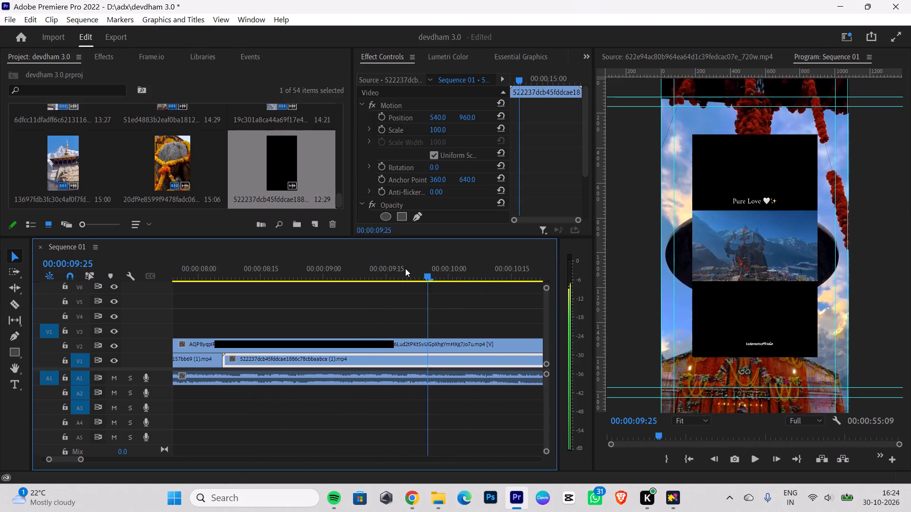
key(Left)
key(Left)
key(Left)
key(Left)
key(Left)
key(Left)
key(Left)
key(Left)
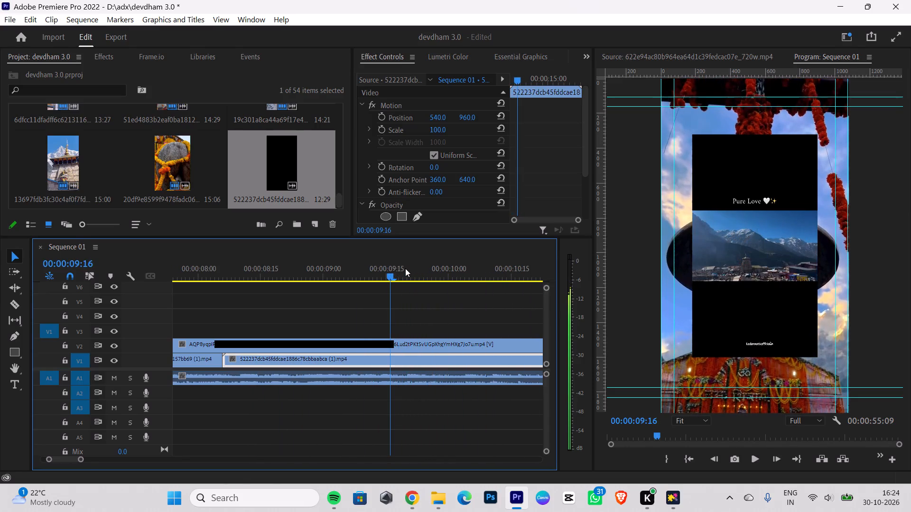
key(Right)
key(Right)
key(Right)
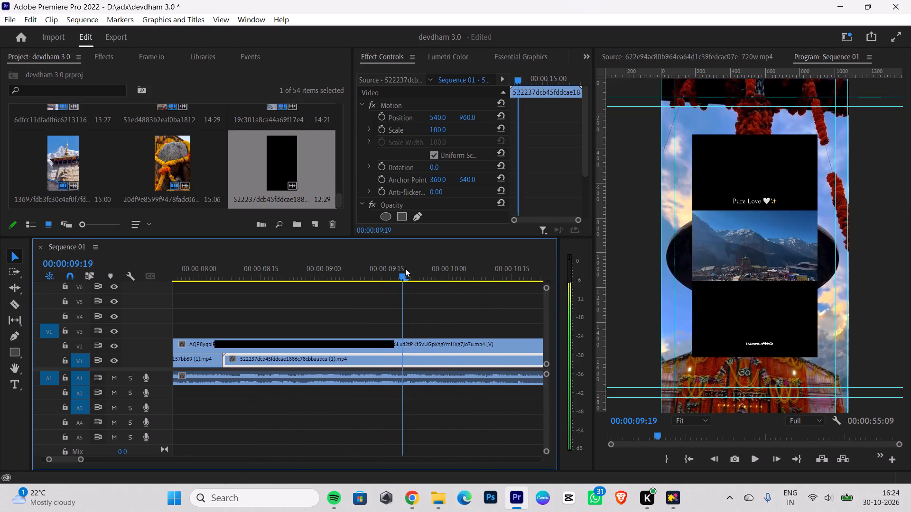
click(12, 300)
click(404, 354)
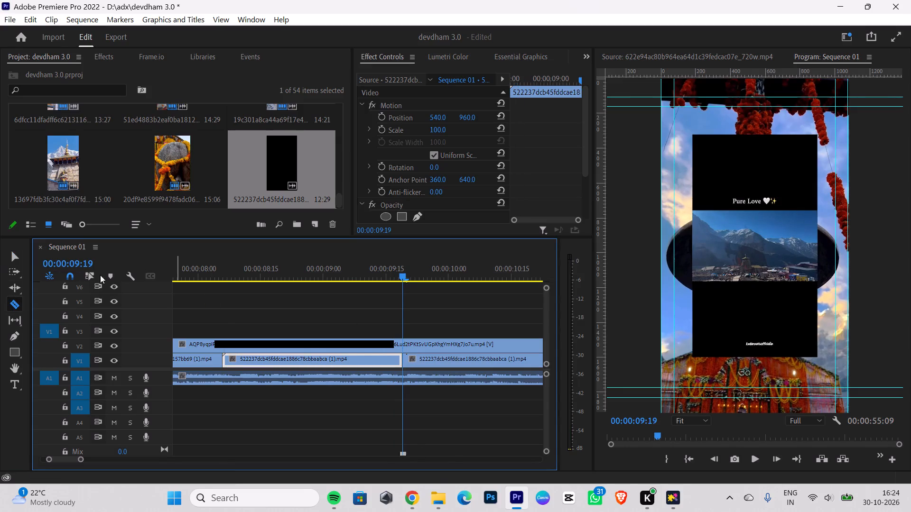
click(16, 255)
click(495, 363)
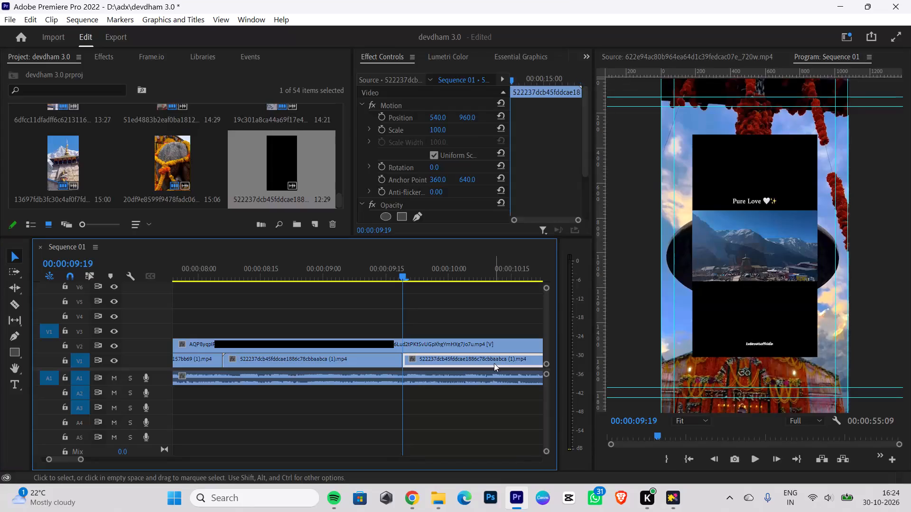
key(BackSpace)
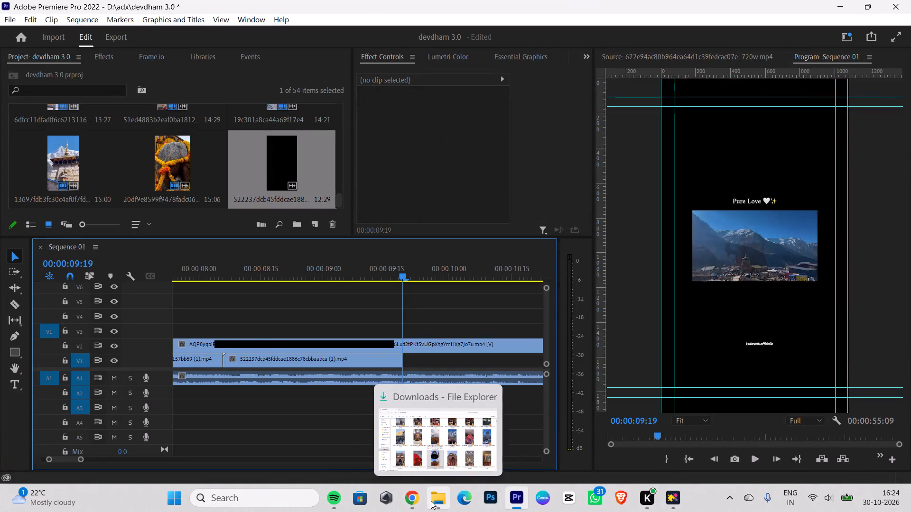
Import the sunlit temple video 9e06802f0e953575cee7832166cfac34_720w (1) from Downloads in File Explorer into the Premiere Pro project.
click(431, 501)
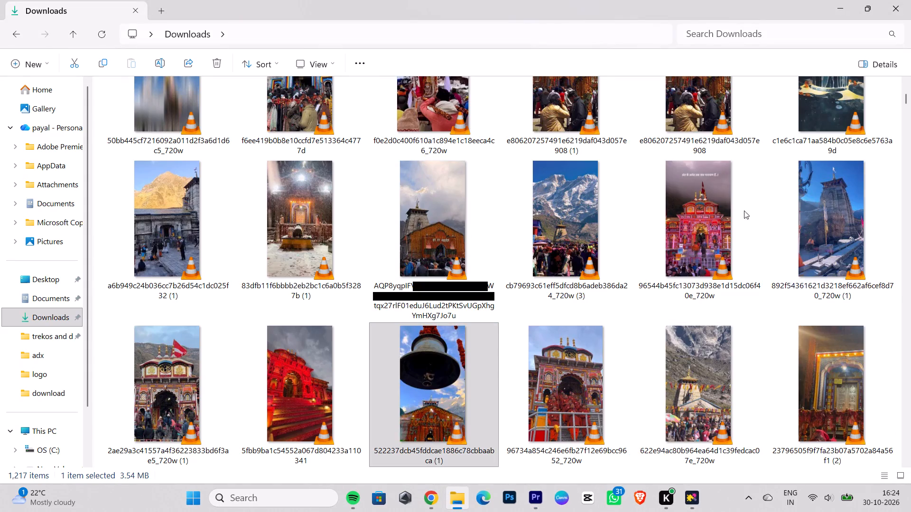
scroll(716, 249, down, 1)
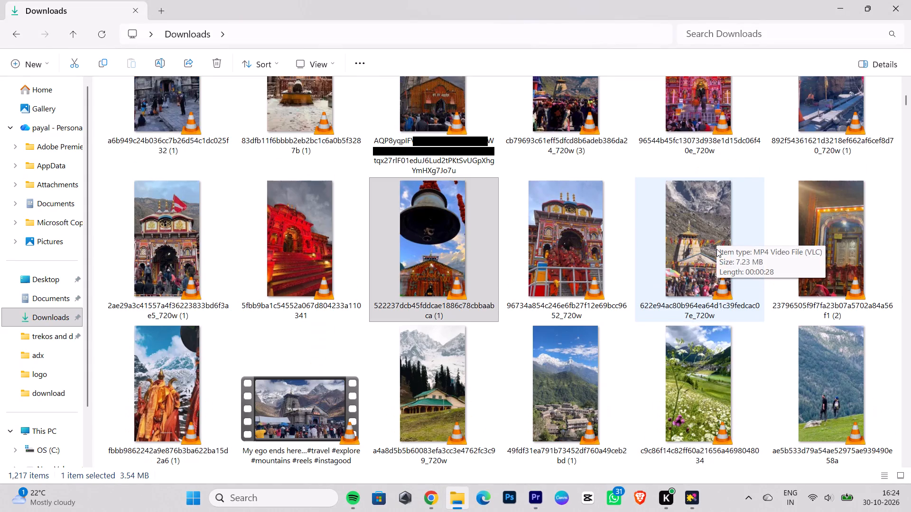
scroll(716, 249, up, 7)
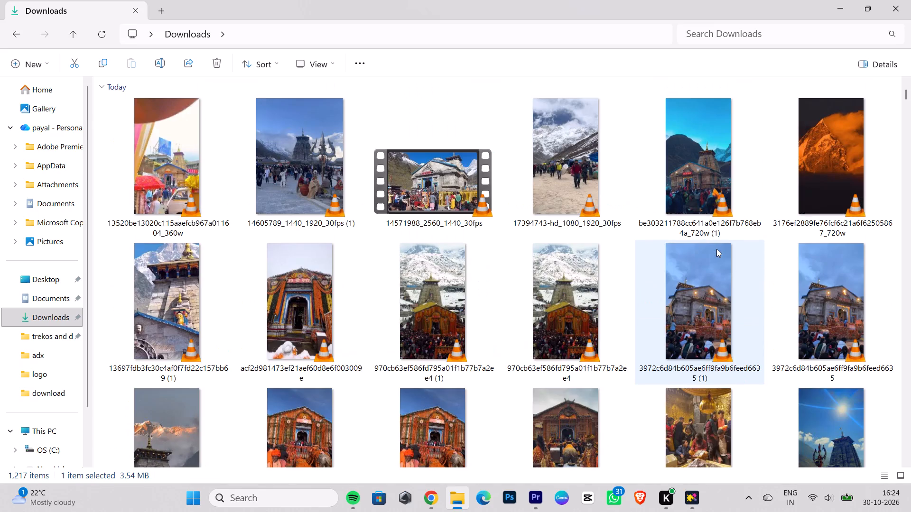
scroll(679, 264, down, 1)
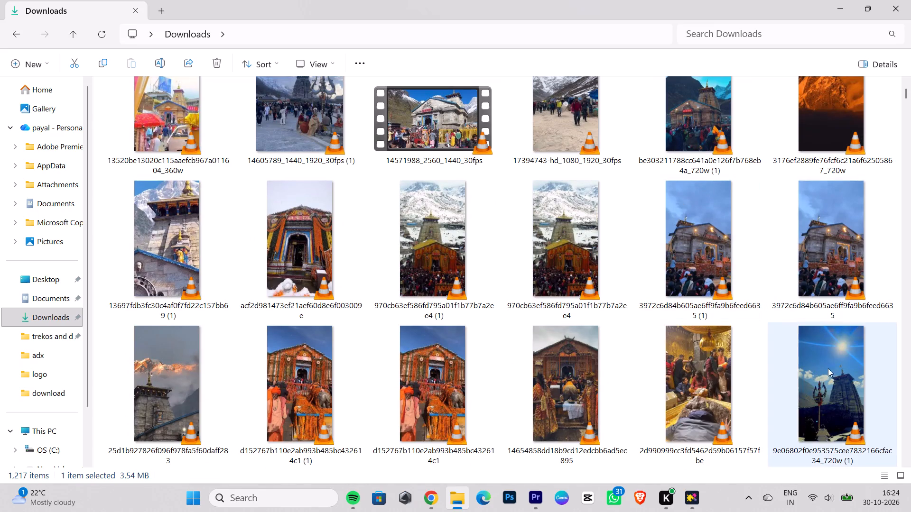
drag(840, 379, 261, 161)
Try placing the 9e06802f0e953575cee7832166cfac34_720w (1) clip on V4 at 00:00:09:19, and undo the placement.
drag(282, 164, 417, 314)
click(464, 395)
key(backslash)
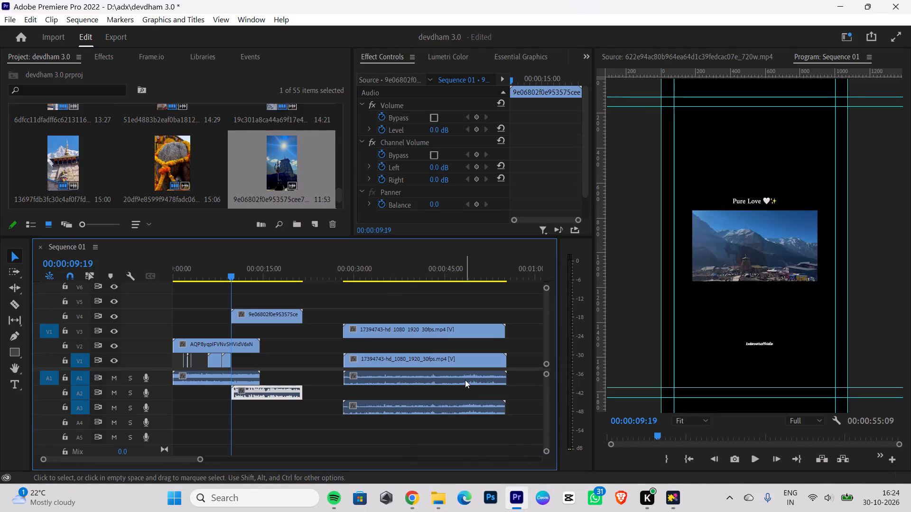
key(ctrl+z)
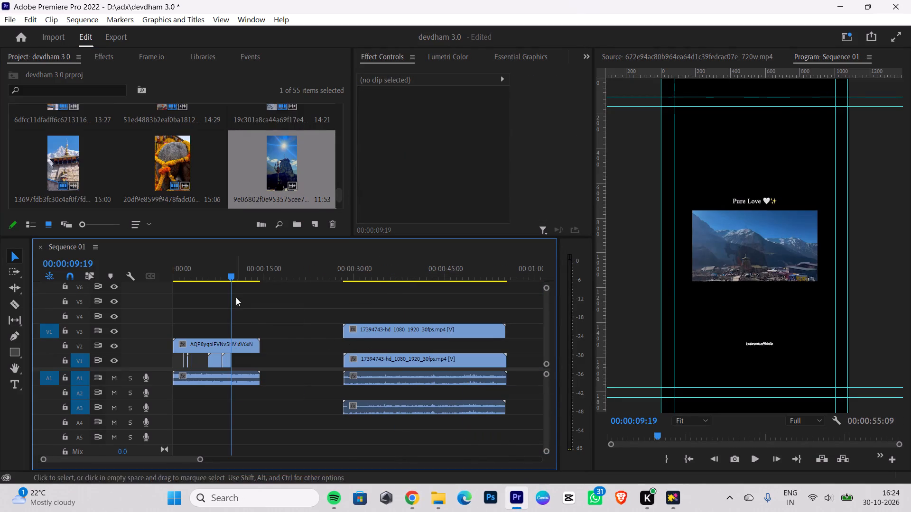
Place the 9e06802f0e953575cee7832166cfac34_720w (1) clip on V1 at 00:00:09:19 without its audio and scale it to frame size.
drag(225, 268, 155, 281)
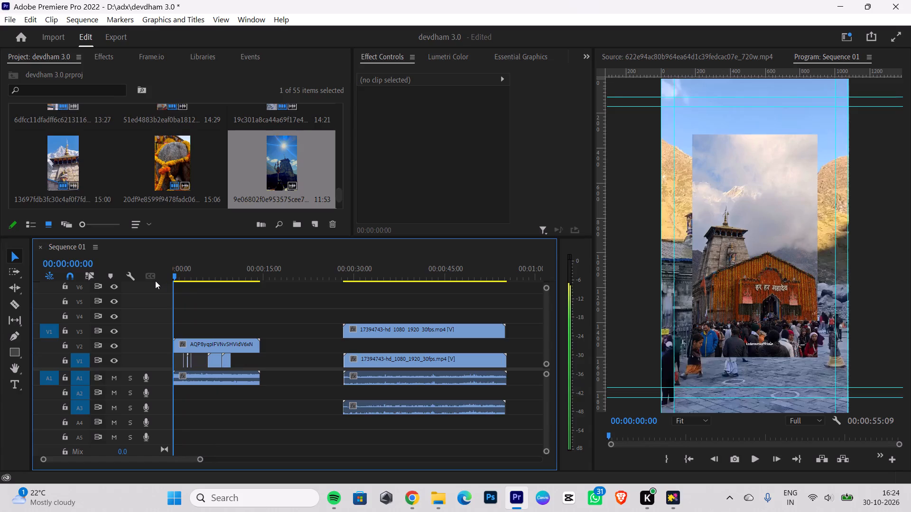
drag(155, 281, 109, 282)
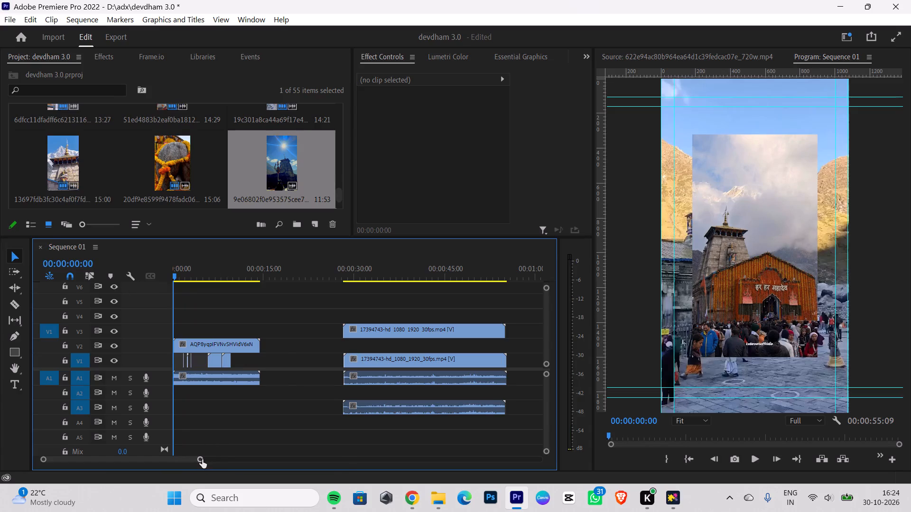
drag(202, 459, 222, 449)
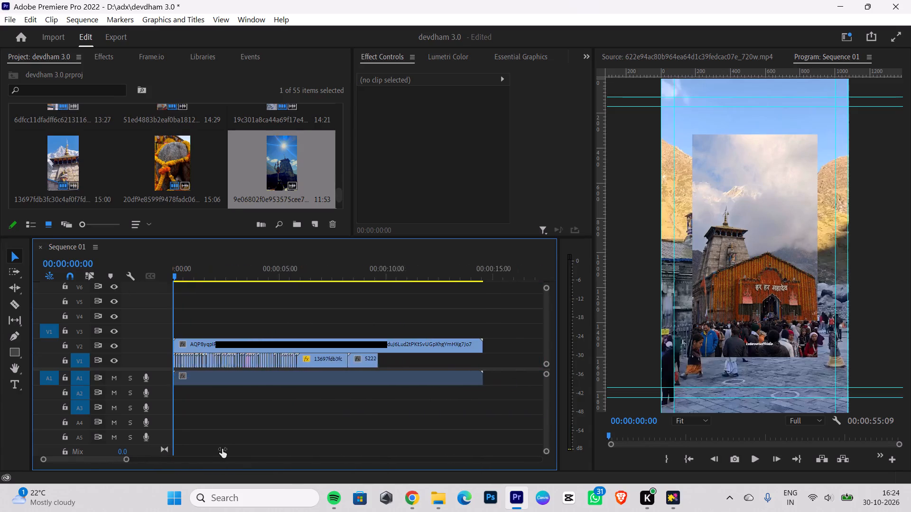
drag(222, 449, 225, 447)
drag(173, 276, 276, 278)
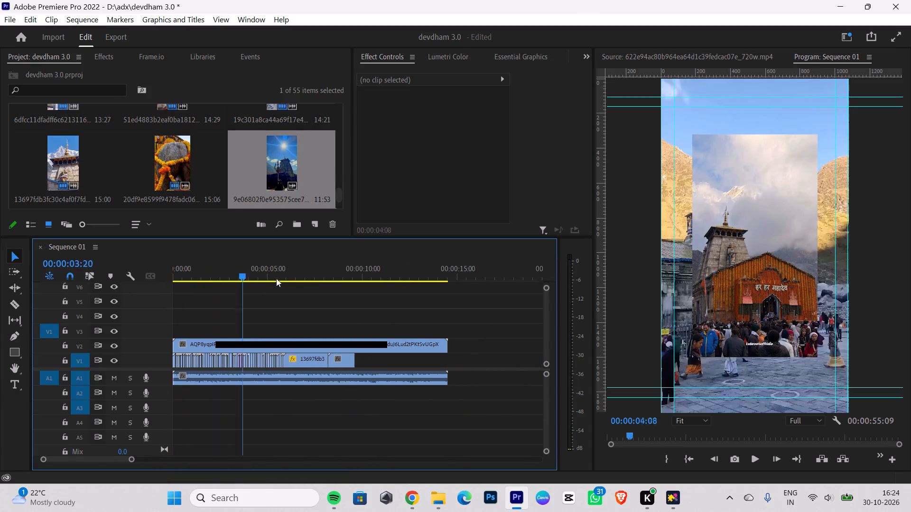
drag(276, 278, 353, 283)
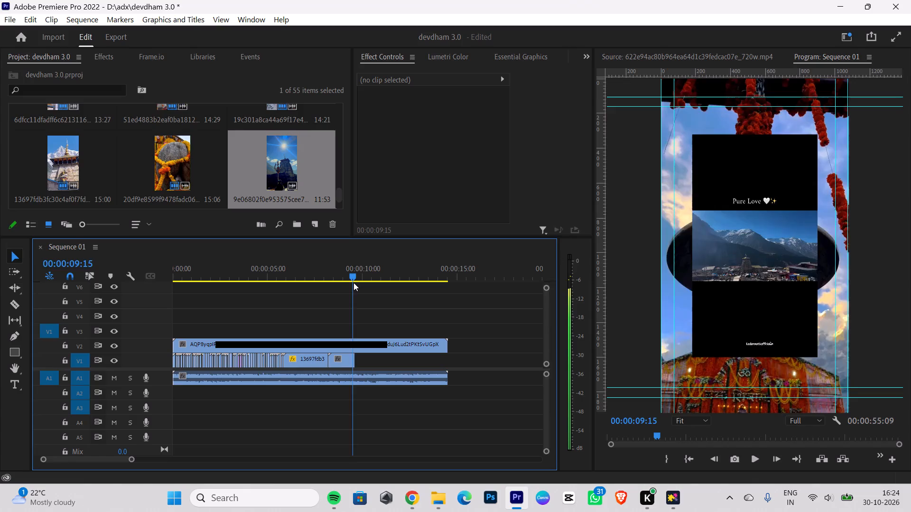
drag(353, 283, 356, 283)
drag(290, 163, 297, 195)
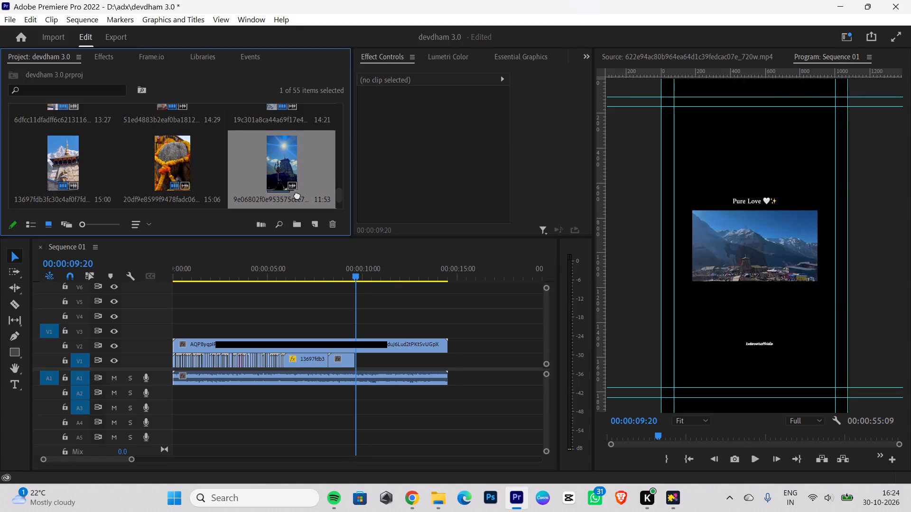
drag(297, 195, 437, 305)
click(495, 416)
click(495, 406)
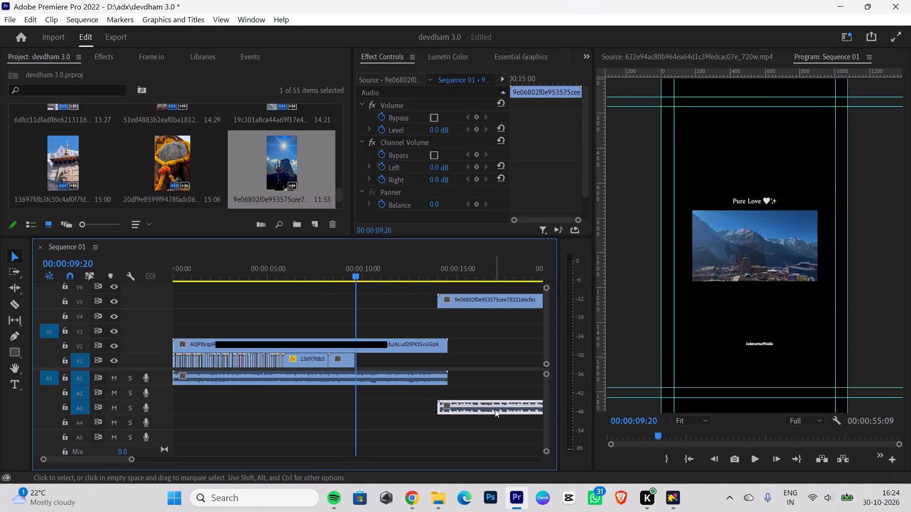
key(BackSpace)
drag(463, 296, 396, 358)
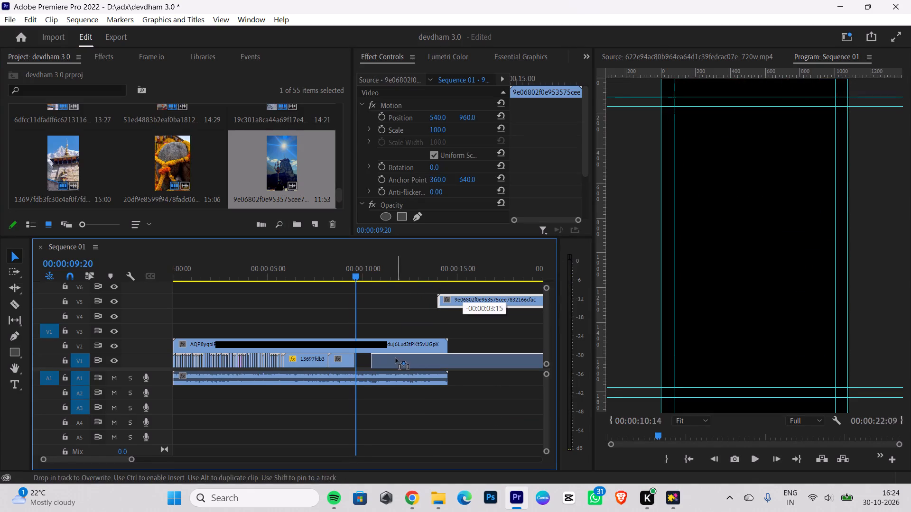
drag(396, 358, 395, 358)
drag(354, 268, 355, 275)
drag(434, 359, 425, 362)
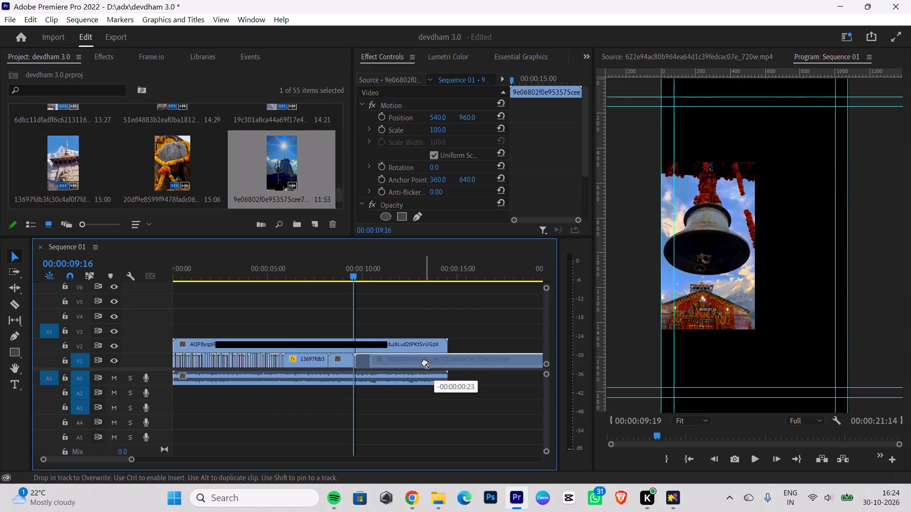
right_click(425, 362)
click(456, 452)
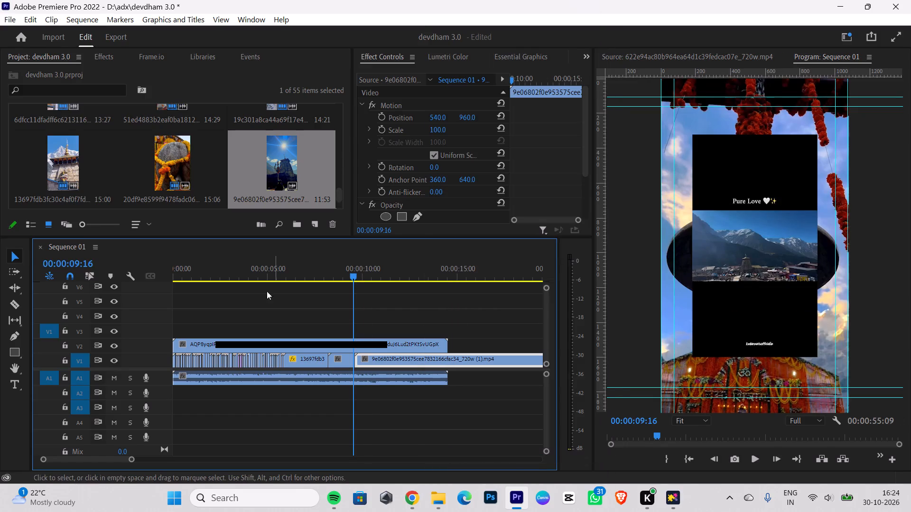
Cut the 9e06802f0e953575cee7832166cfac34_720w (1) clip on V1 at 00:00:12:02, where the reference changes shot, and delete the remainder.
click(131, 458)
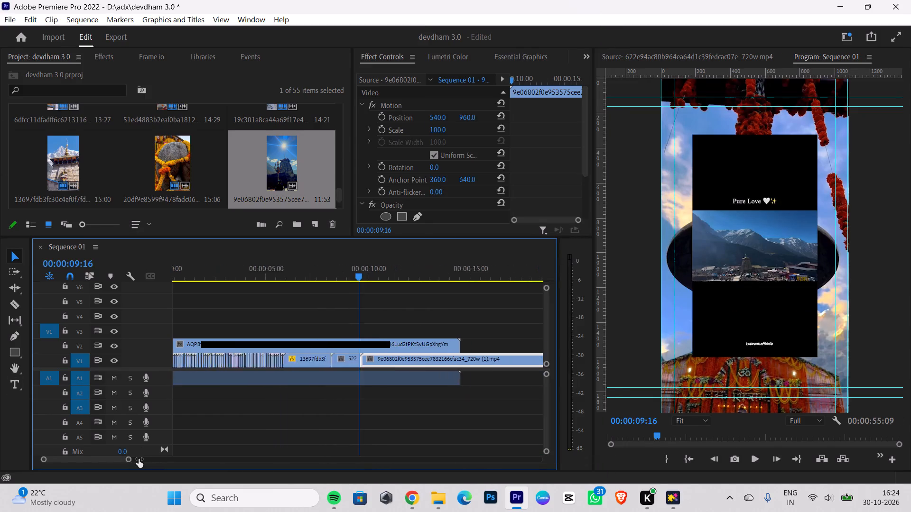
key(Right)
key(Right)
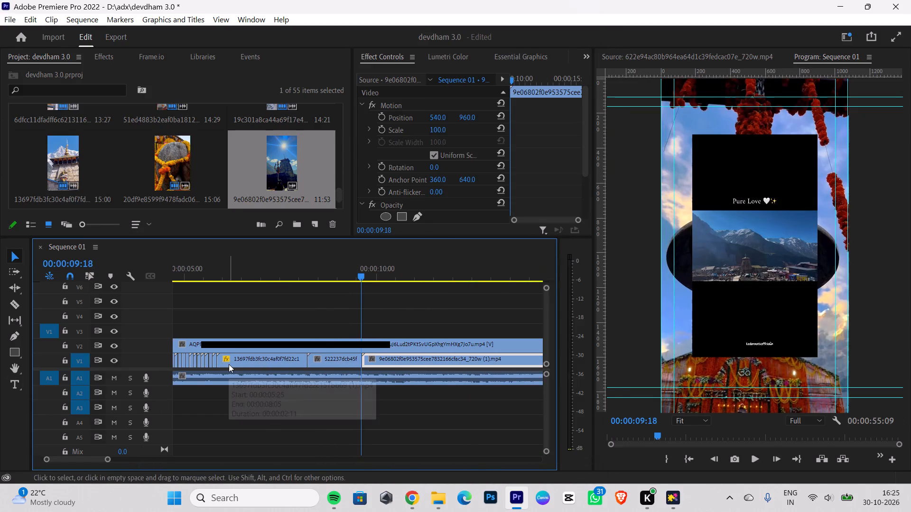
key(Right)
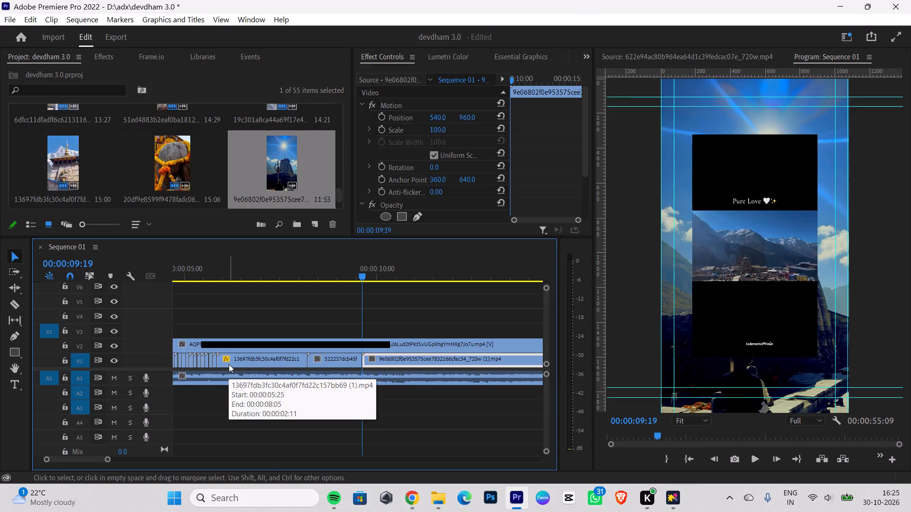
key(Right)
key(Right)
key(Right)
key(Right)
key(Right)
key(Right)
key(Right)
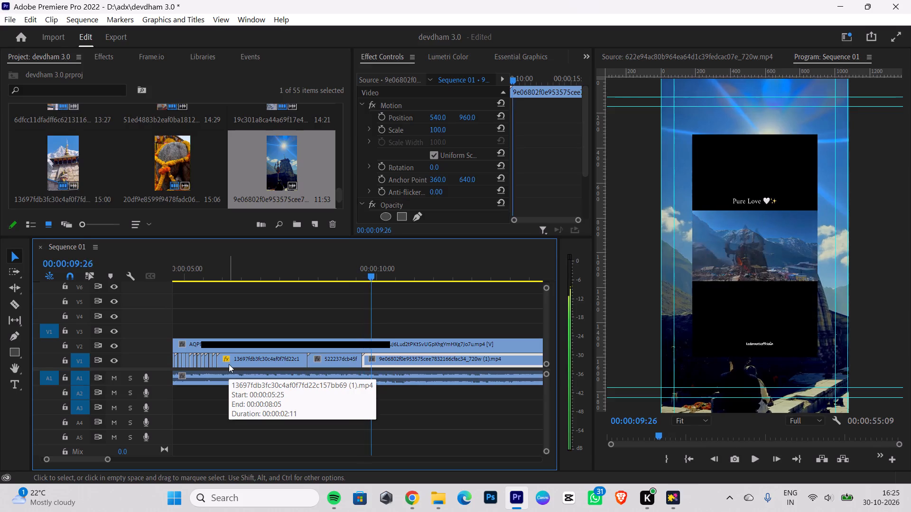
key(Right)
key(Right)
key(Right)
key(Right)
key(Right)
key(Right)
key(Right)
key(Right)
key(Right)
key(Right)
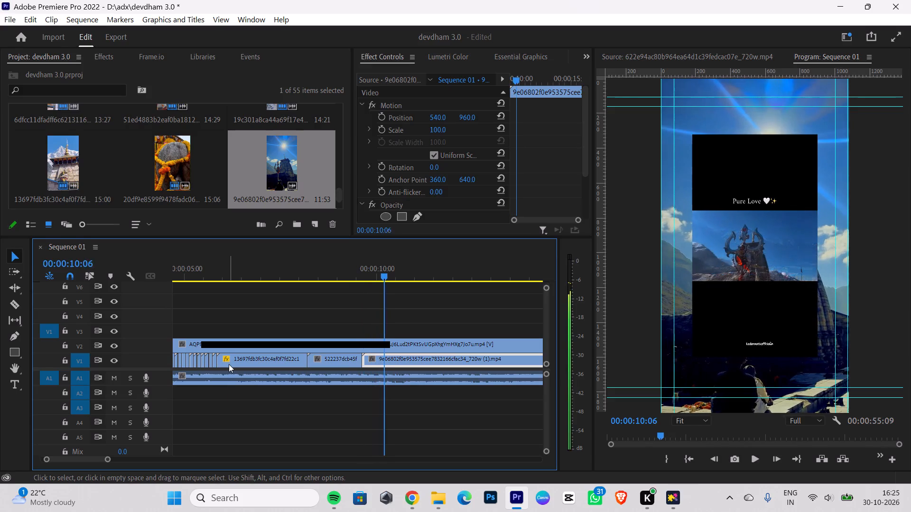
key(Right)
key(Right)
key(Right)
key(Right)
key(Right)
key(Right)
key(Right)
key(Right)
key(Right)
key(Right)
key(Right)
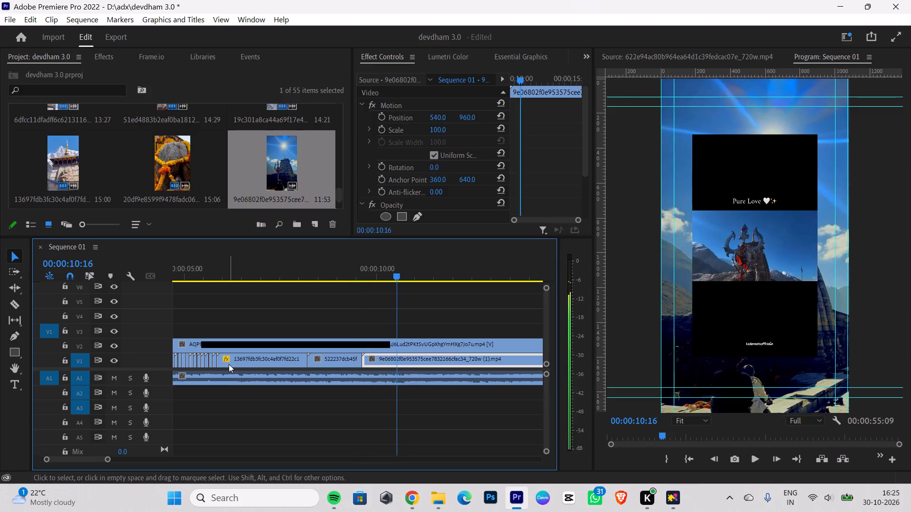
key(Right)
key(Right)
key(Right)
key(Right)
key(Right)
key(Right)
key(Right)
key(Right)
key(Right)
key(Right)
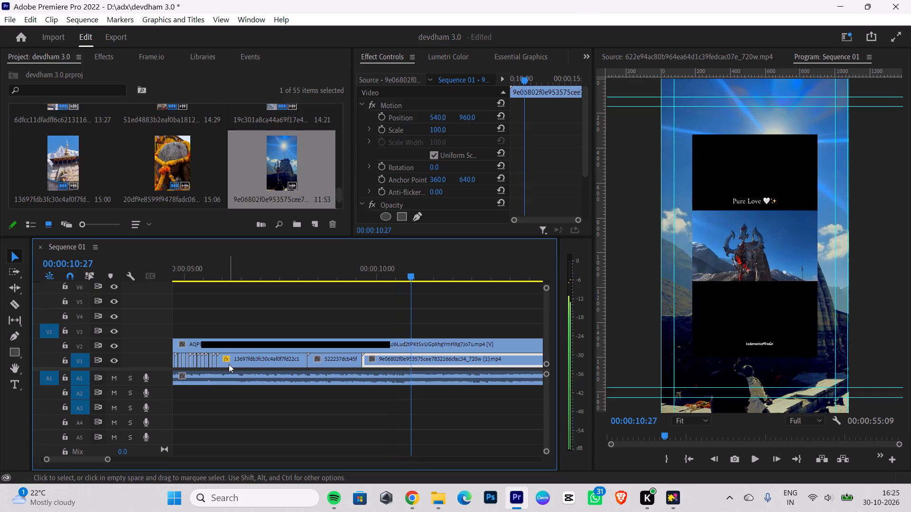
key(Right)
key(Right)
key(Right)
key(Right)
key(Right)
key(Right)
key(Right)
key(Right)
key(Right)
key(Right)
key(Right)
key(Right)
key(Right)
key(Right)
key(Right)
key(Right)
key(Right)
key(Right)
key(Right)
key(Right)
key(Right)
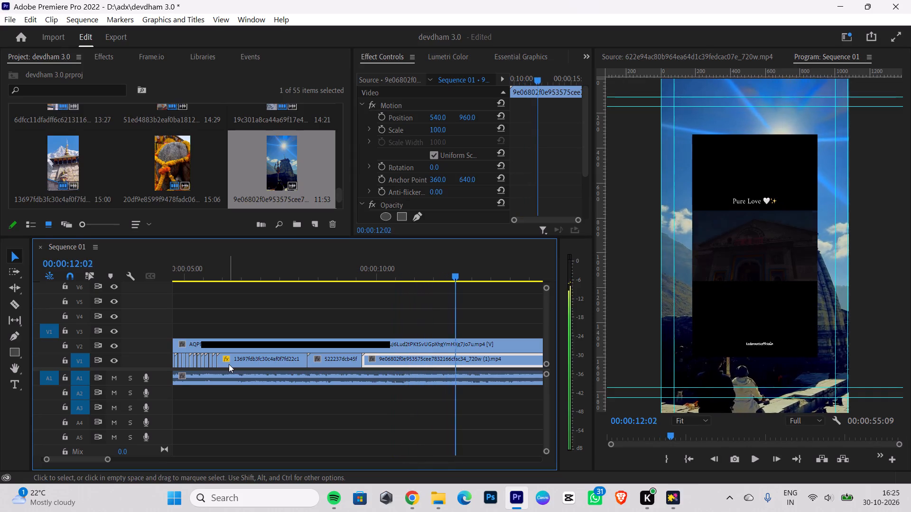
key(Left)
key(Left)
key(Left)
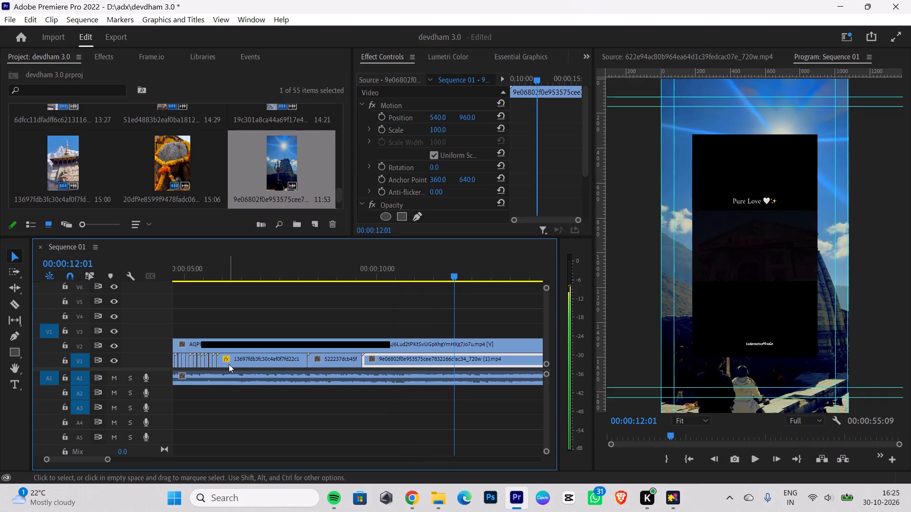
key(Right)
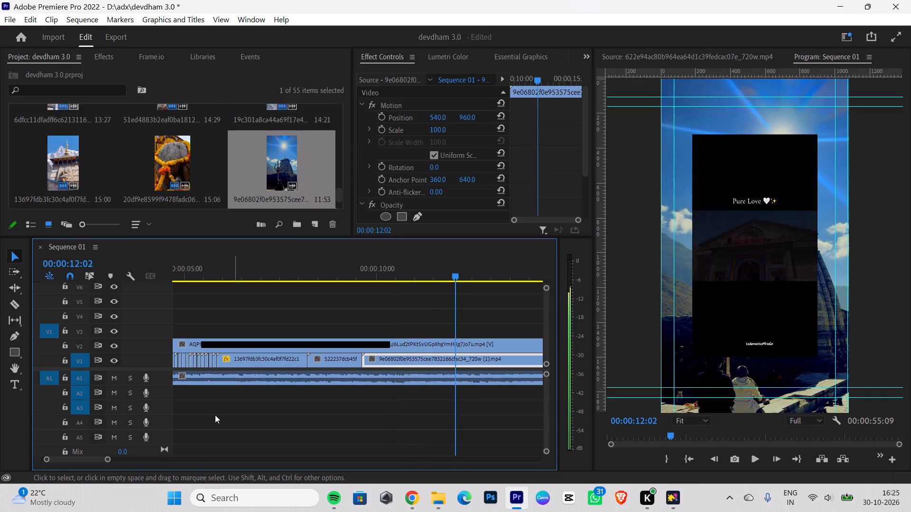
click(14, 305)
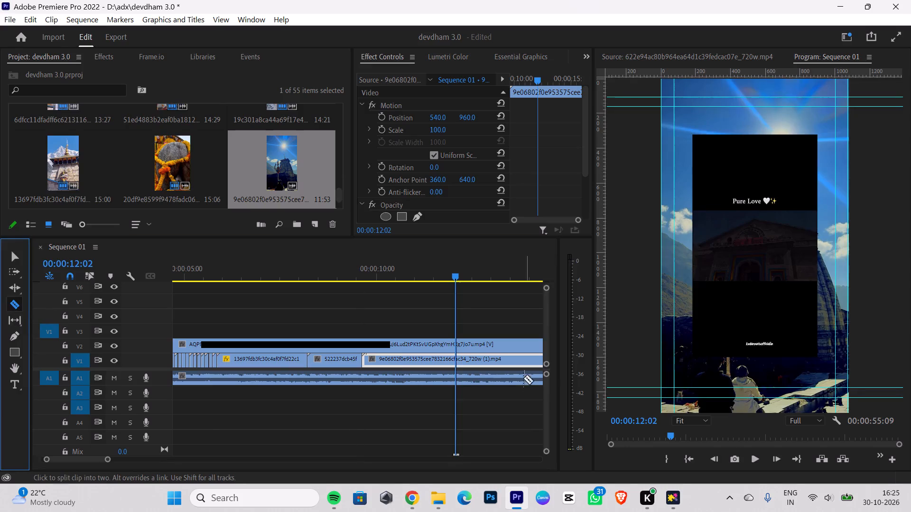
click(455, 358)
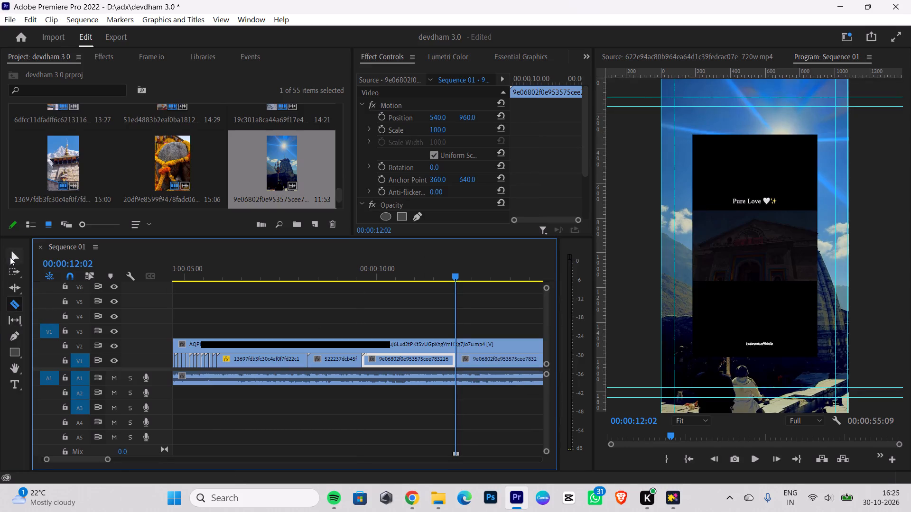
click(10, 257)
click(527, 361)
key(BackSpace)
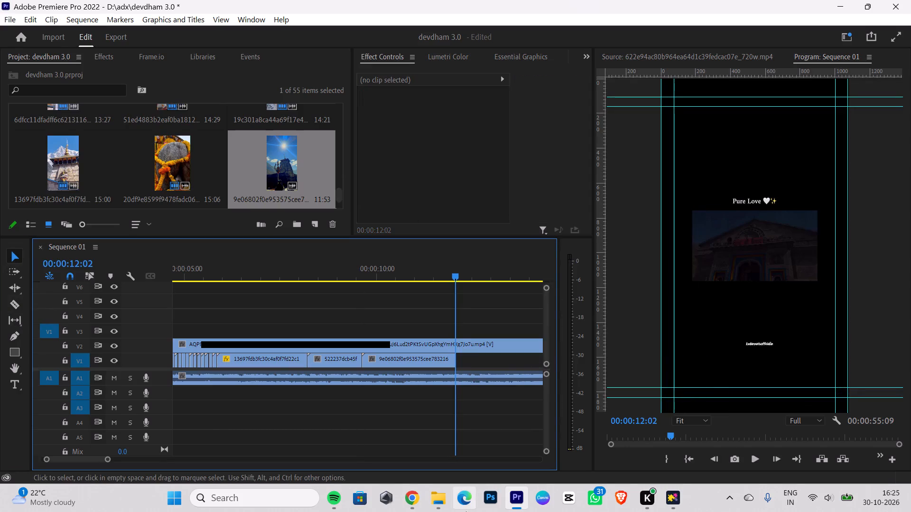
Import the temple video with sunlit peaks, 25d1b927826f096f978fa5f60daff283, from Downloads in File Explorer into the Premiere Pro project.
click(444, 494)
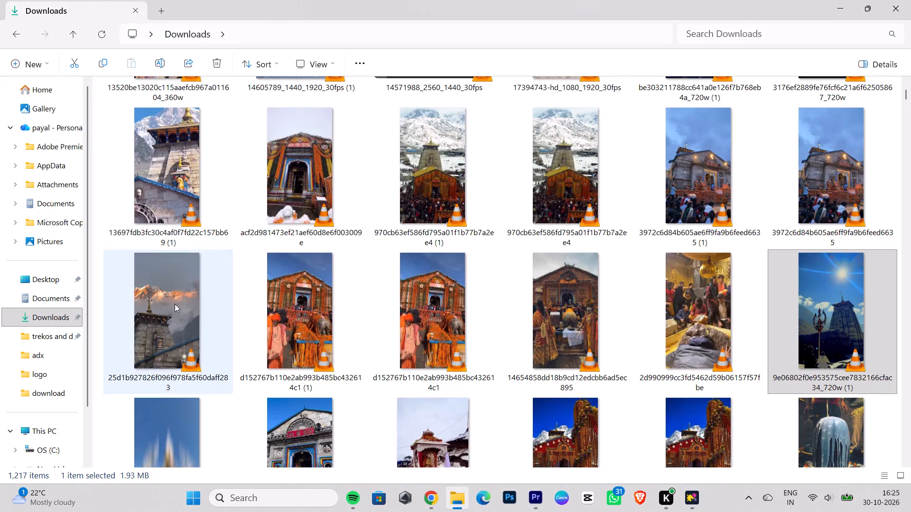
scroll(370, 226, down, 1)
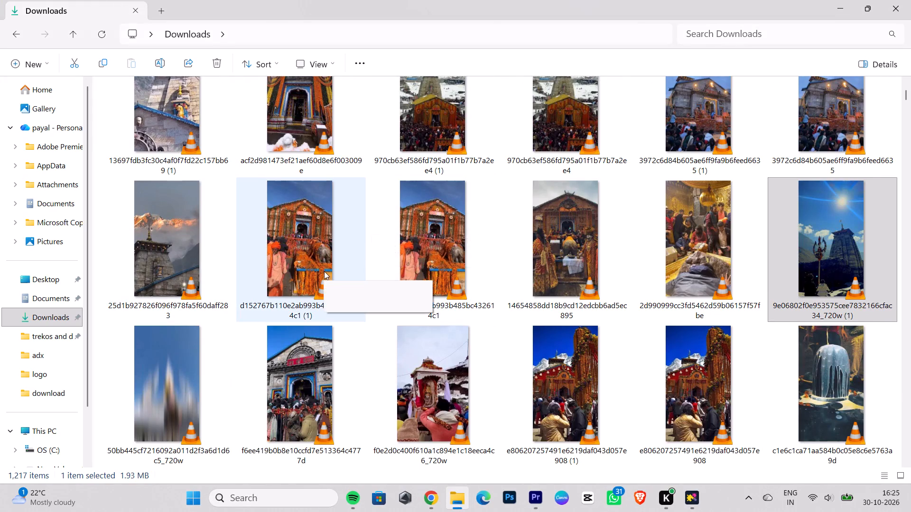
scroll(304, 256, down, 1)
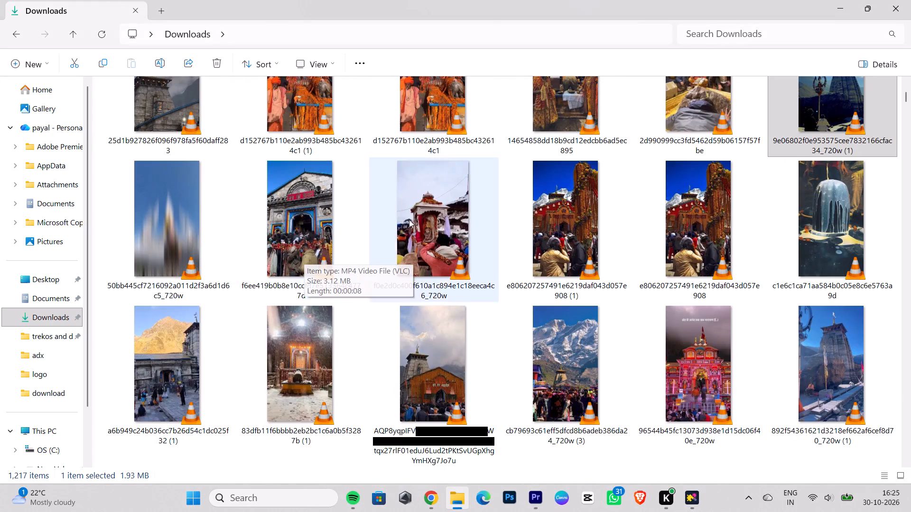
scroll(557, 219, up, 2)
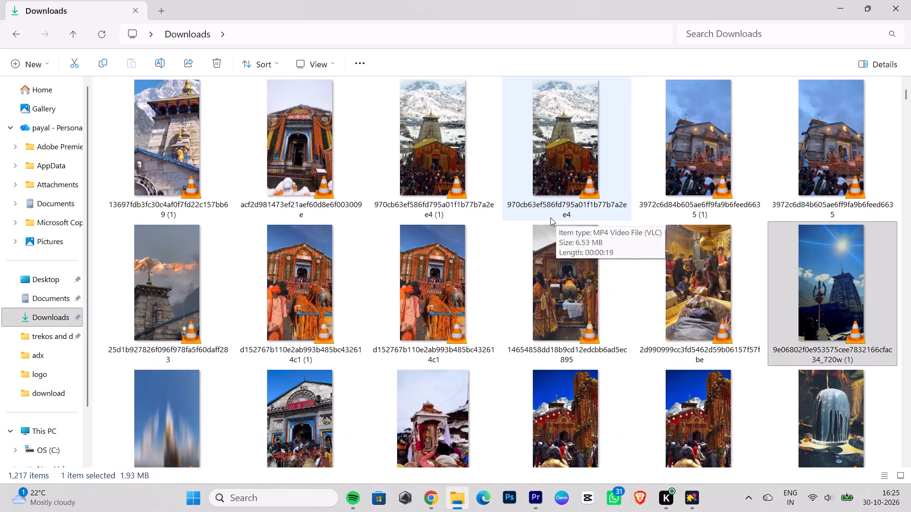
scroll(550, 217, down, 9)
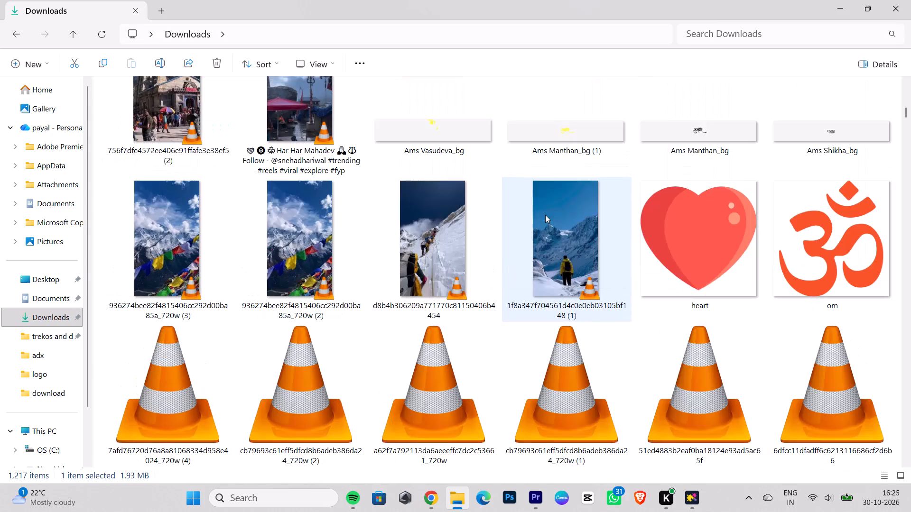
click(99, 38)
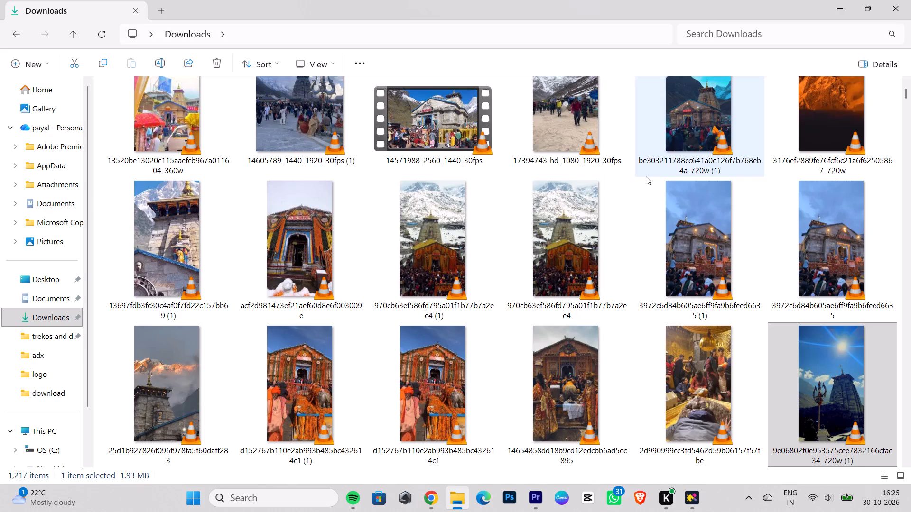
scroll(582, 164, down, 2)
scroll(581, 164, up, 1)
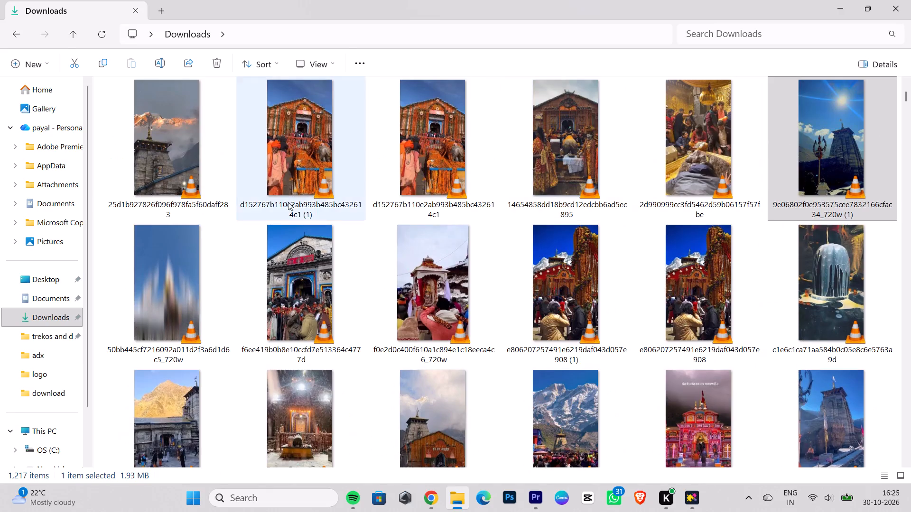
drag(143, 160, 535, 503)
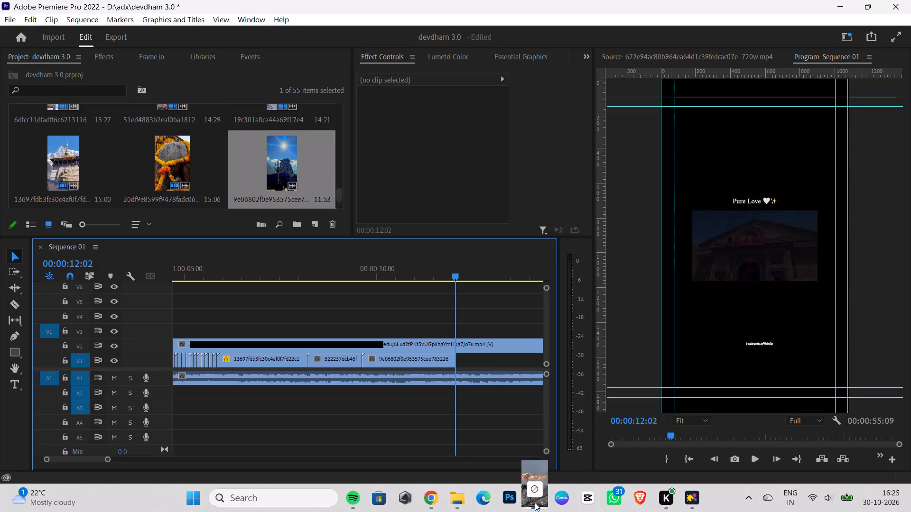
drag(535, 503, 271, 193)
Place the 25d1b927826f096f978fa5f60daff283 clip on V1 at 00:00:12:02 without its audio and scale it to frame size.
drag(279, 171, 394, 287)
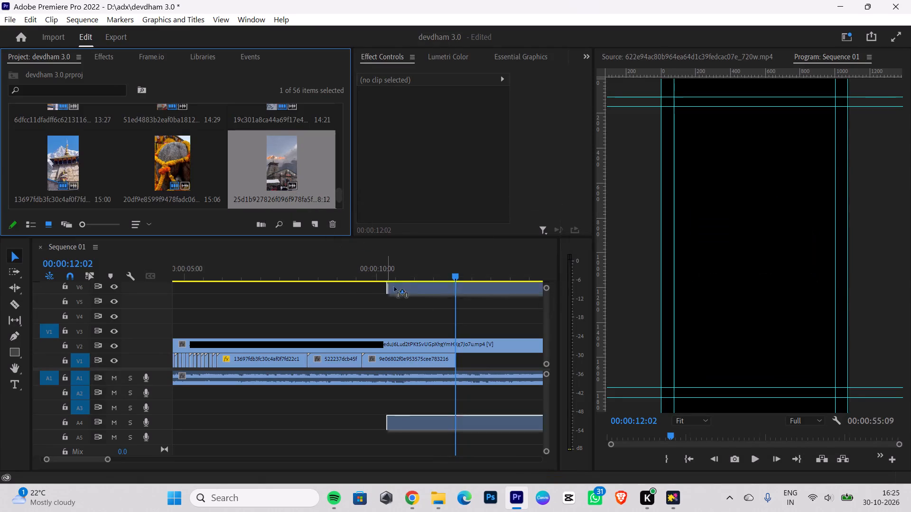
drag(394, 287, 445, 320)
click(488, 393)
key(BackSpace)
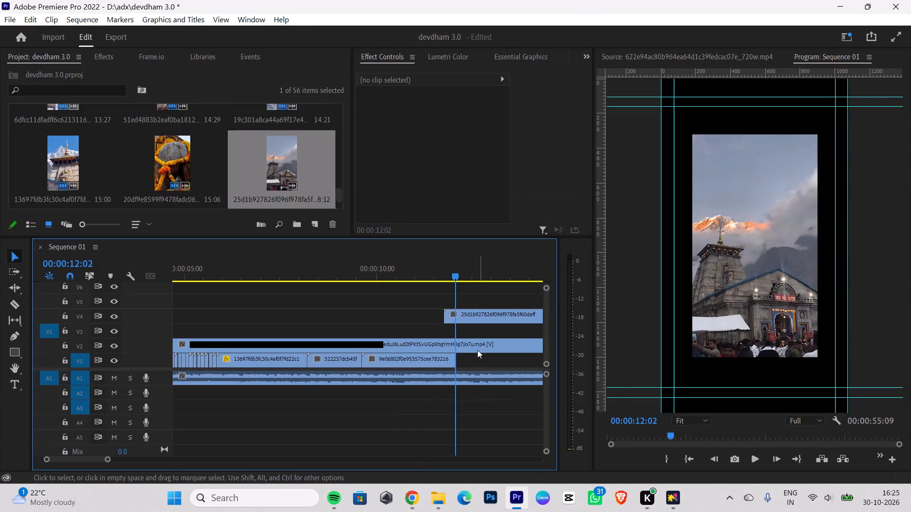
drag(462, 316, 482, 357)
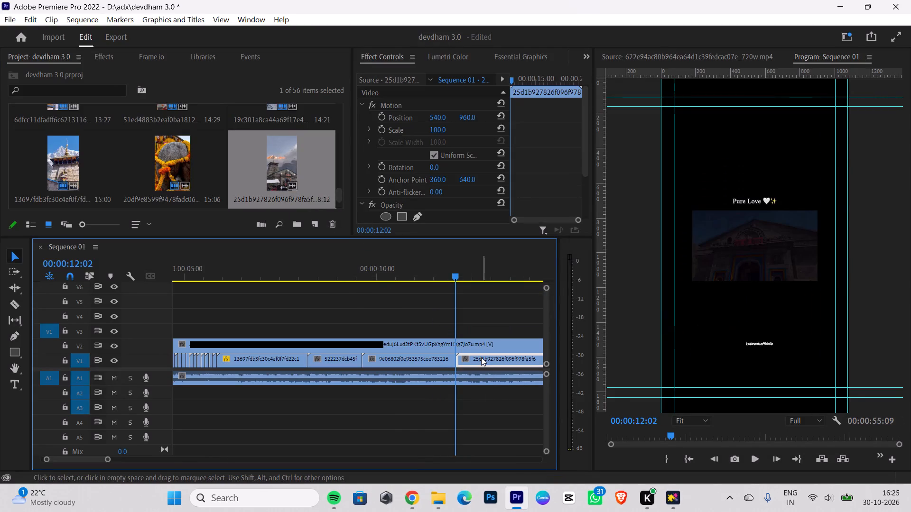
right_click(481, 357)
click(522, 453)
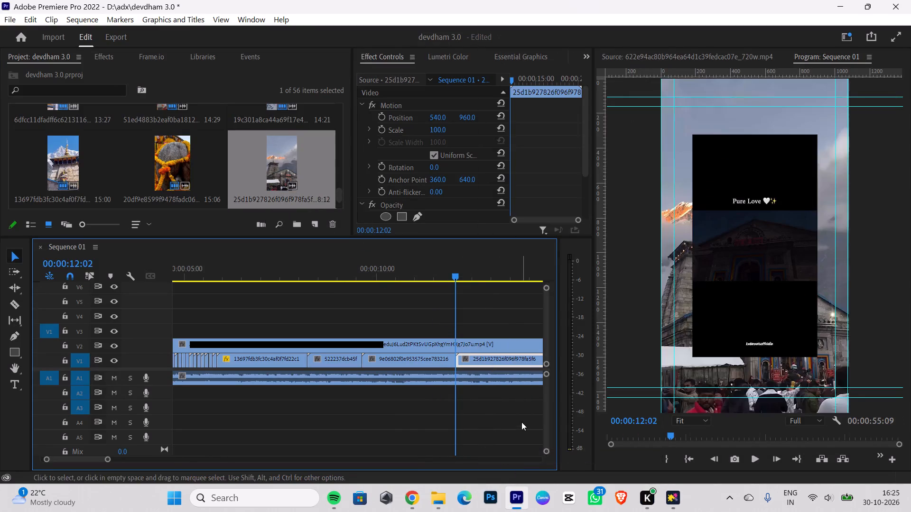
Cut the 25d1b927826f096f978fa5f60daff283 clip on V1 at 00:00:14:15, where the reference ends, and delete the remainder.
key(Right)
key(Right)
key(Right)
key(Right)
key(Right)
key(Right)
key(Right)
key(Right)
key(Right)
key(Right)
key(Right)
key(Right)
key(Right)
key(Right)
key(Right)
key(Right)
key(Right)
key(Right)
key(Right)
key(Right)
key(Right)
key(Right)
key(Right)
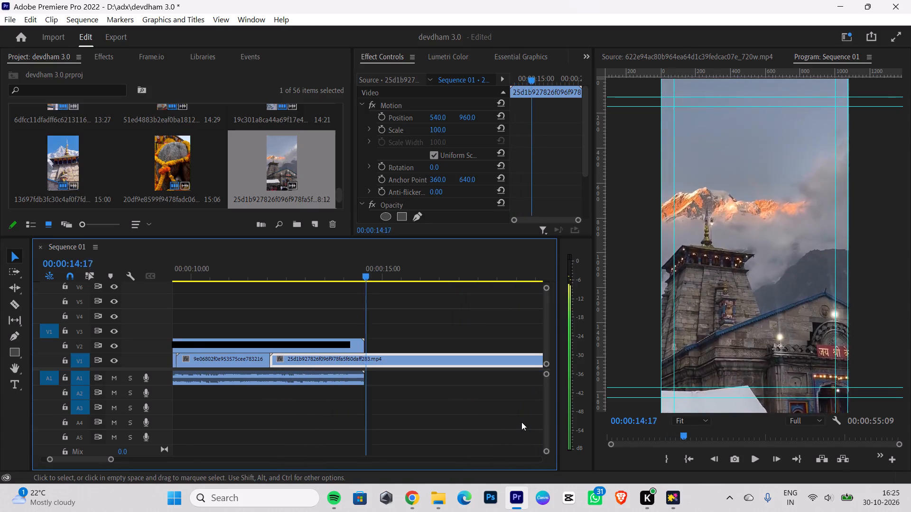
key(Left)
key(Left)
key(Left)
key(Left)
key(Left)
key(Left)
key(Left)
key(Right)
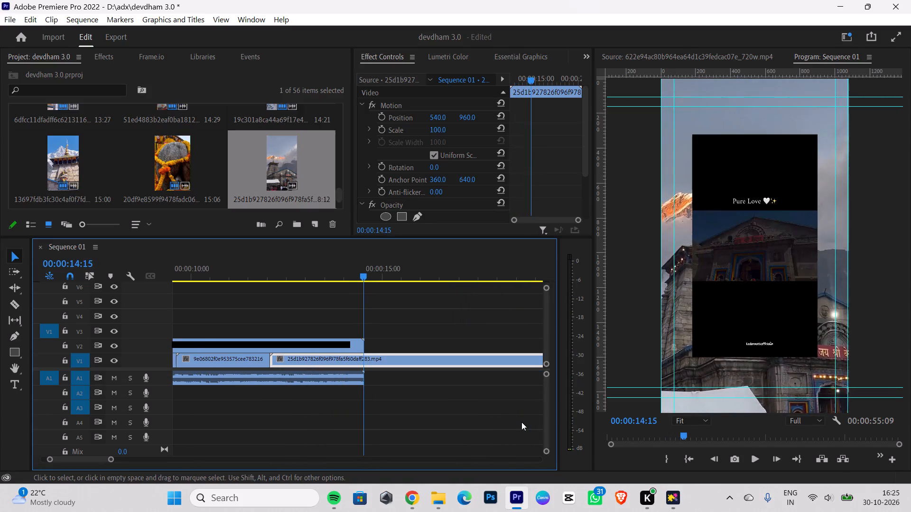
click(21, 309)
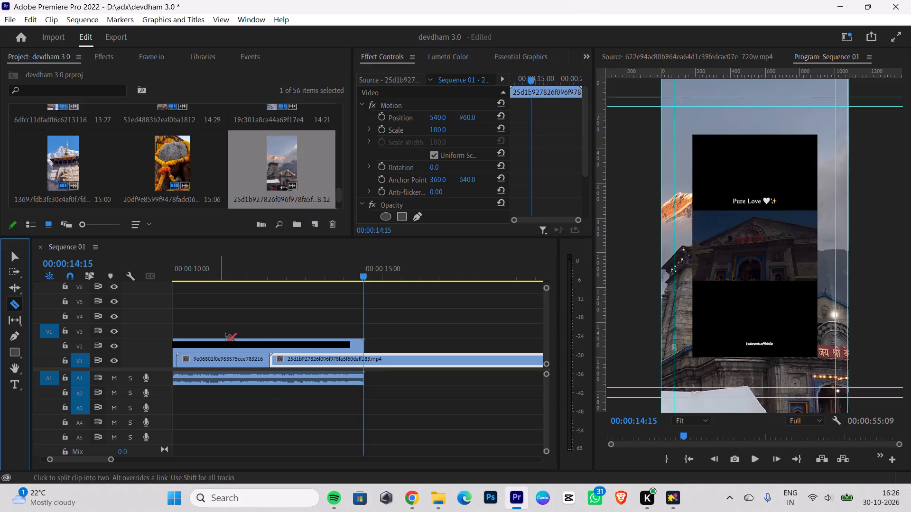
click(365, 356)
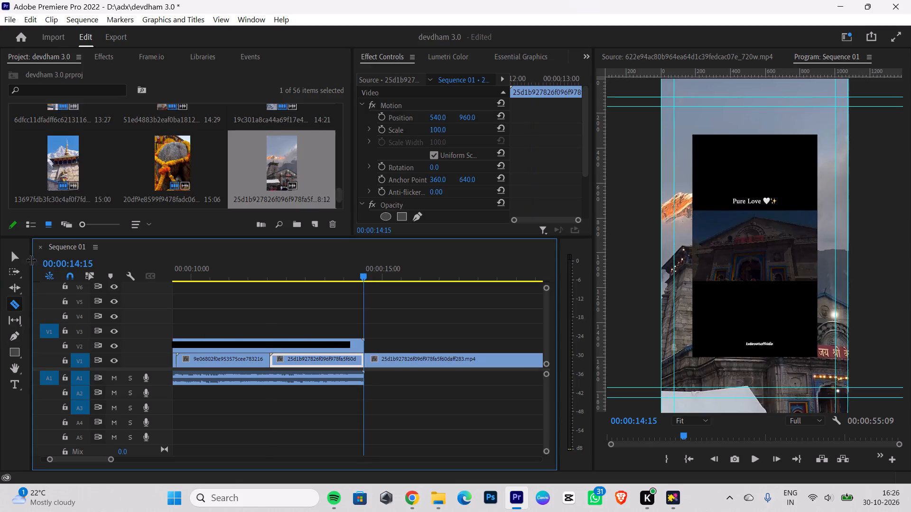
click(16, 258)
click(458, 361)
key(BackSpace)
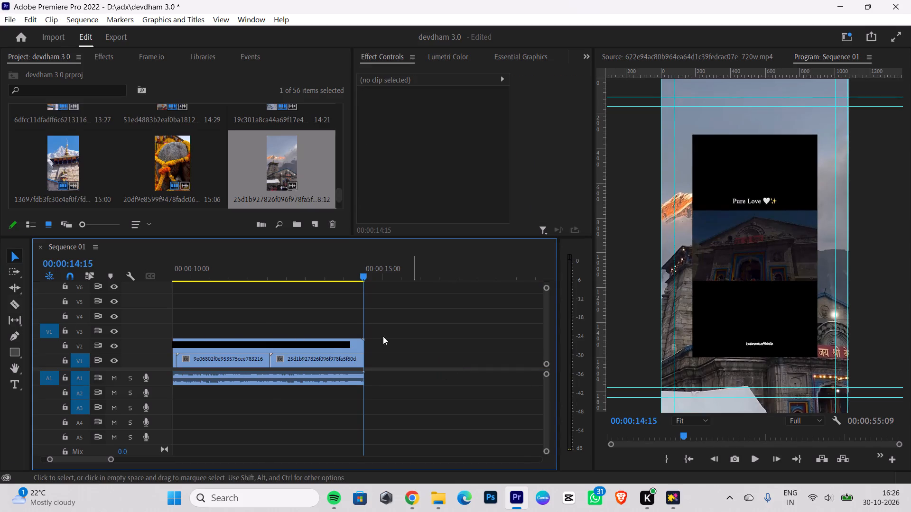
Add a Dip to White transition at the V1 cut between the 9e06802f and 25d1b927 clips, aligned Center at Cut, and play it.
drag(358, 275, 260, 298)
key(Right)
key(Right)
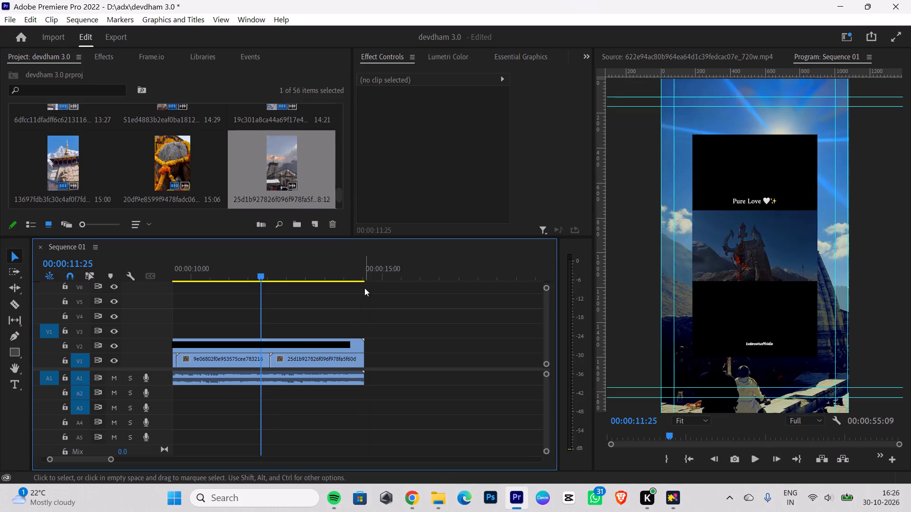
key(Left)
key(Left)
key(Left)
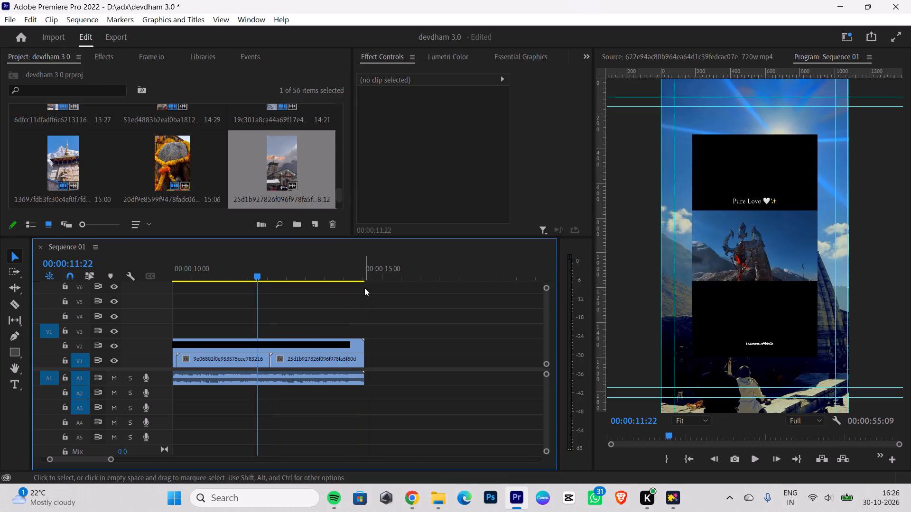
key(Left)
key(Left)
key(Right)
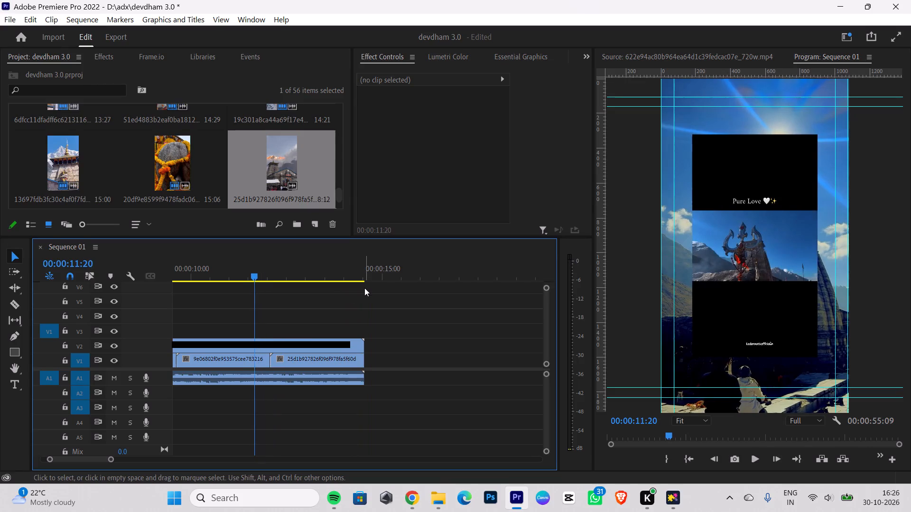
key(Right)
key(Right)
key(Right)
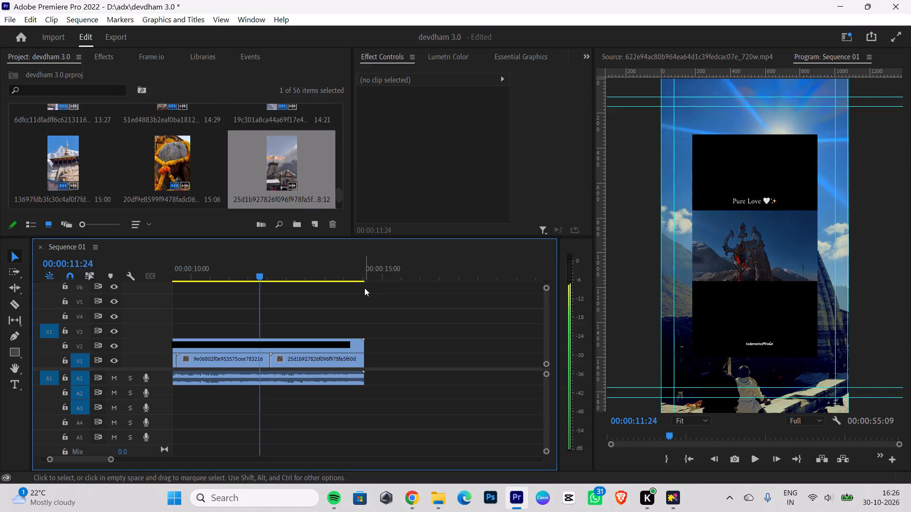
click(98, 57)
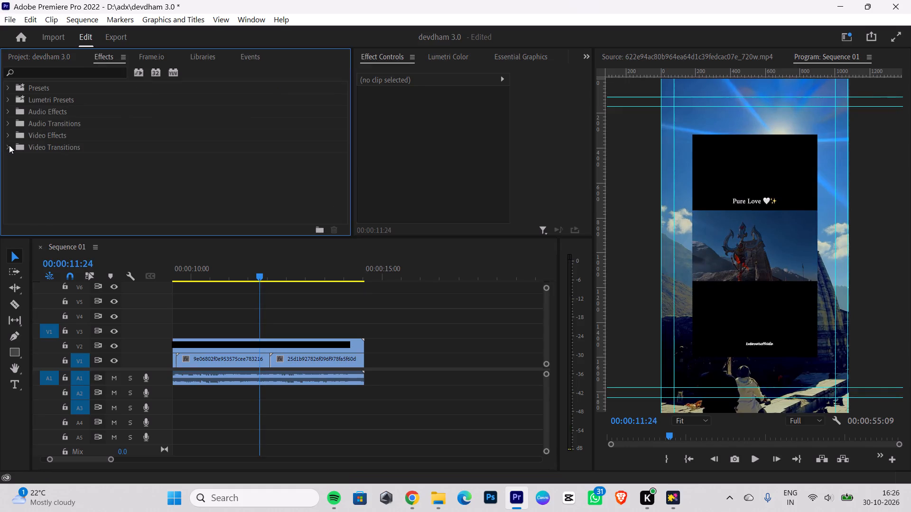
click(9, 144)
click(12, 159)
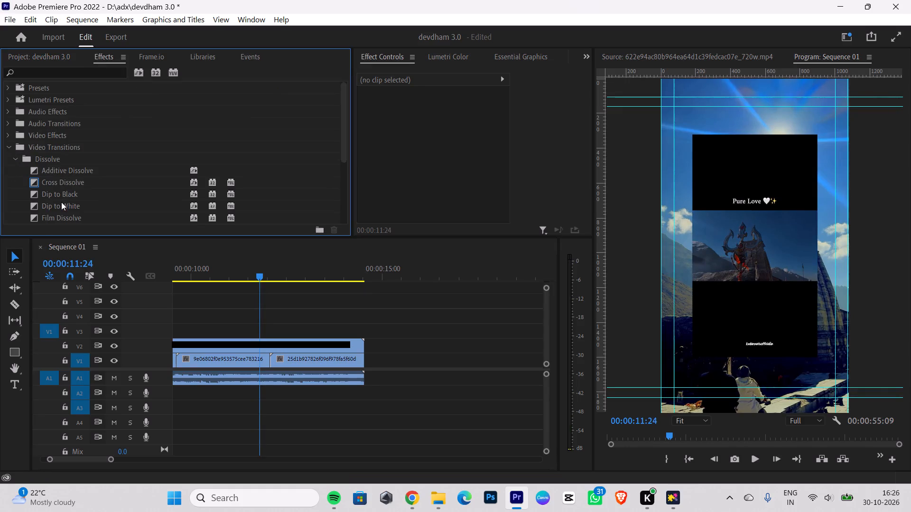
drag(61, 203, 262, 361)
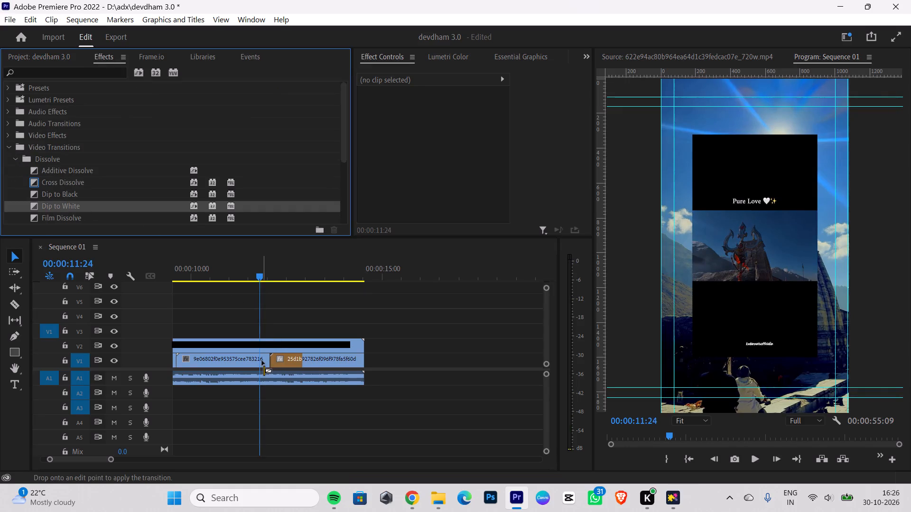
drag(262, 361, 261, 361)
click(282, 360)
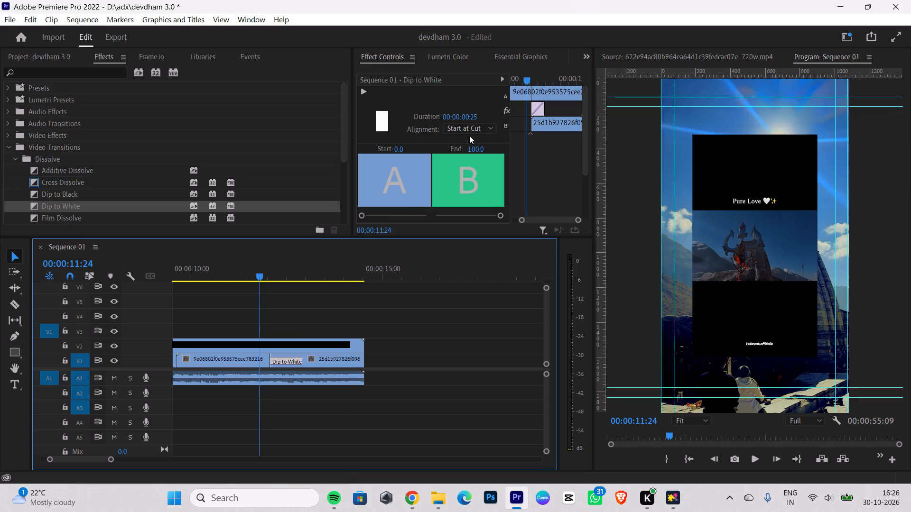
click(472, 124)
click(470, 136)
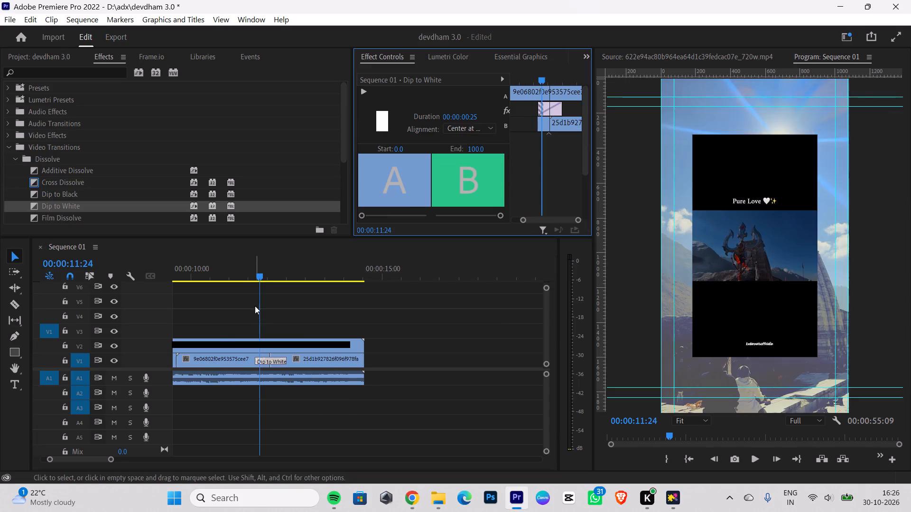
drag(260, 279, 233, 287)
key(space)
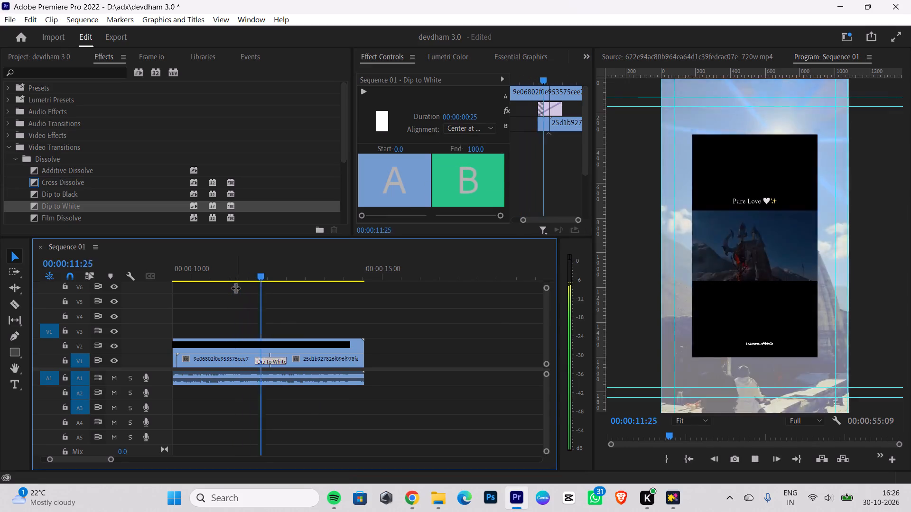
key(space)
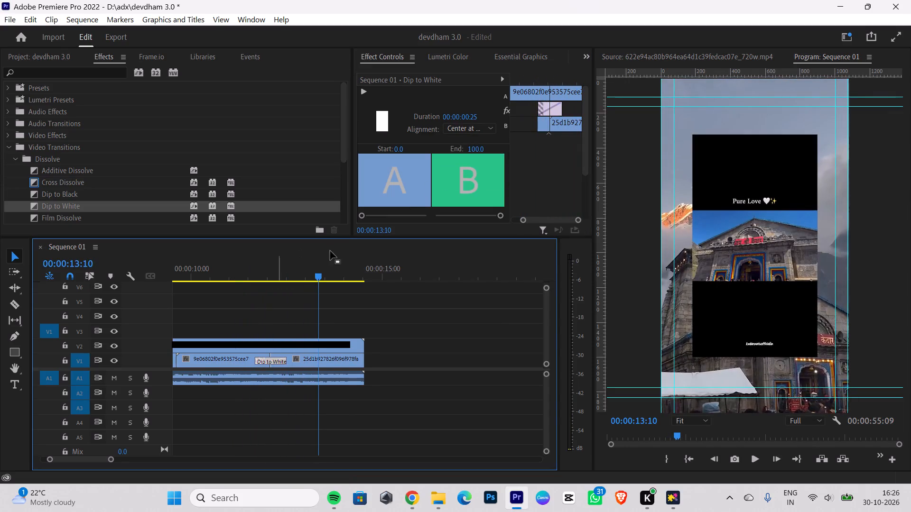
Add a Cross Dissolve at the V1 cut between the 522237dcb45f and 9e06802f clips and align it Center at Cut.
drag(314, 270, 275, 299)
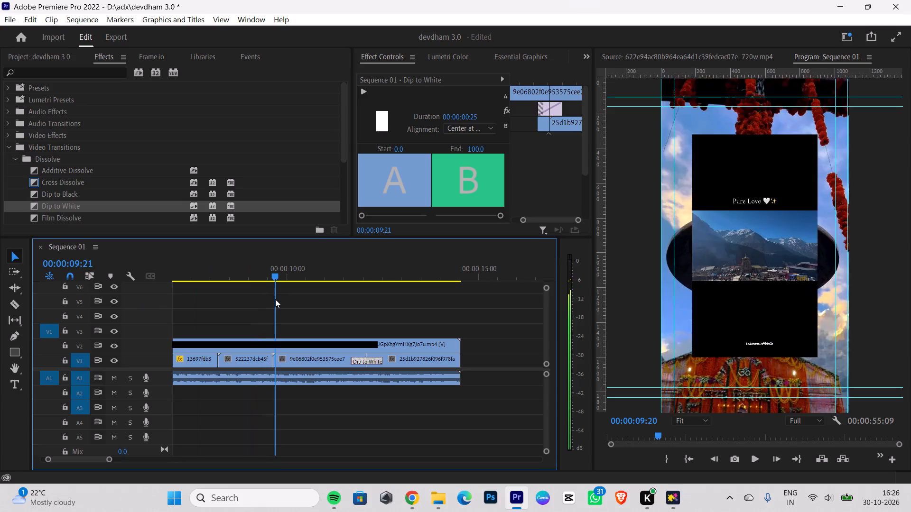
drag(275, 299, 279, 300)
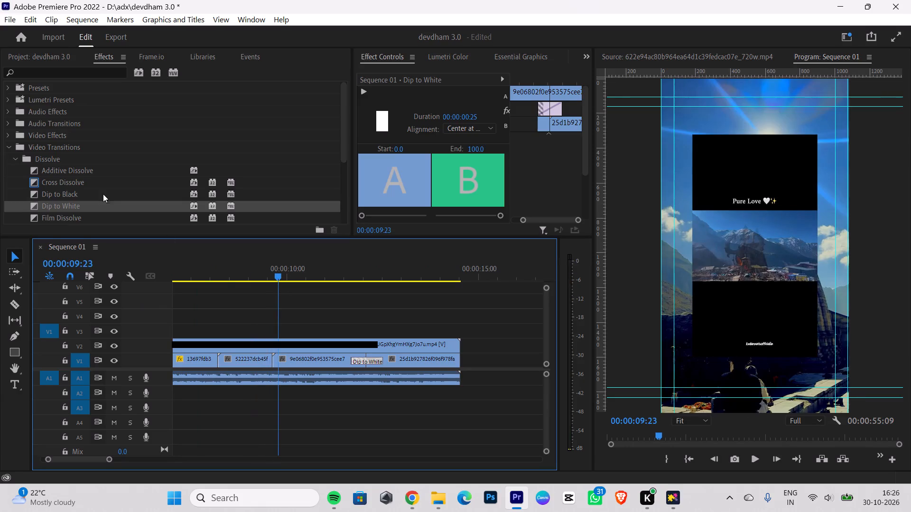
drag(77, 183, 258, 359)
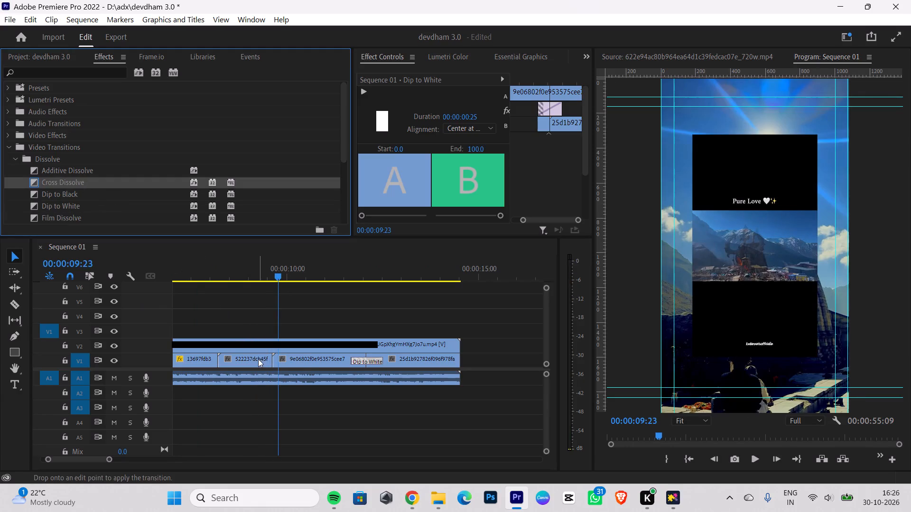
drag(258, 359, 267, 359)
click(290, 360)
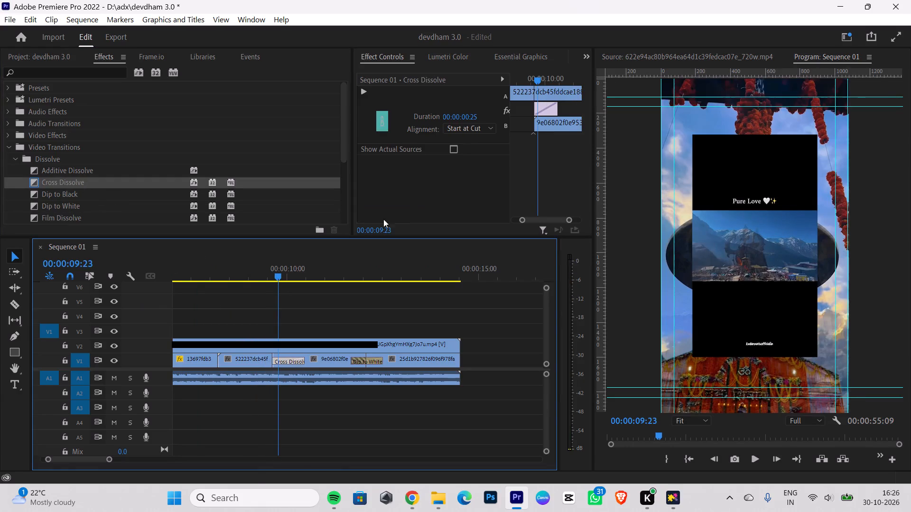
click(465, 128)
click(465, 137)
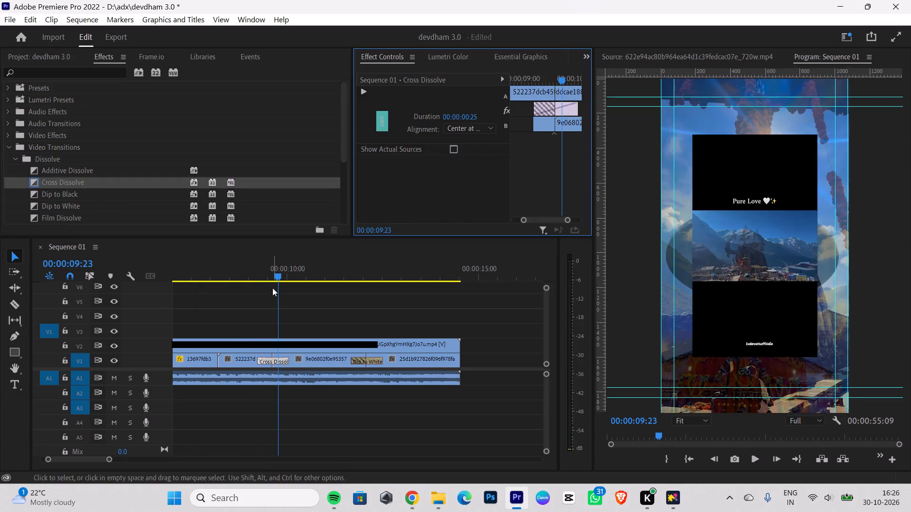
Add a Dip to Black transition at the V1 cut between the 13697fdb3 and 522237dcb45f clips, aligned Center at Cut.
drag(280, 272, 214, 301)
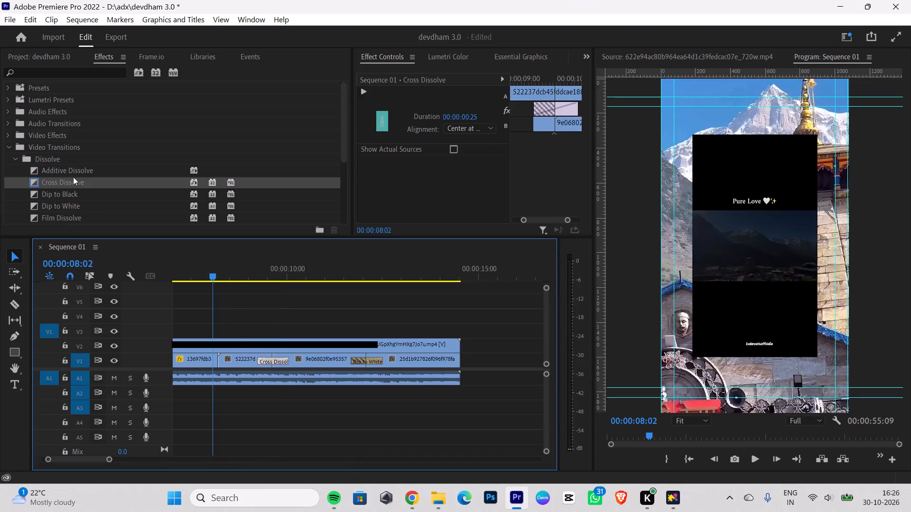
drag(79, 194, 213, 349)
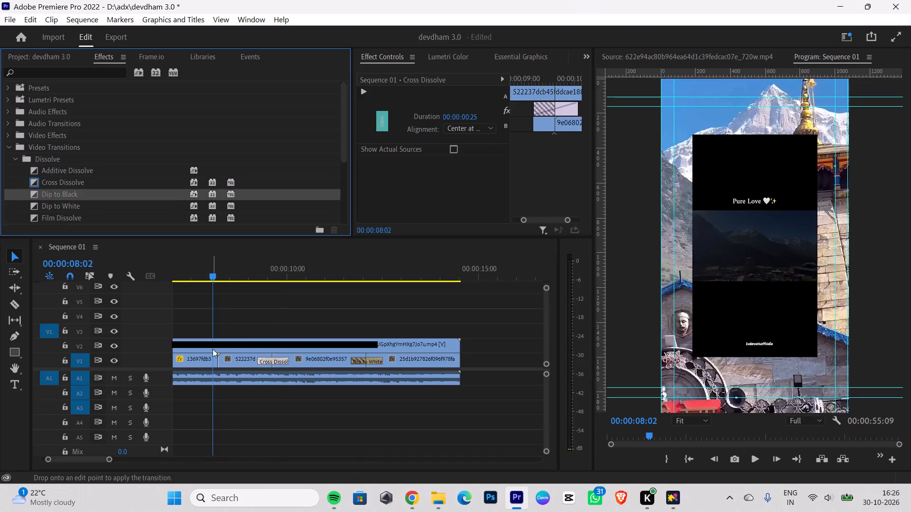
drag(213, 349, 215, 357)
click(238, 361)
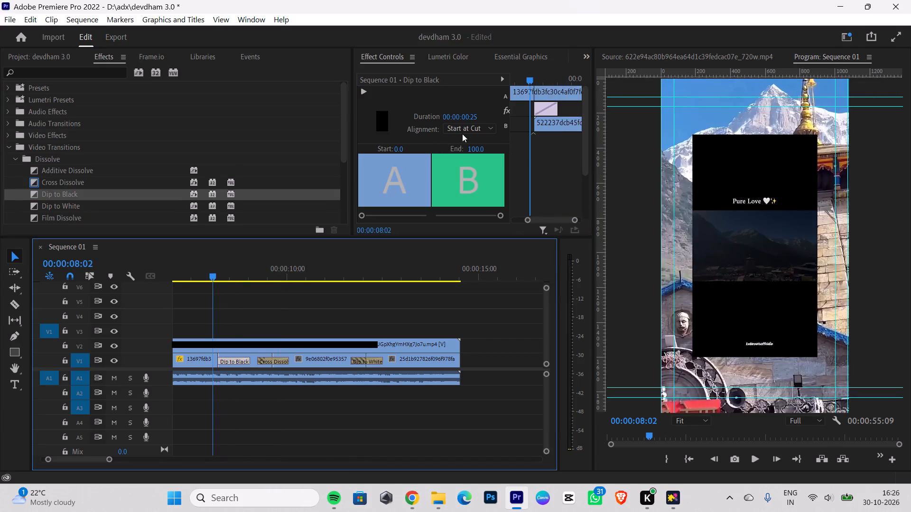
click(466, 128)
click(465, 138)
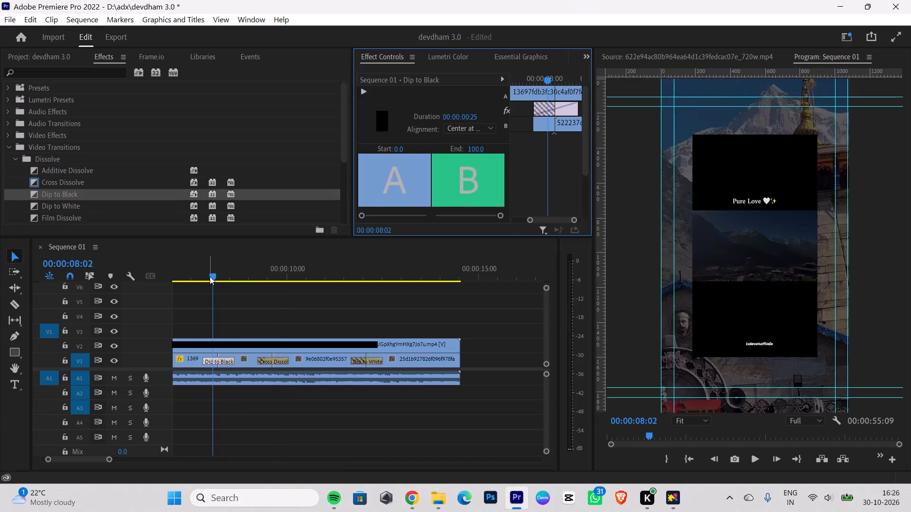
Delete the leftover 17394743-hd_1080_1920_30fps video and audio clips lying beyond the end of the reel.
drag(210, 276, 69, 294)
drag(107, 460, 171, 452)
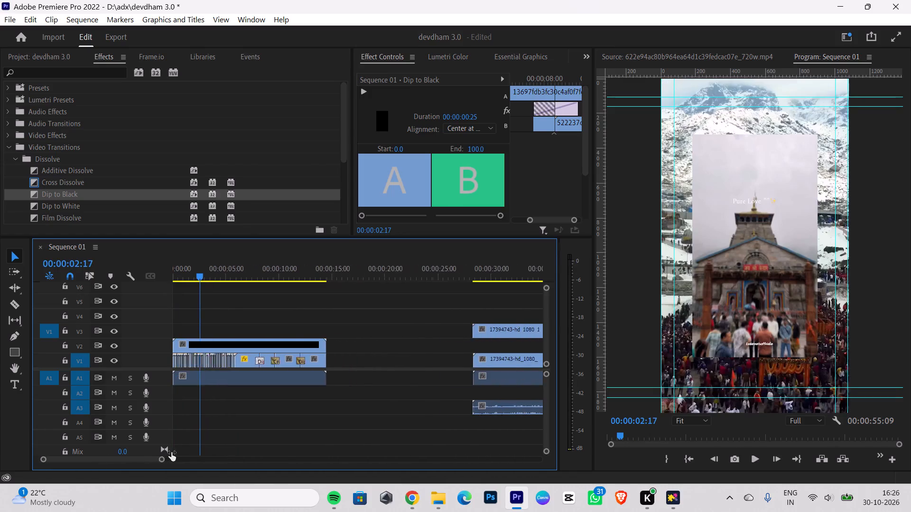
drag(171, 452, 172, 453)
drag(423, 304, 427, 307)
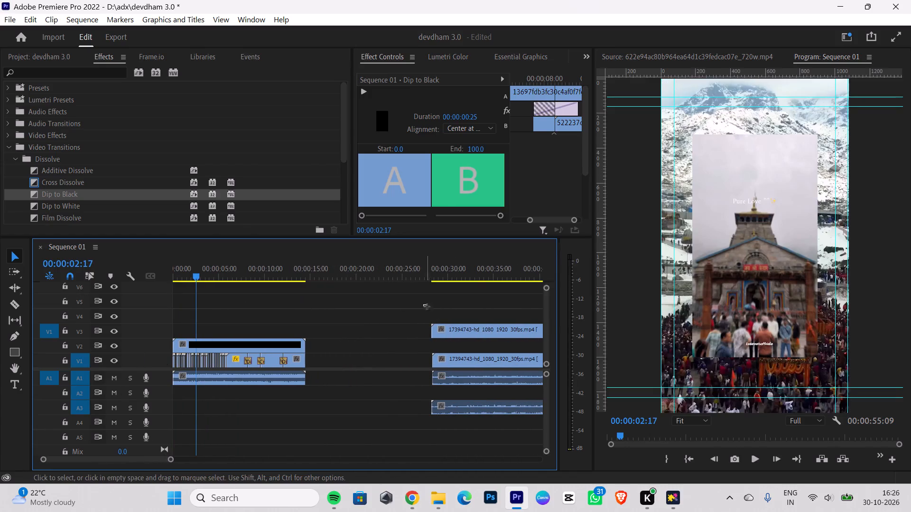
drag(427, 307, 487, 428)
key(BackSpace)
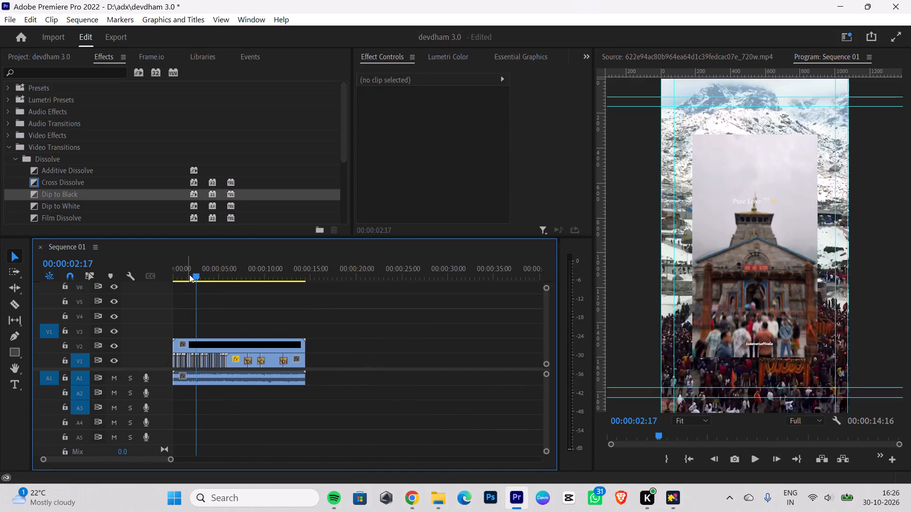
Play the sequence from the start against the reference, and again with the V2 reference track hidden.
drag(200, 270, 81, 312)
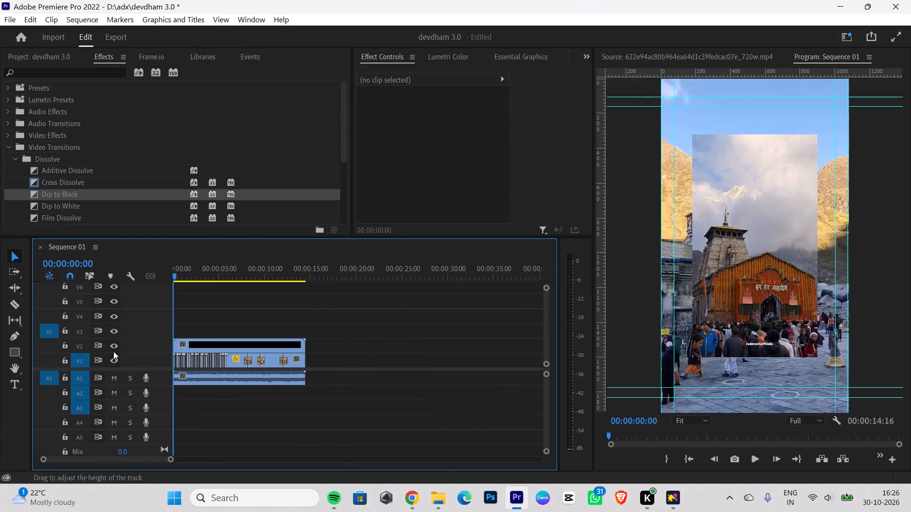
key(space)
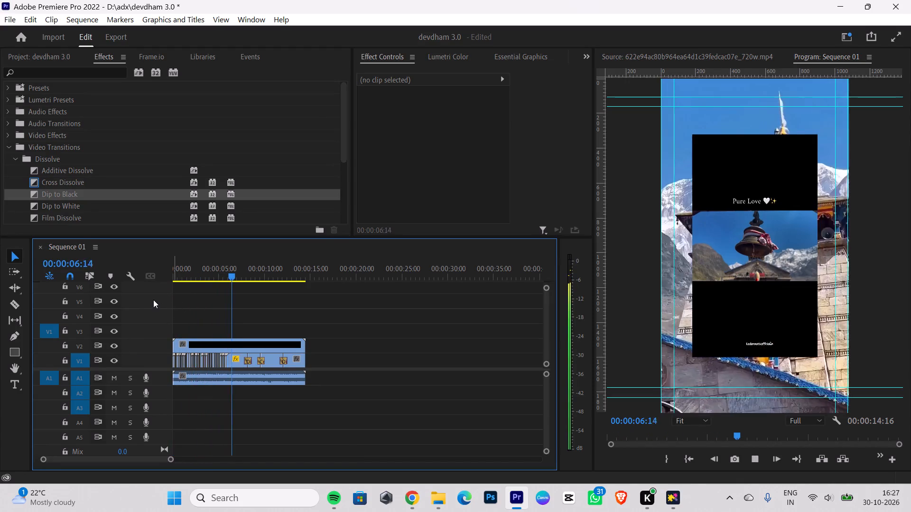
key(space)
click(116, 344)
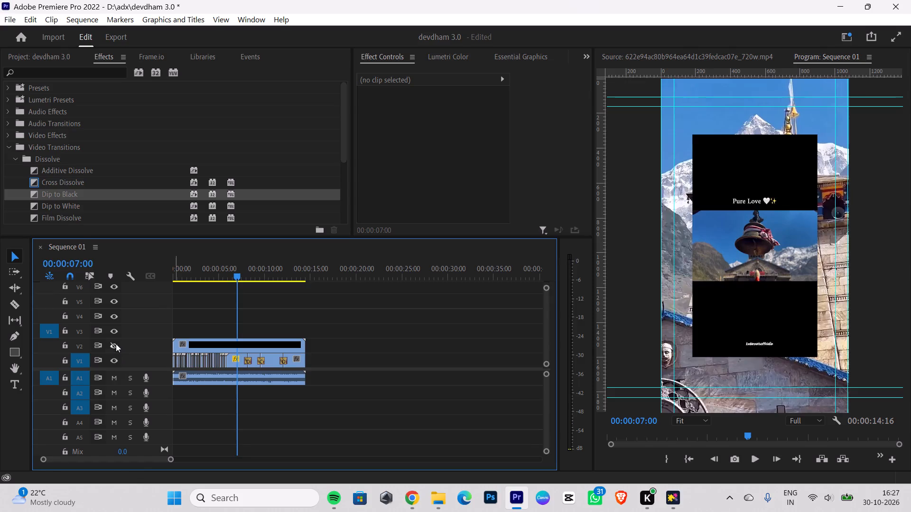
drag(231, 275, 74, 333)
key(space)
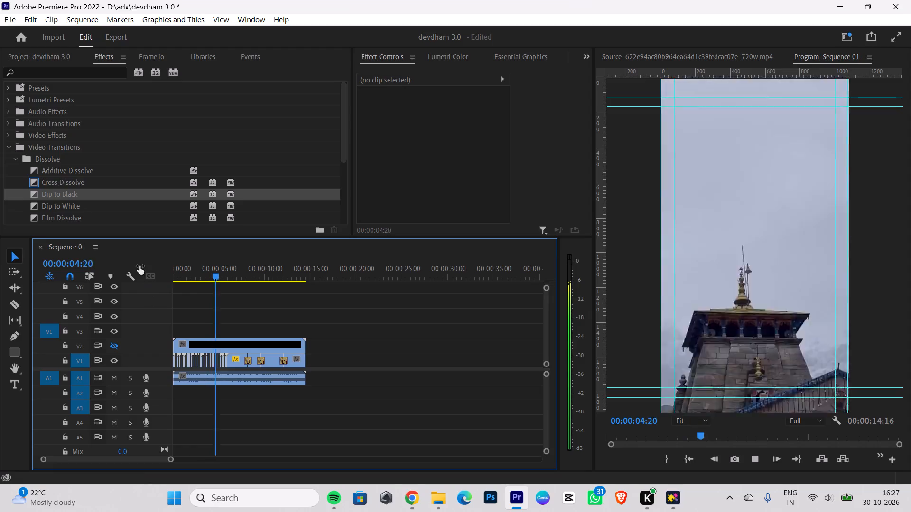
key(space)
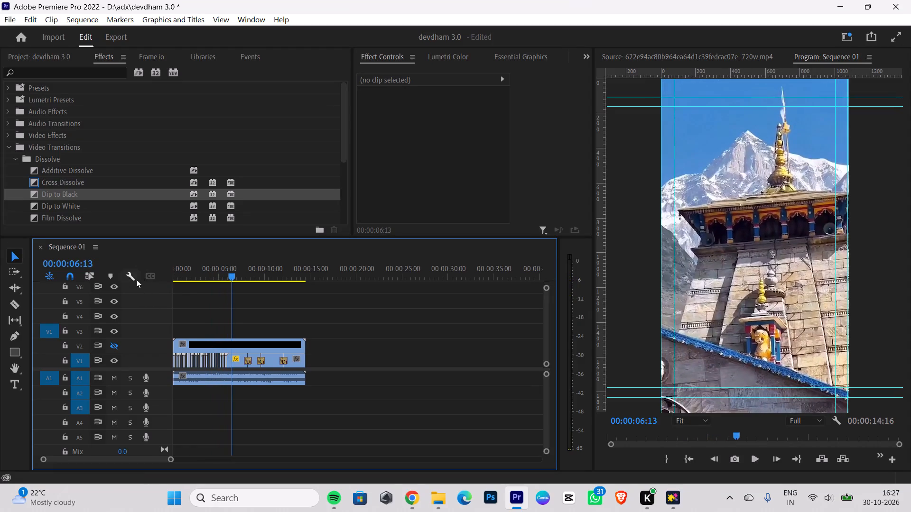
Scrub back through the V1 clips from 00:00:06:13 to 00:00:01:07 to check how each fills the frame.
drag(229, 274, 219, 280)
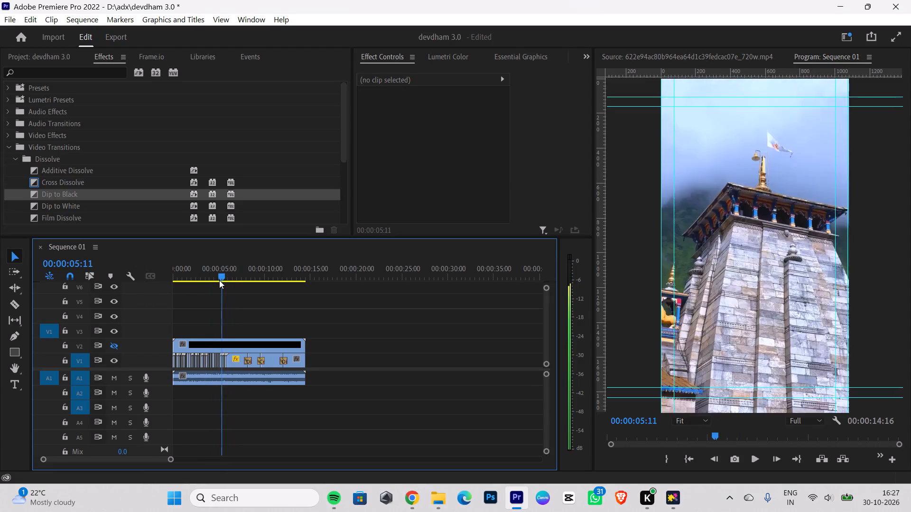
drag(219, 280, 210, 283)
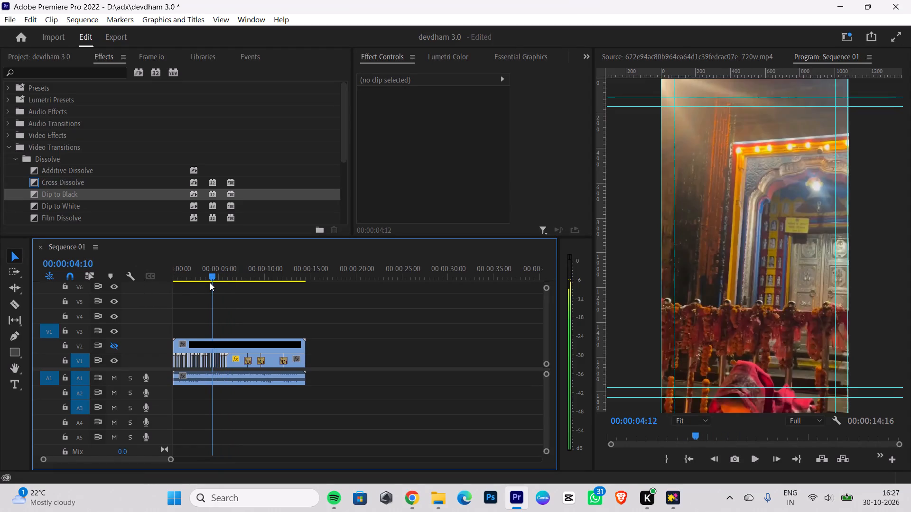
drag(210, 283, 203, 284)
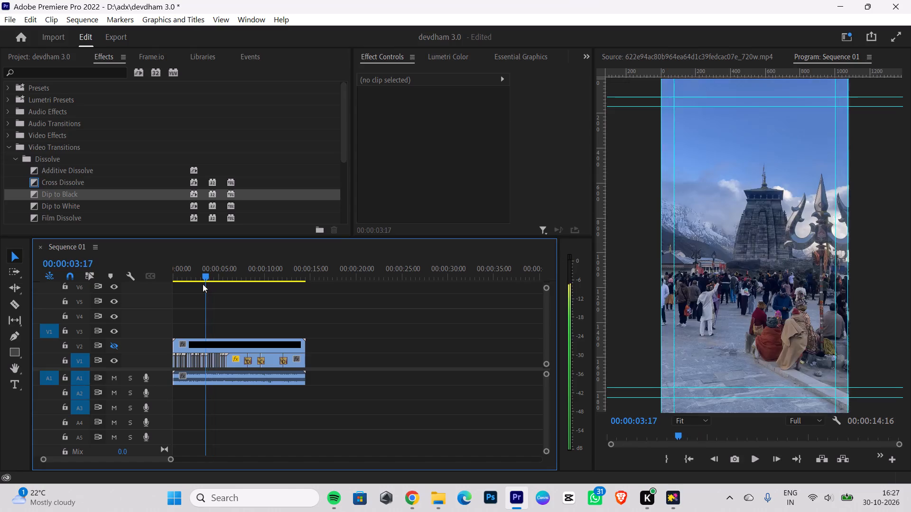
drag(203, 284, 193, 288)
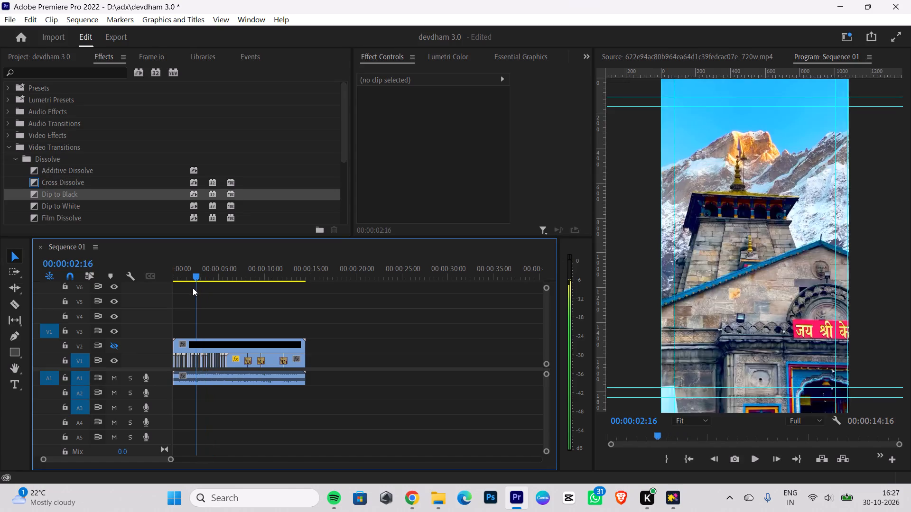
drag(193, 288, 181, 291)
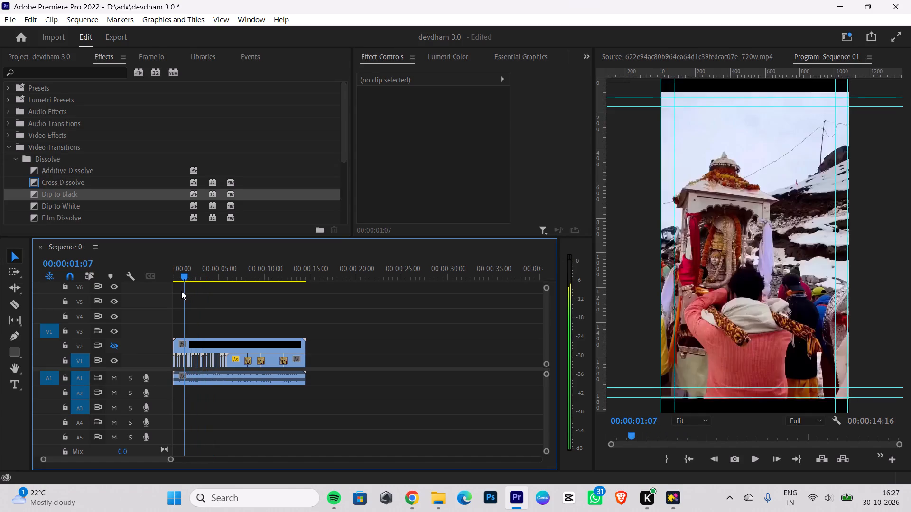
drag(181, 291, 183, 291)
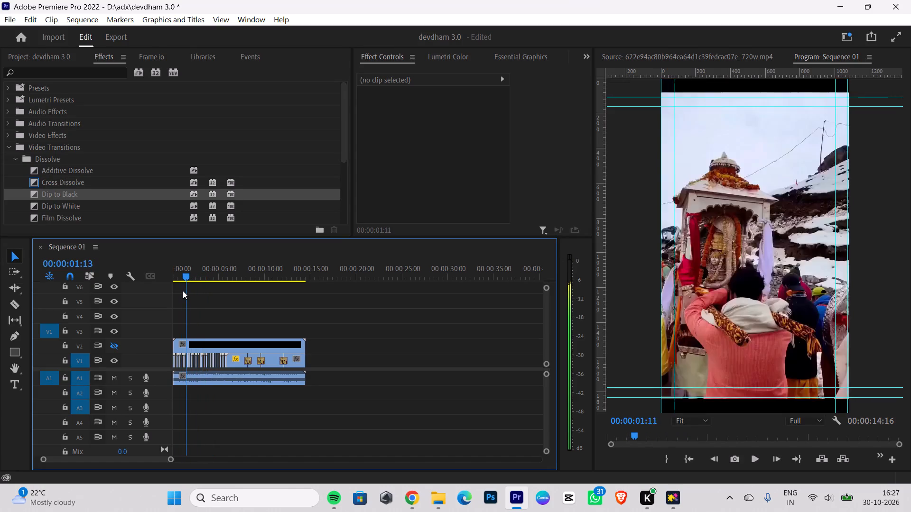
drag(183, 291, 181, 290)
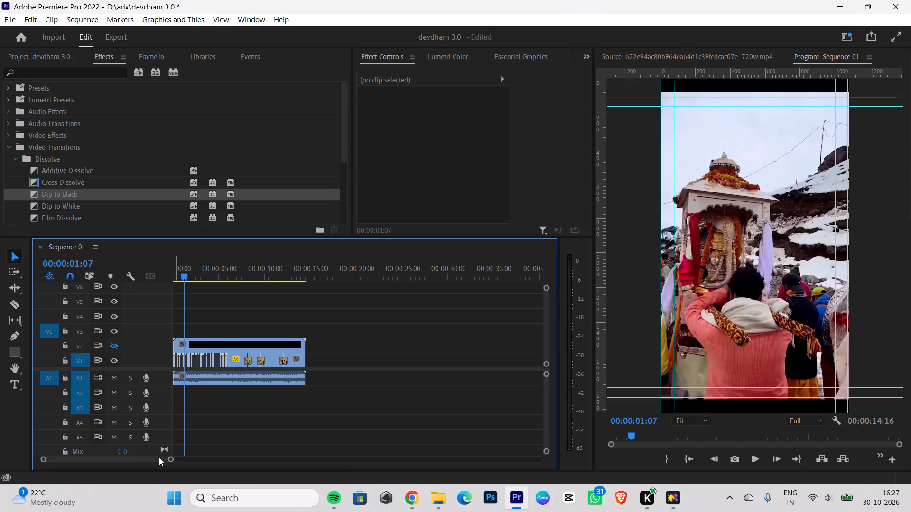
Set the Scale of the V1 clip f0e2d0c400f610a1c894 at 00:00:01:07 to 123 so it fills the vertical frame.
drag(170, 457, 147, 455)
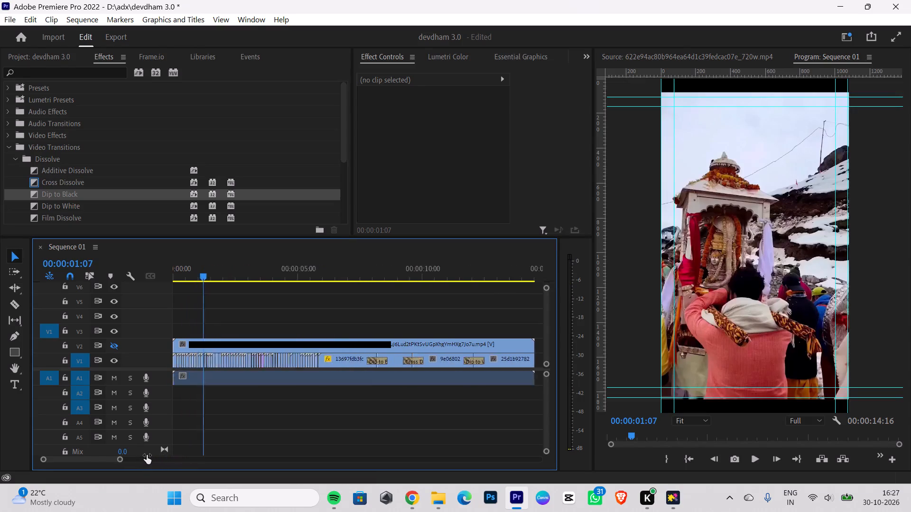
drag(147, 455, 126, 453)
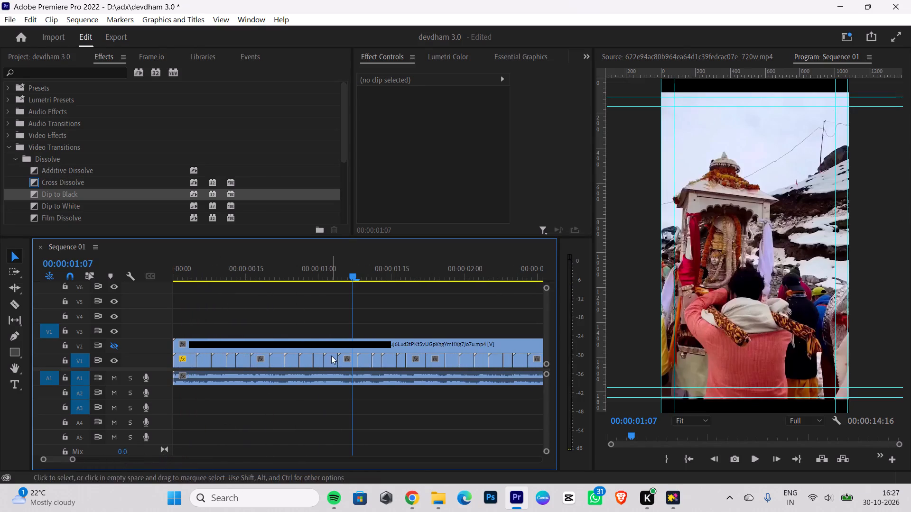
click(345, 360)
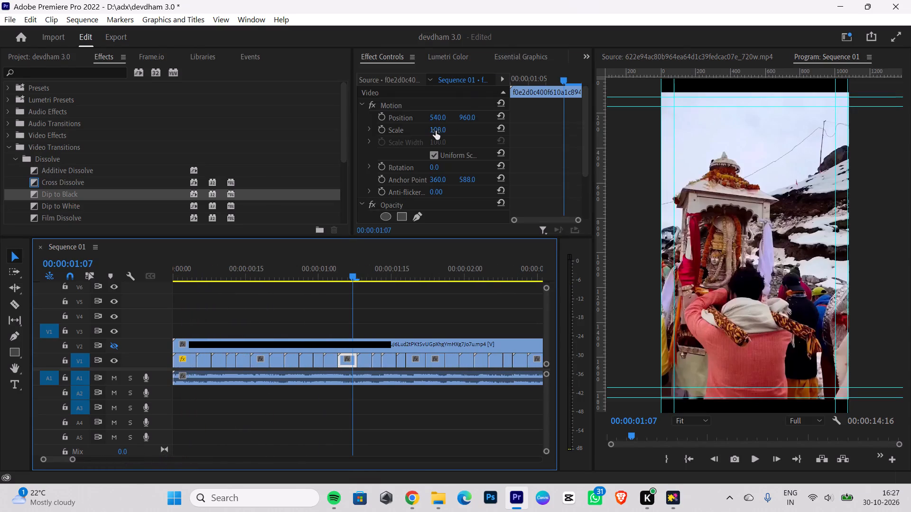
drag(436, 131, 457, 123)
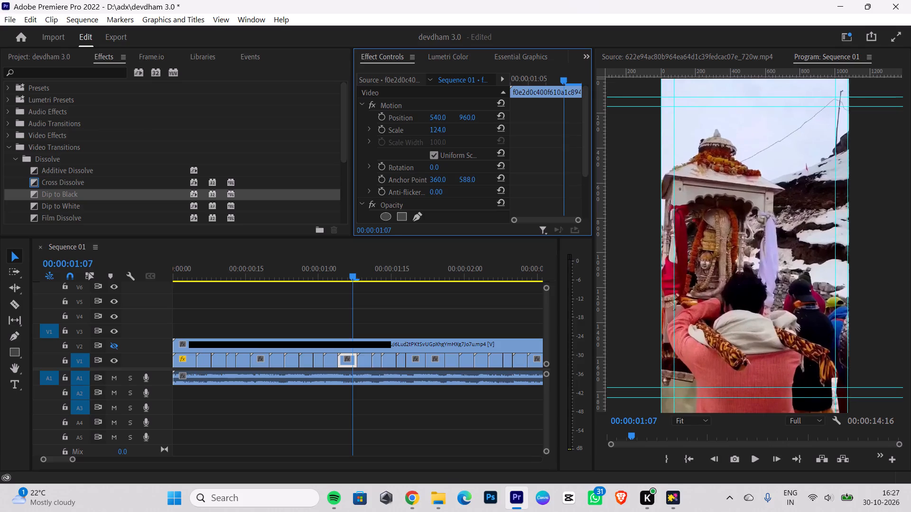
drag(457, 123, 457, 124)
Scrub back and forth through the V1 clips in the first five seconds to check how each fills the frame.
drag(352, 277, 342, 279)
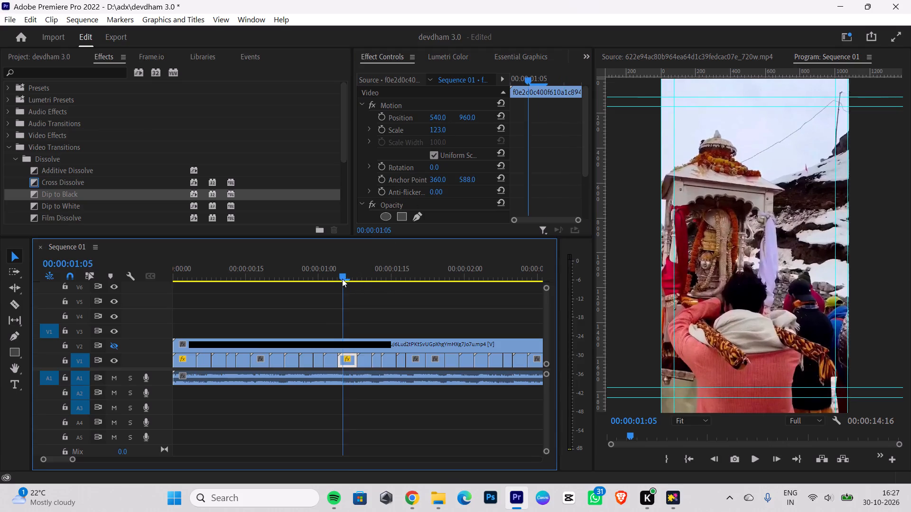
drag(342, 279, 297, 284)
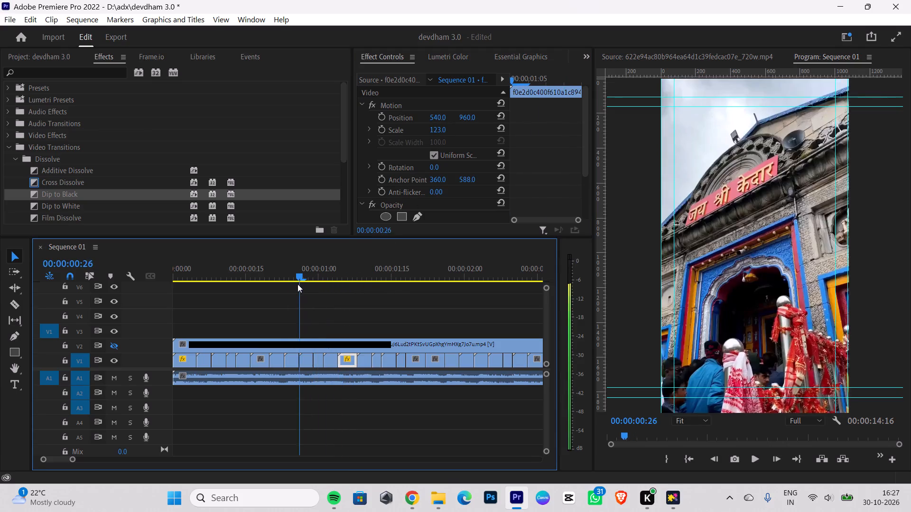
drag(297, 284, 289, 281)
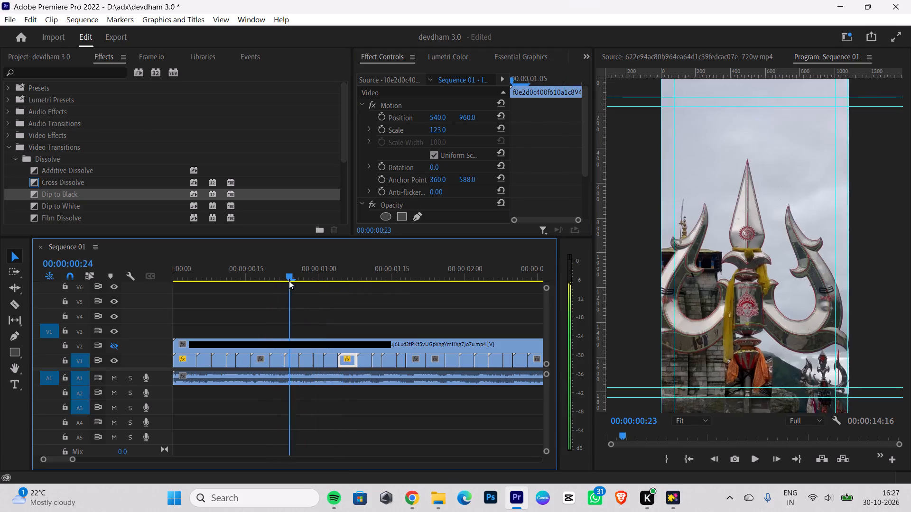
drag(289, 281, 291, 281)
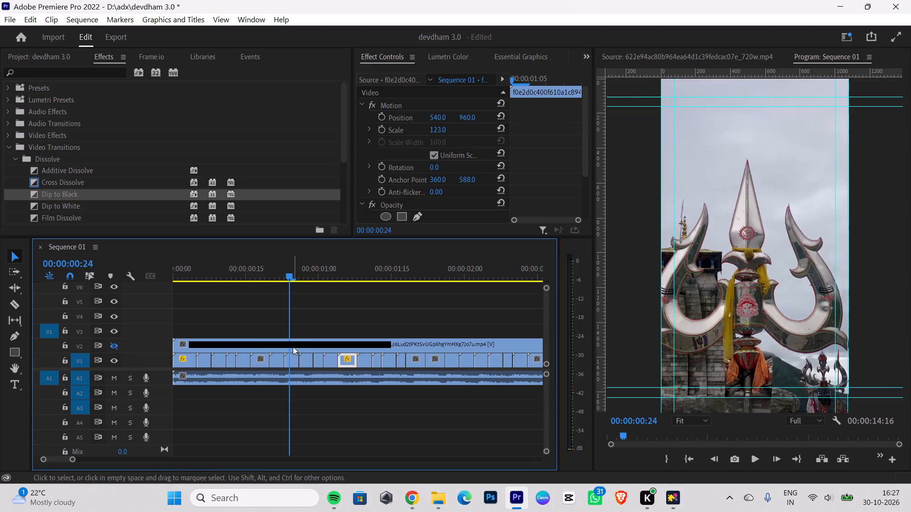
drag(290, 273, 310, 271)
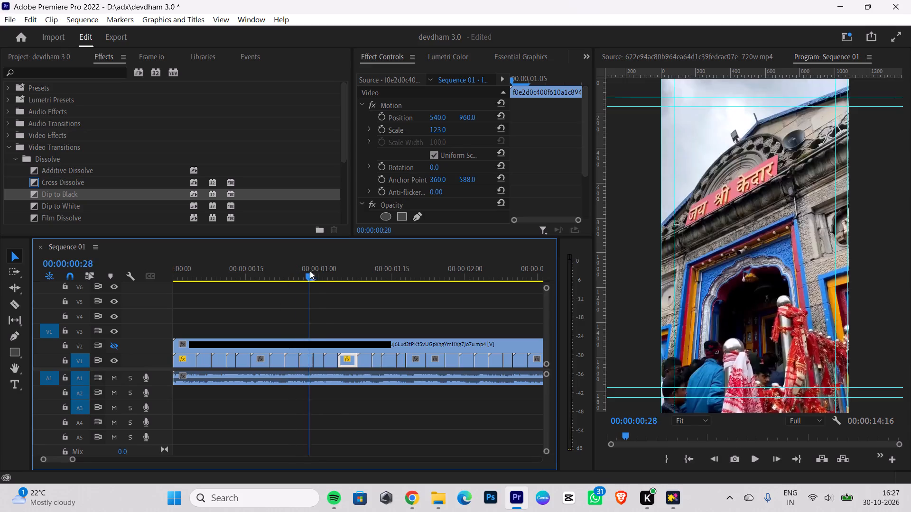
drag(310, 271, 256, 288)
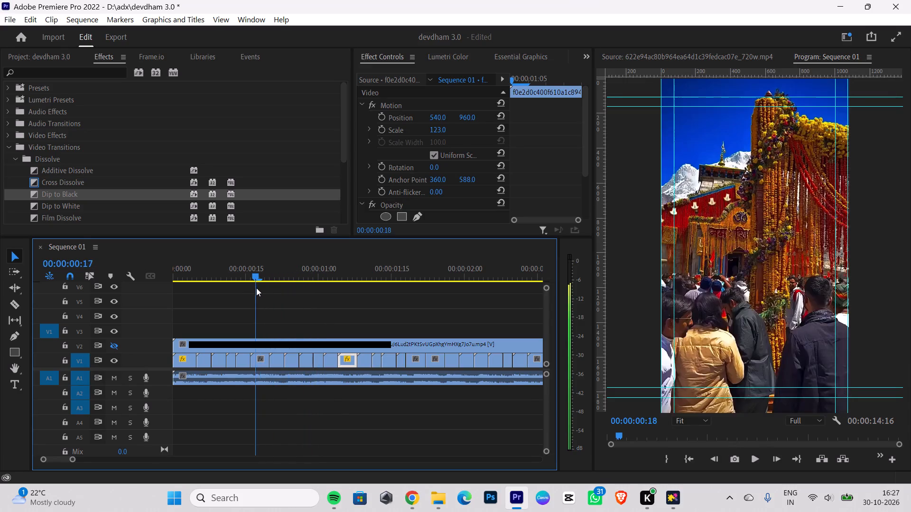
drag(256, 288, 217, 293)
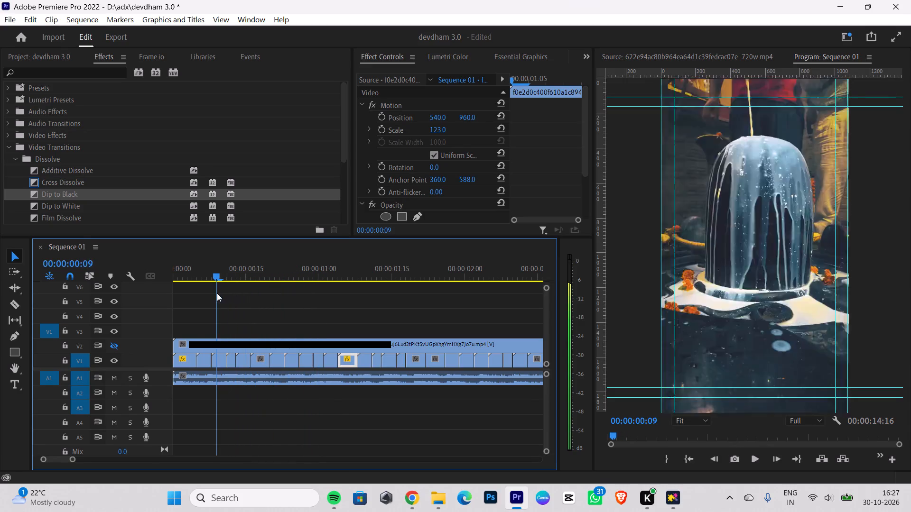
drag(217, 293, 195, 288)
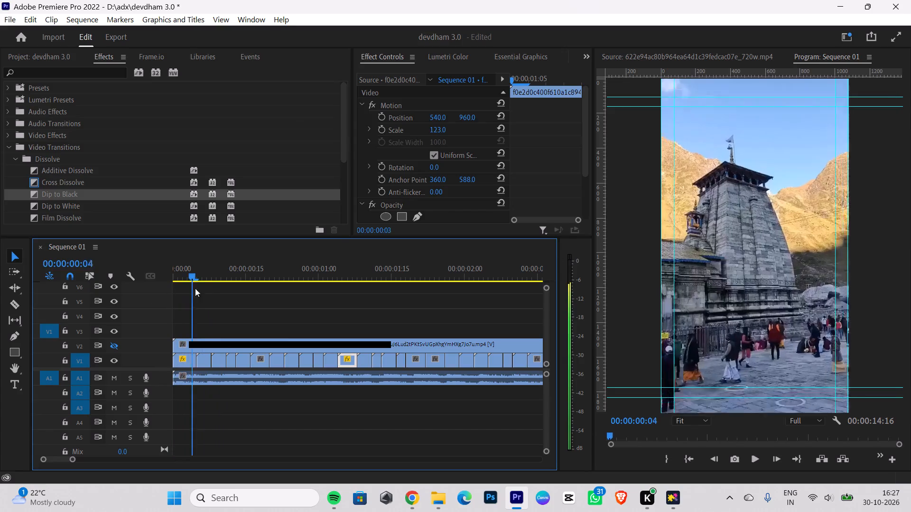
drag(195, 288, 291, 277)
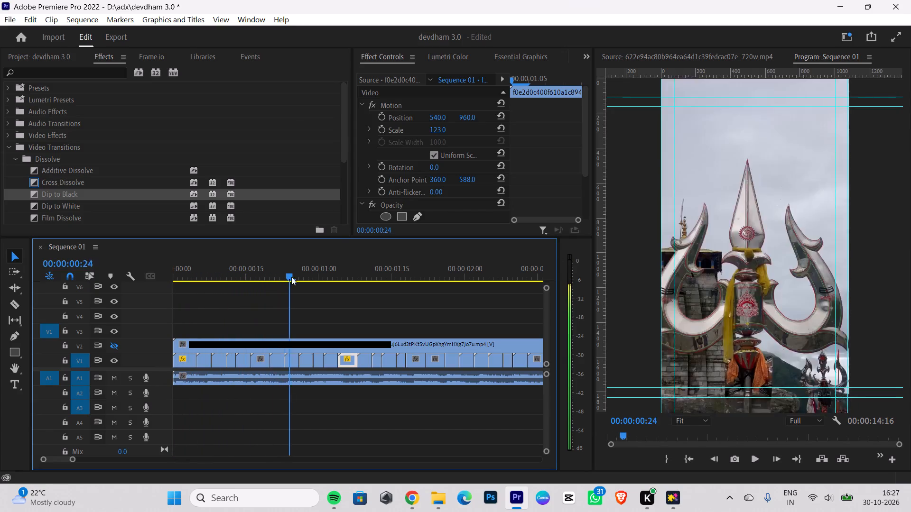
drag(291, 277, 339, 266)
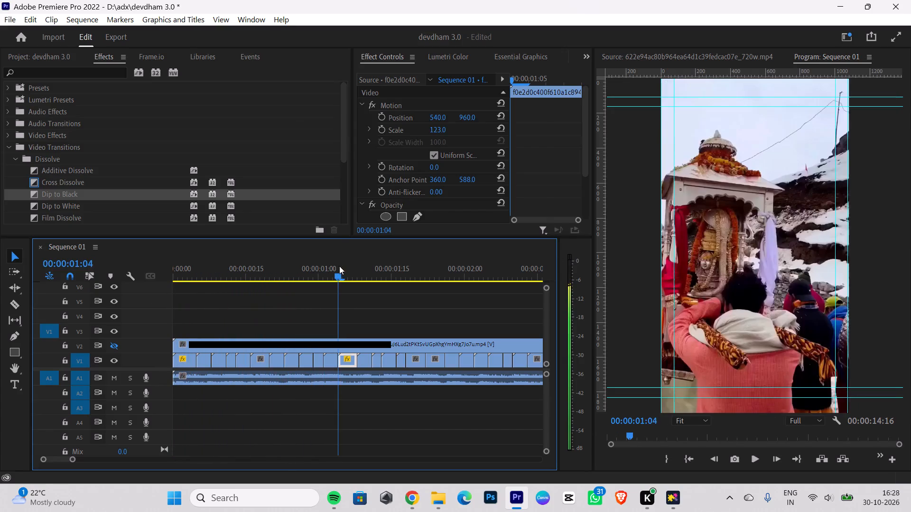
drag(339, 266, 381, 253)
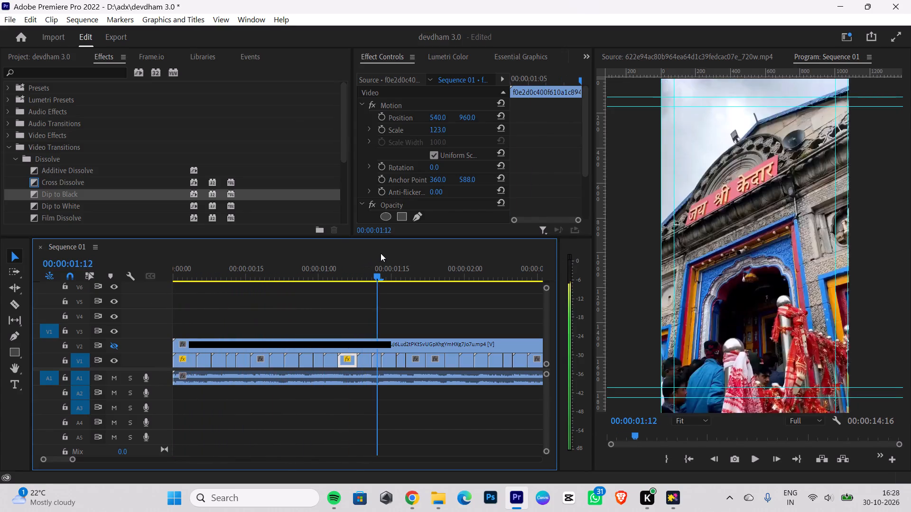
drag(381, 253, 412, 219)
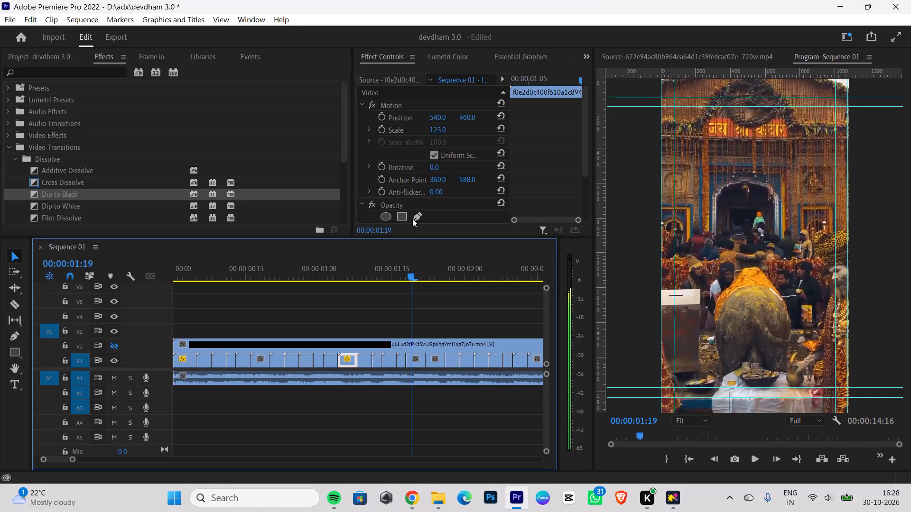
drag(412, 219, 458, 198)
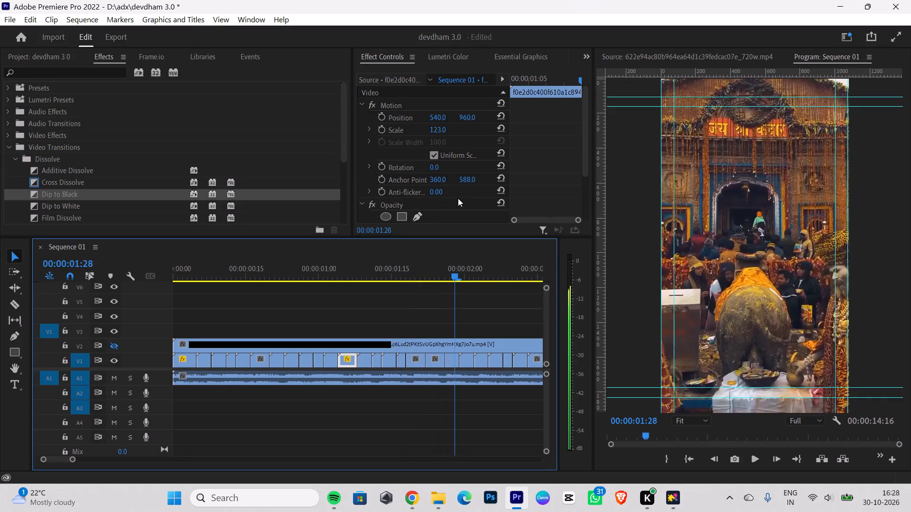
drag(458, 198, 512, 205)
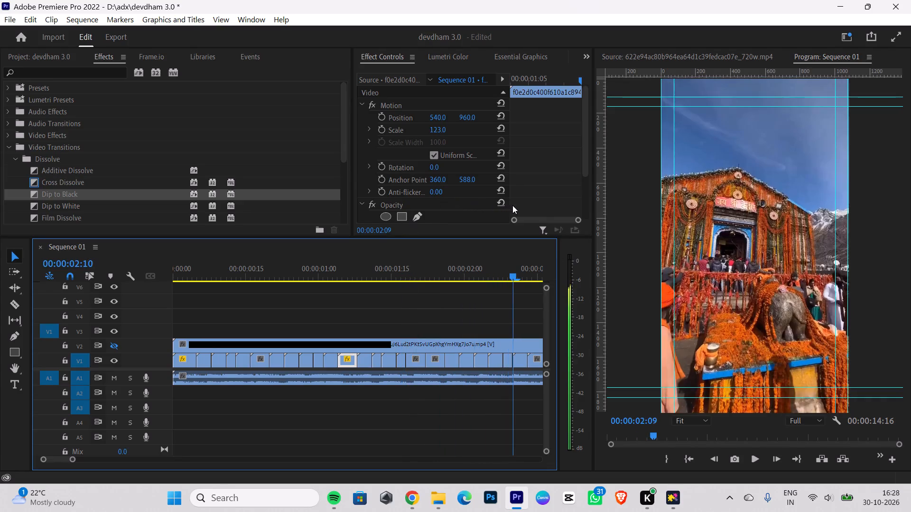
drag(512, 205, 557, 203)
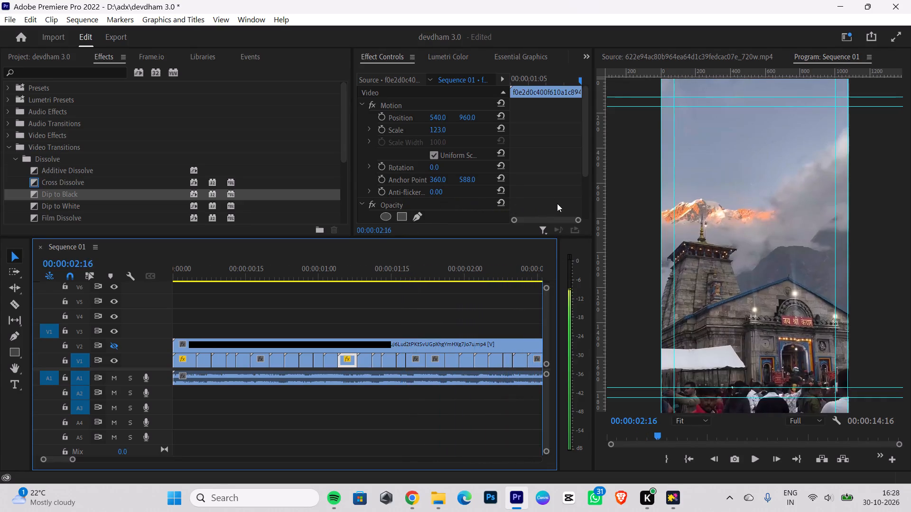
drag(557, 203, 608, 199)
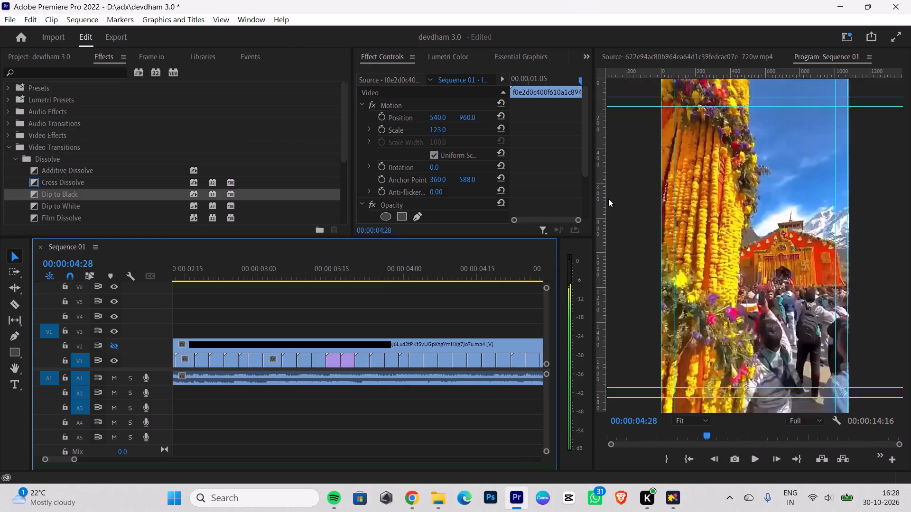
drag(608, 199, 0, 278)
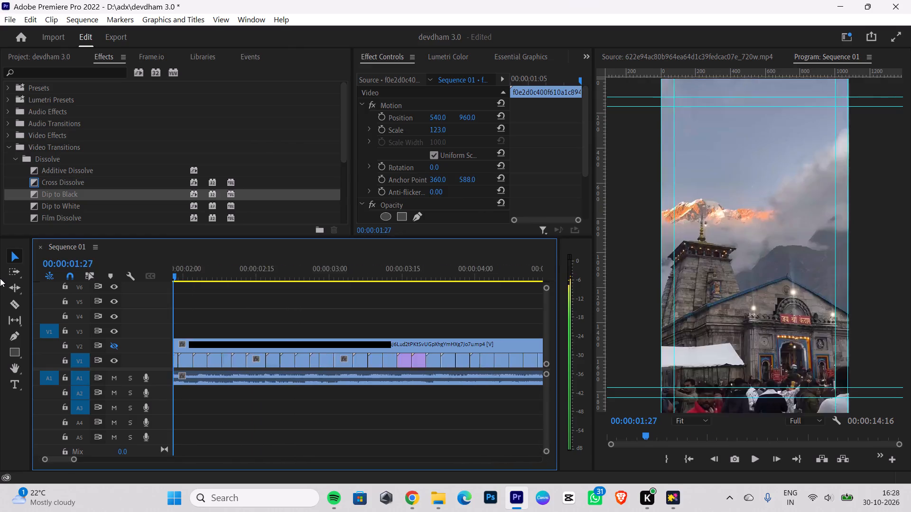
drag(0, 278, 2, 307)
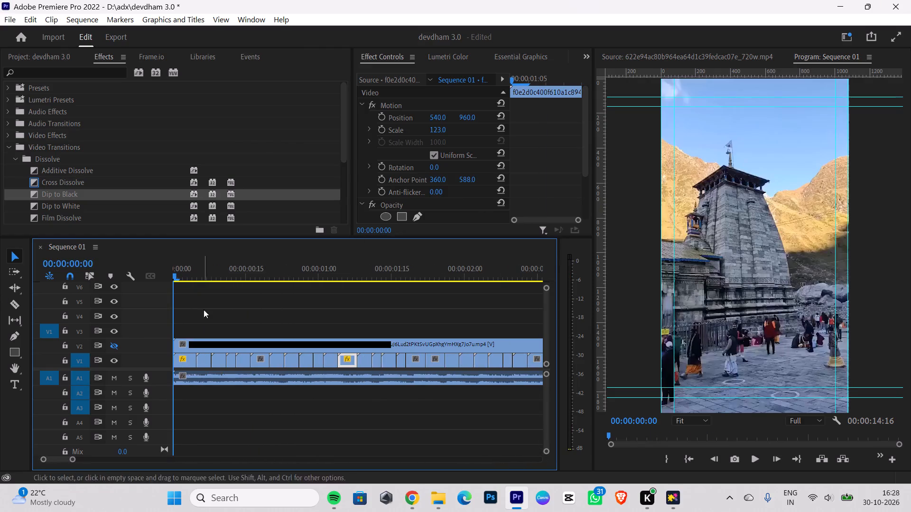
Play the first second of the sequence from the start, pausing around the trident clip to check it.
drag(179, 272, 65, 286)
key(space)
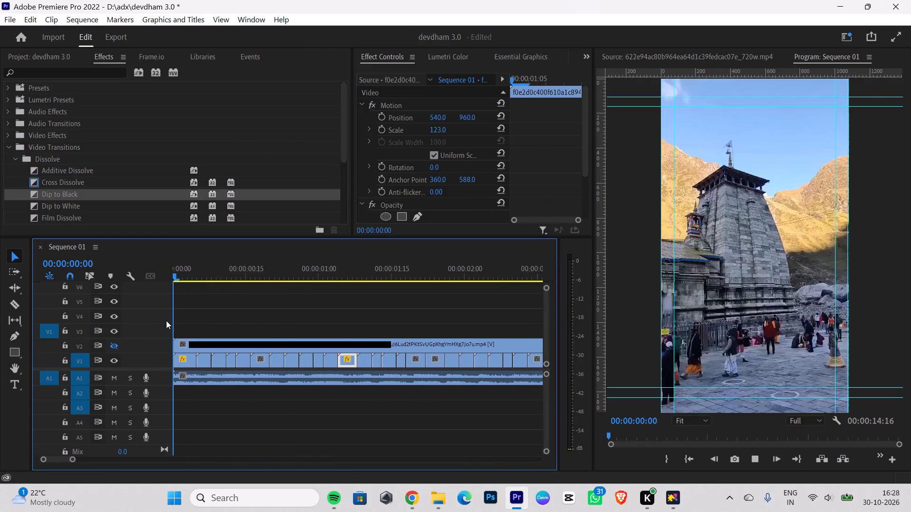
key(space)
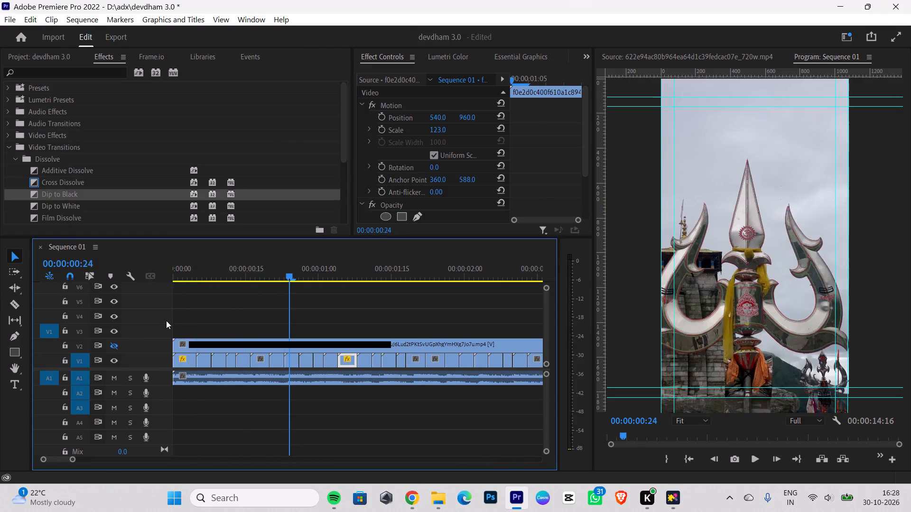
key(space)
key(space)
key(space)
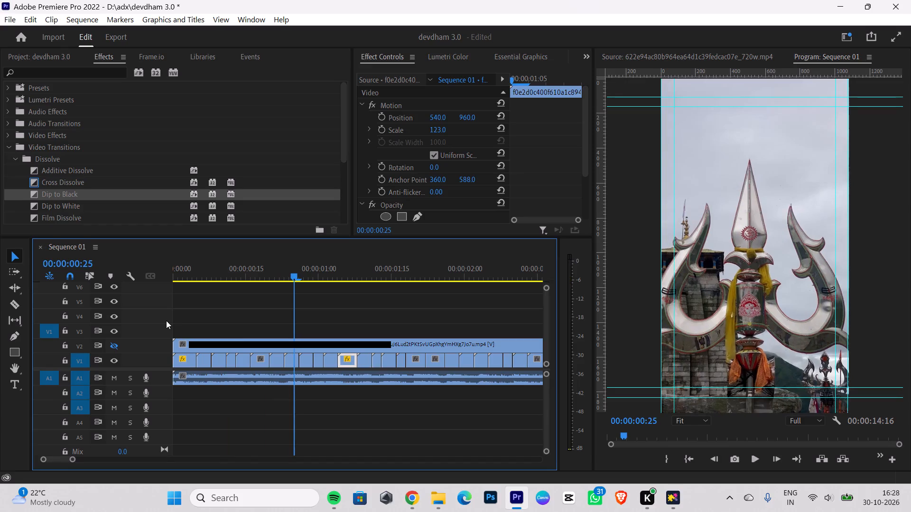
key(space)
Save the devdham 3.0 project.
key(ctrl+s)
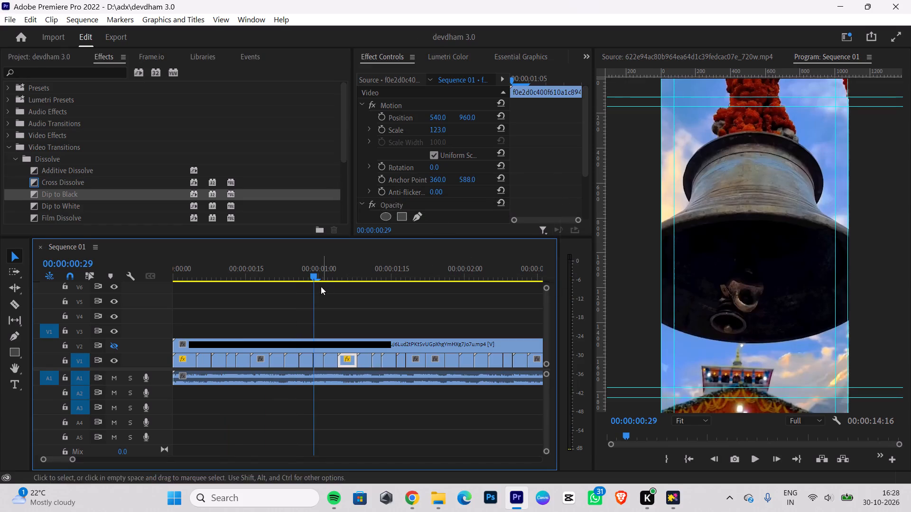
Play the whole reel from 00:00:00:00 to its end to review the finished edit.
drag(312, 273, 33, 294)
key(space)
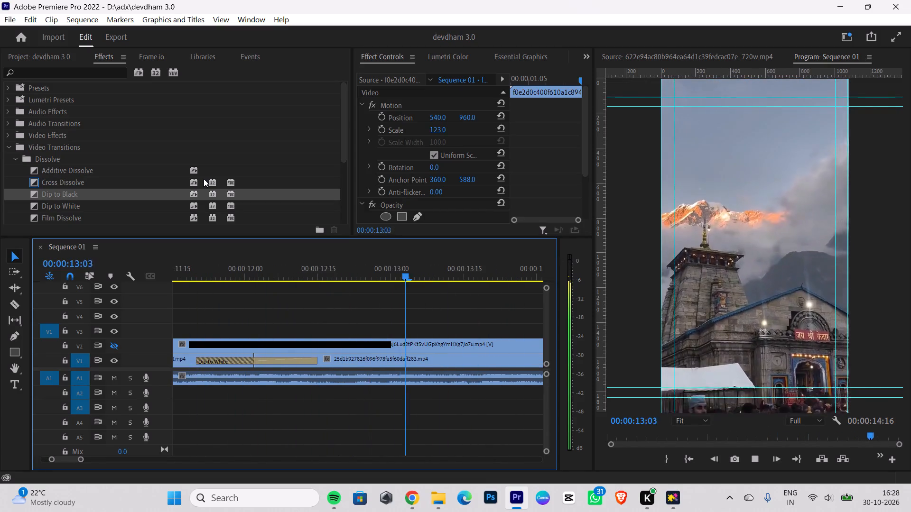
key(space)
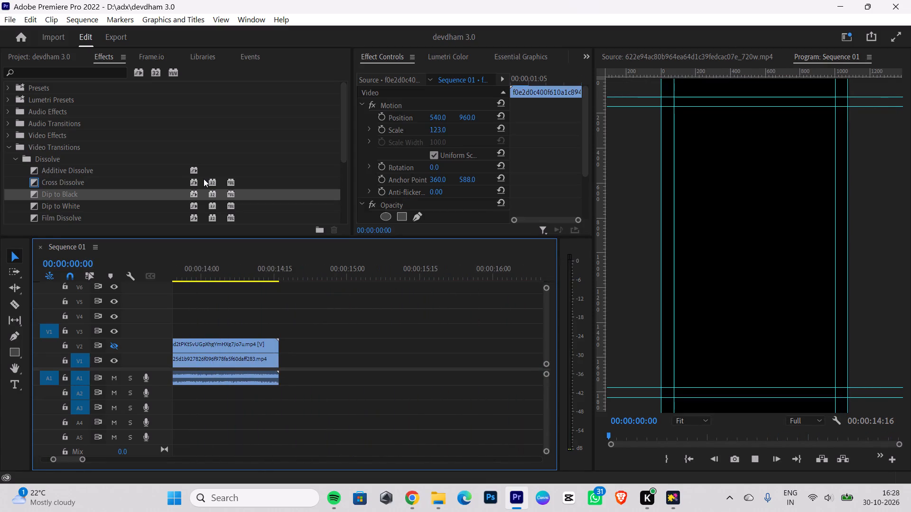
Save the reviewed project again before exporting.
key(ctrl+s)
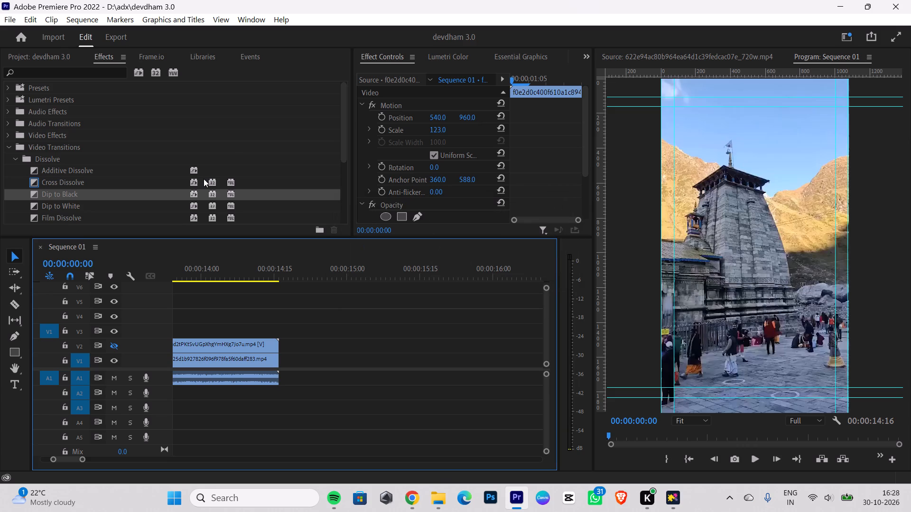
Export Sequence 01 as an H.264 media file named chaardham 3.0 into the trekos and devdham reel 20 folder.
click(119, 34)
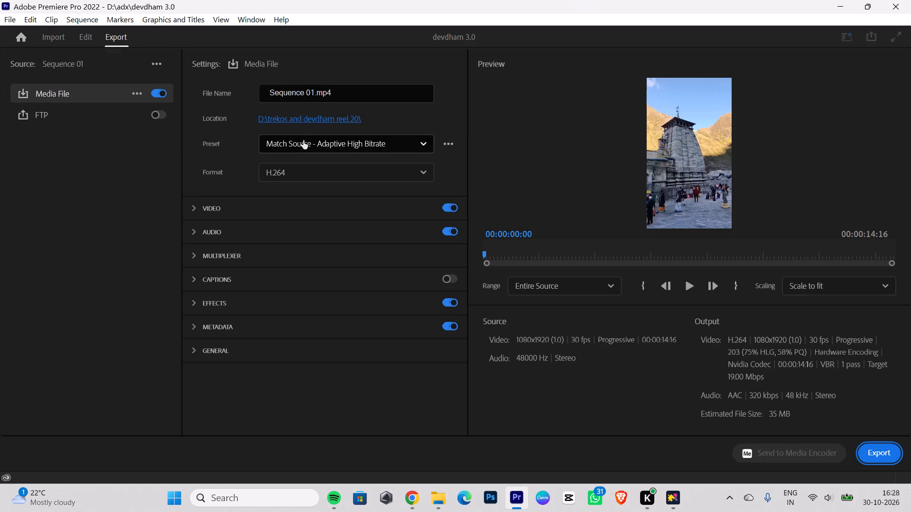
drag(350, 91, 244, 105)
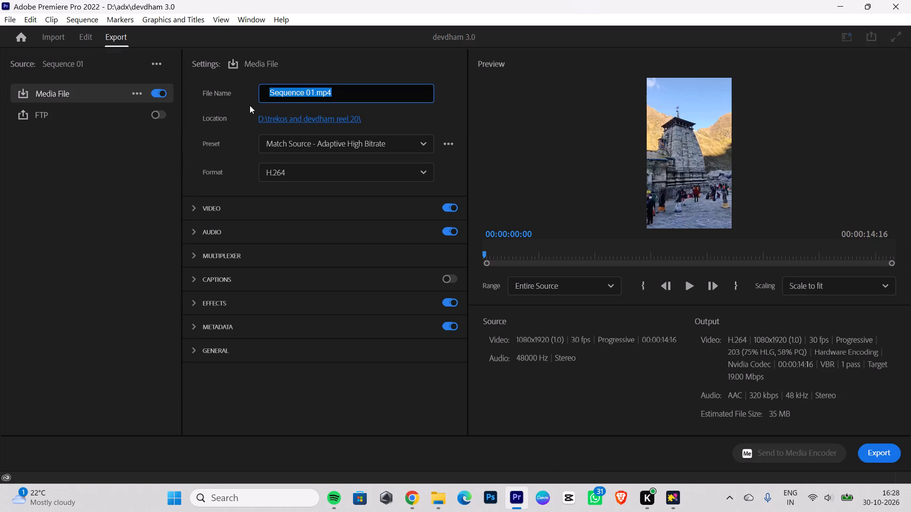
key(BackSpace)
text(chaardham)
key(space)
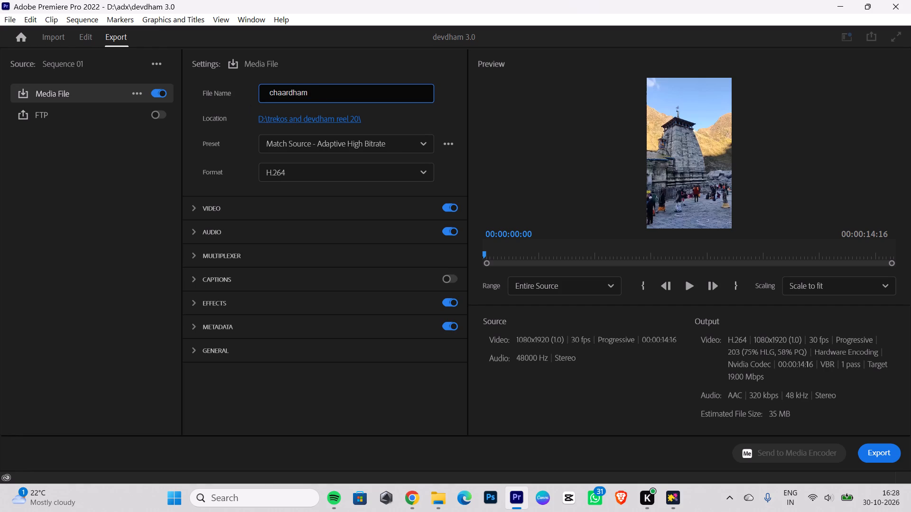
text(3.0)
click(885, 454)
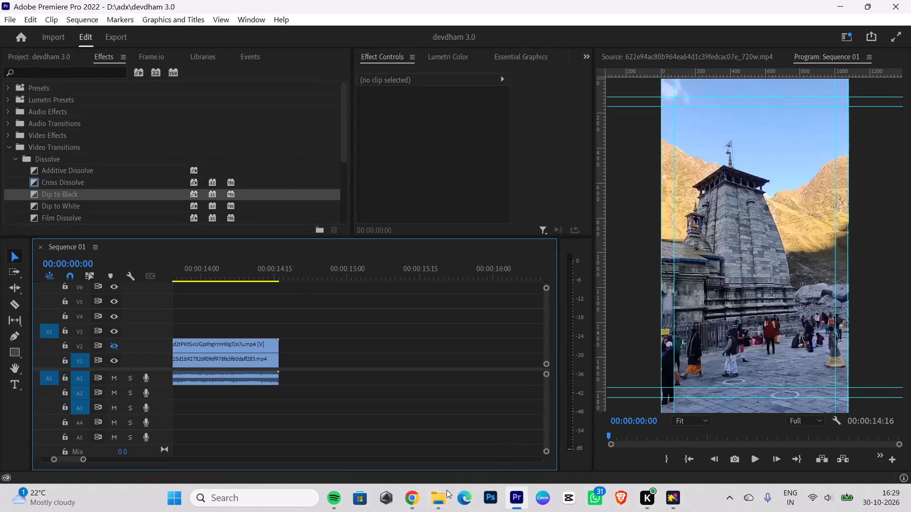
In File Explorer, open the trekos and devdham reel 20 folder and watch the trekos4 video, closing the player at the end.
click(431, 507)
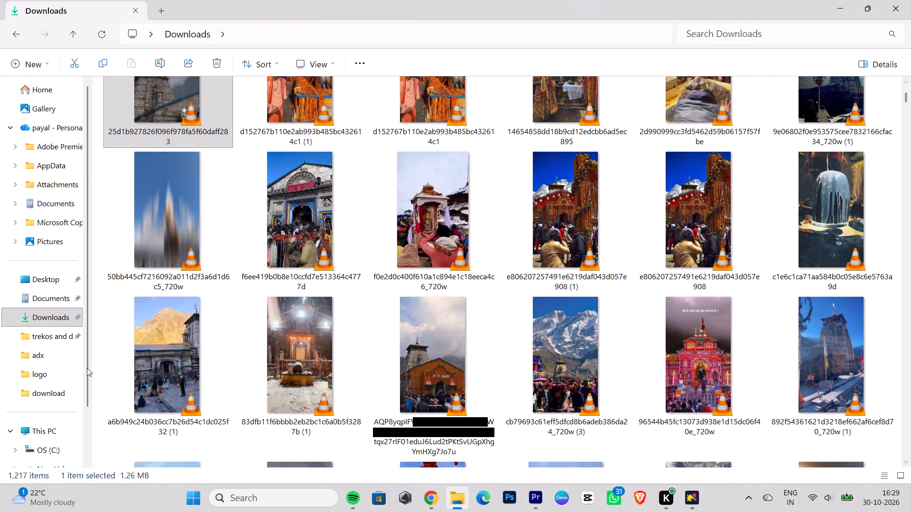
click(32, 341)
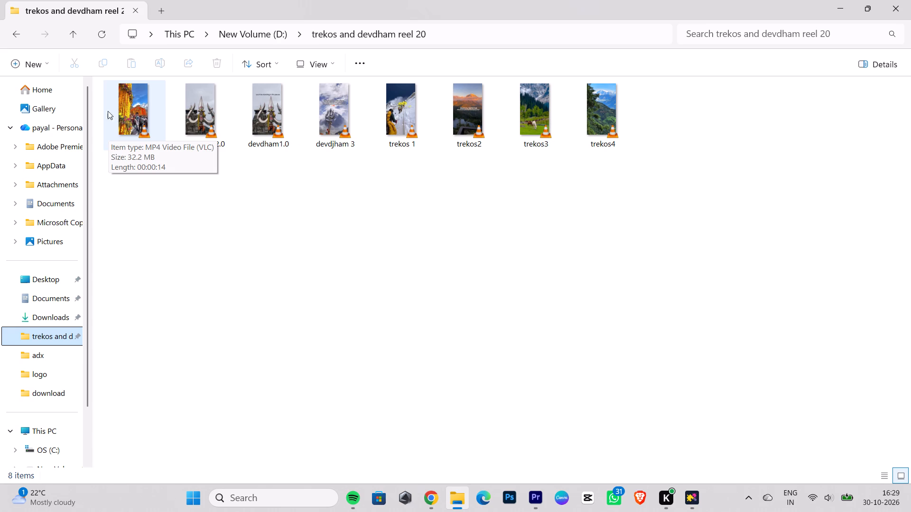
double_click(611, 122)
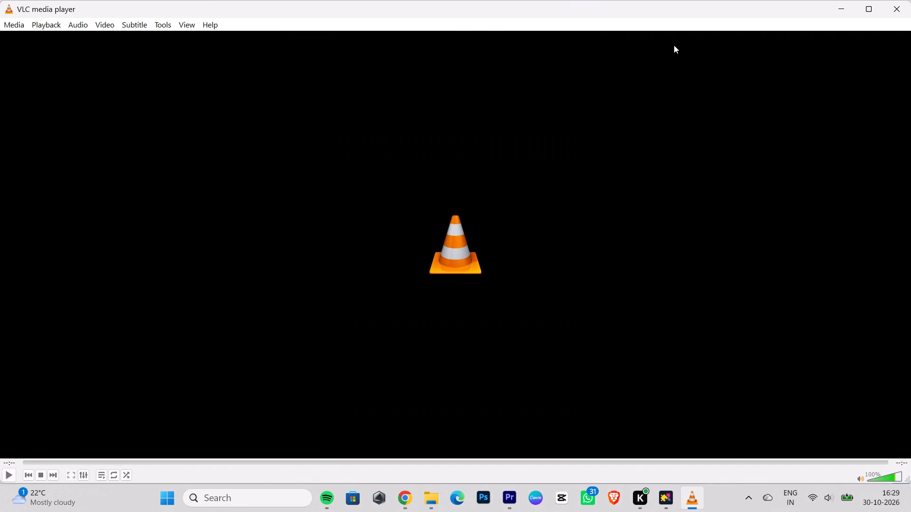
click(892, 9)
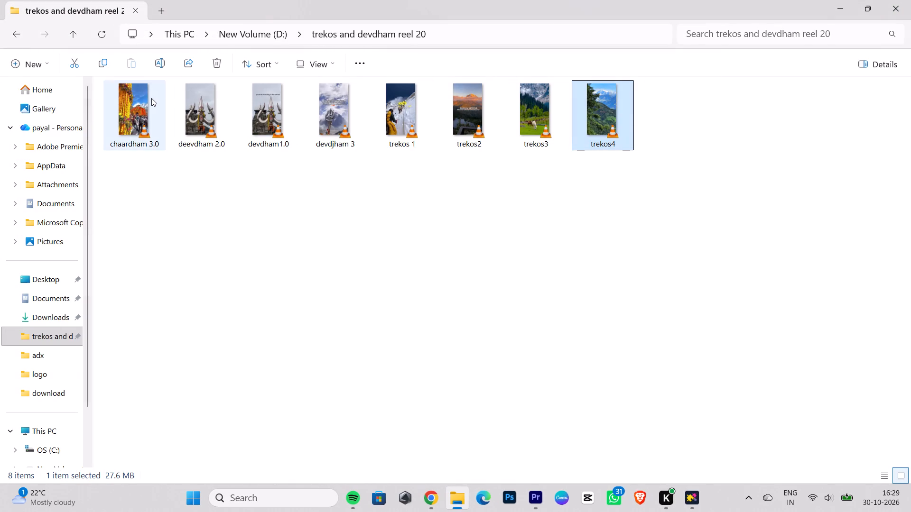
Play the exported chaardham 3.0 video in VLC to review the final render.
double_click(151, 98)
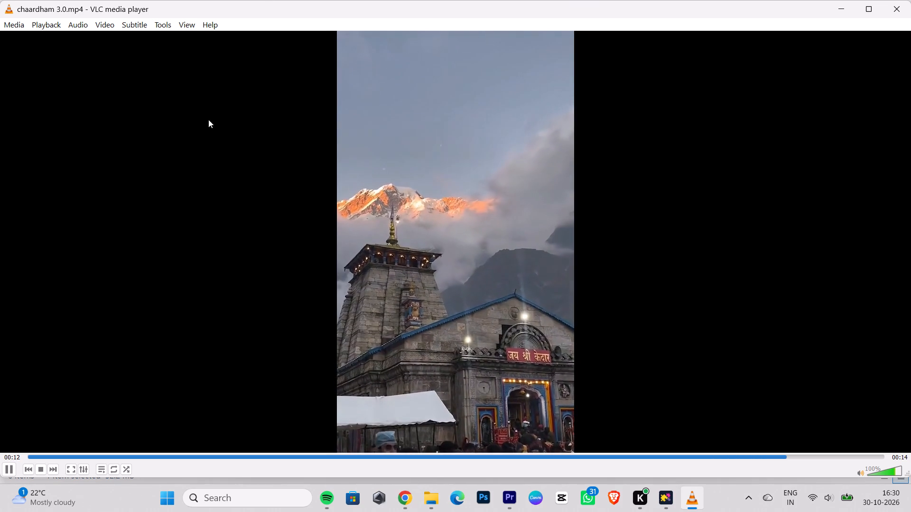
Rewatch the exported chaardham 3.0 video from about 00:04 to near its end, and close the player.
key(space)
drag(785, 457, 768, 458)
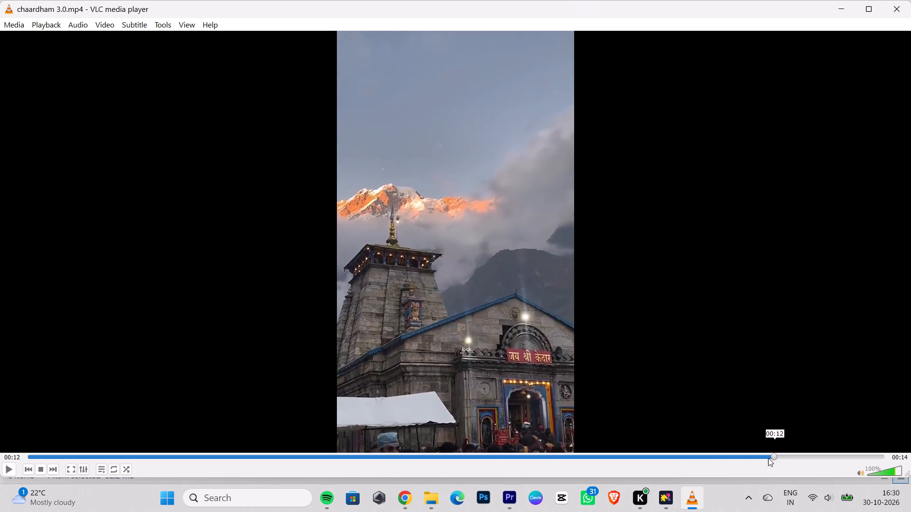
drag(768, 458, 323, 466)
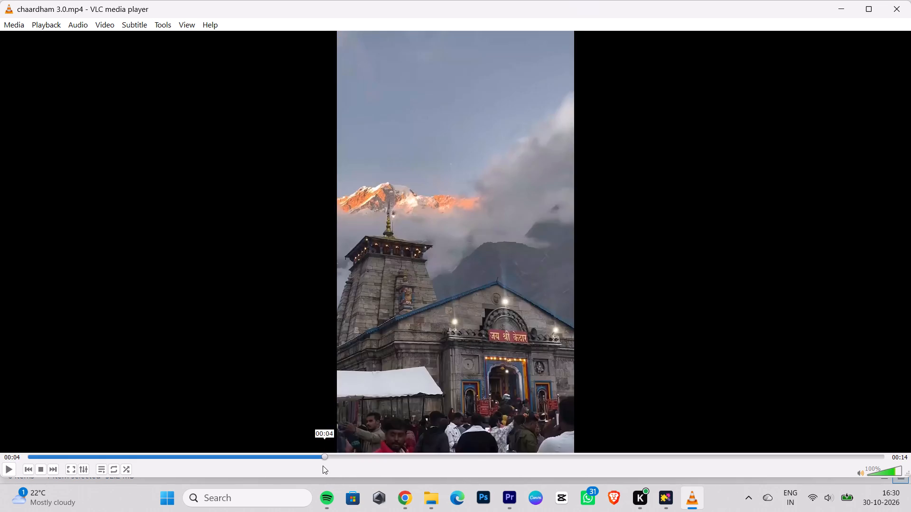
drag(323, 466, 320, 462)
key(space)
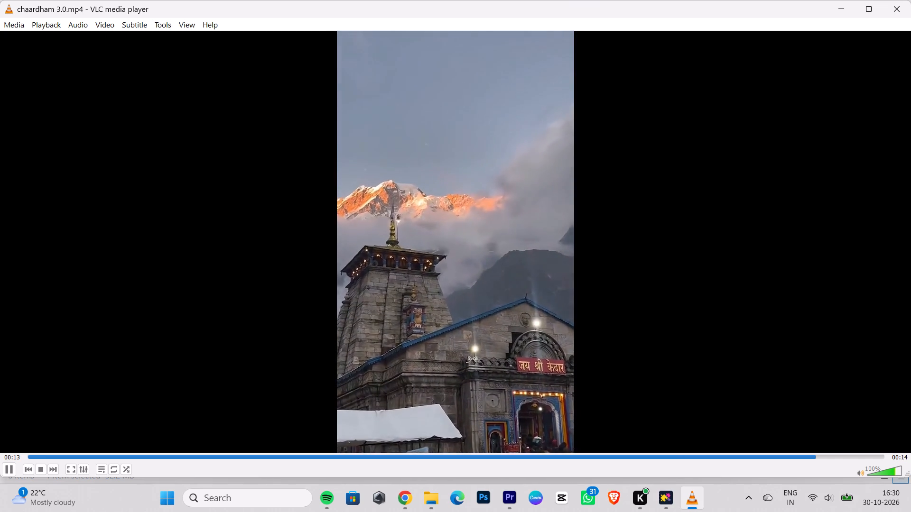
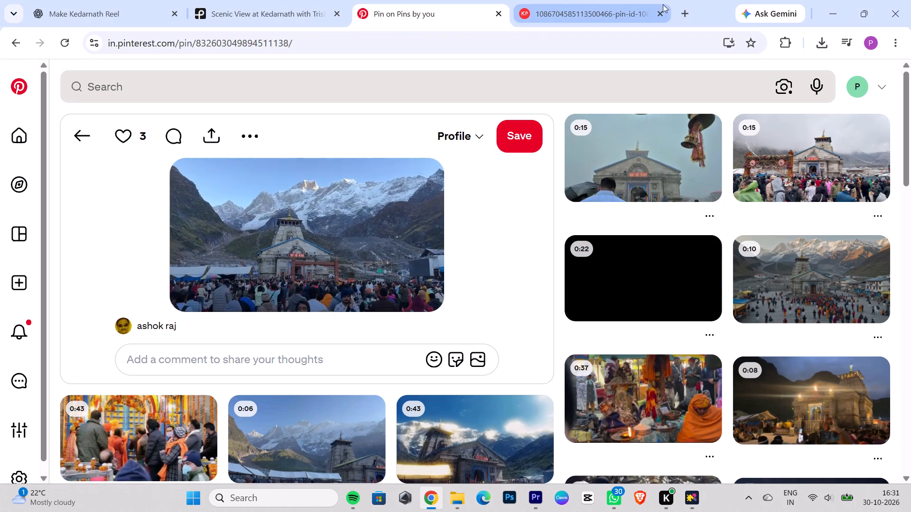
click(685, 12)
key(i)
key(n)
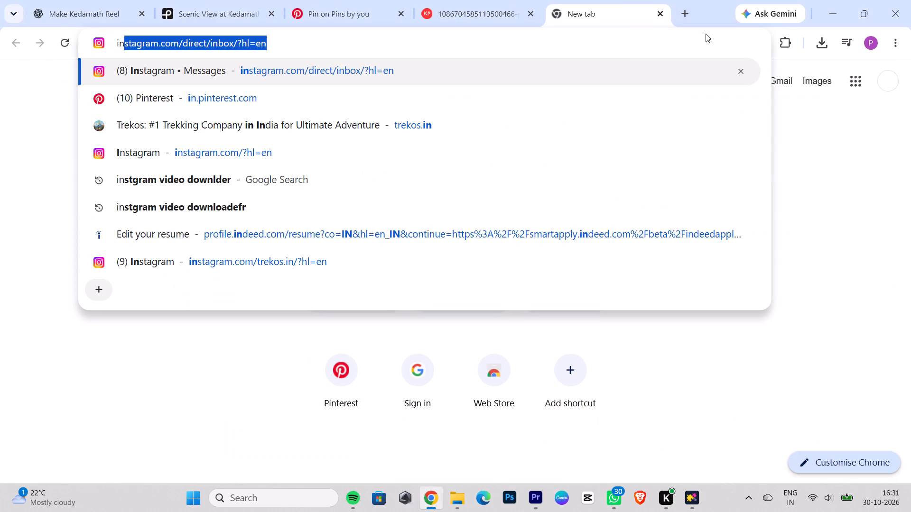
click(392, 64)
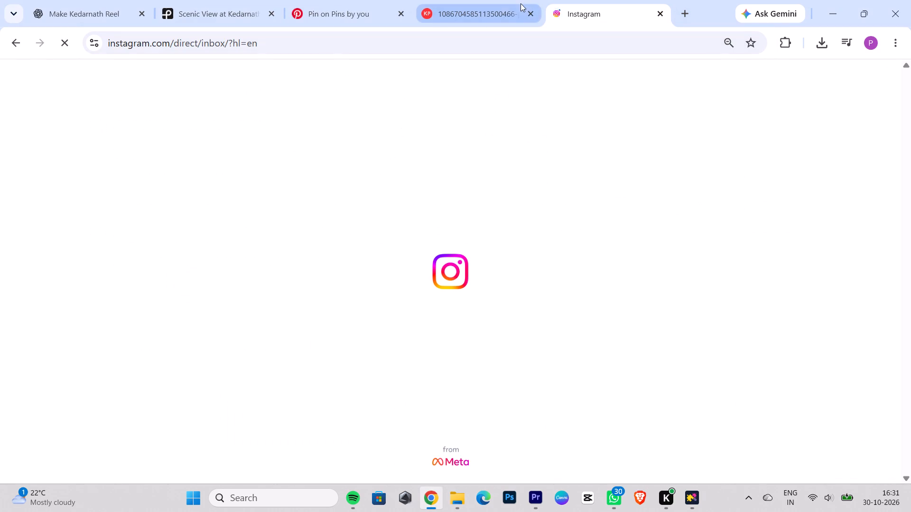
Close the Scenic View at Kedarnath browser tab.
click(274, 16)
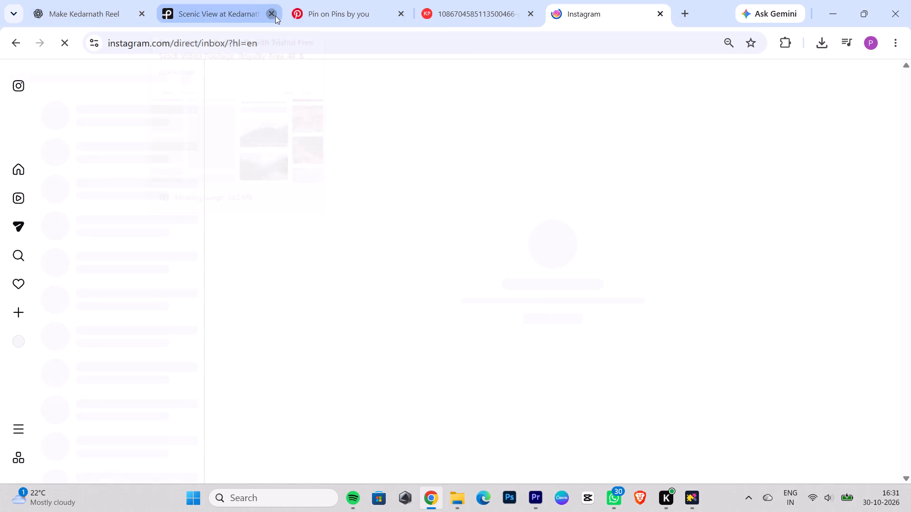
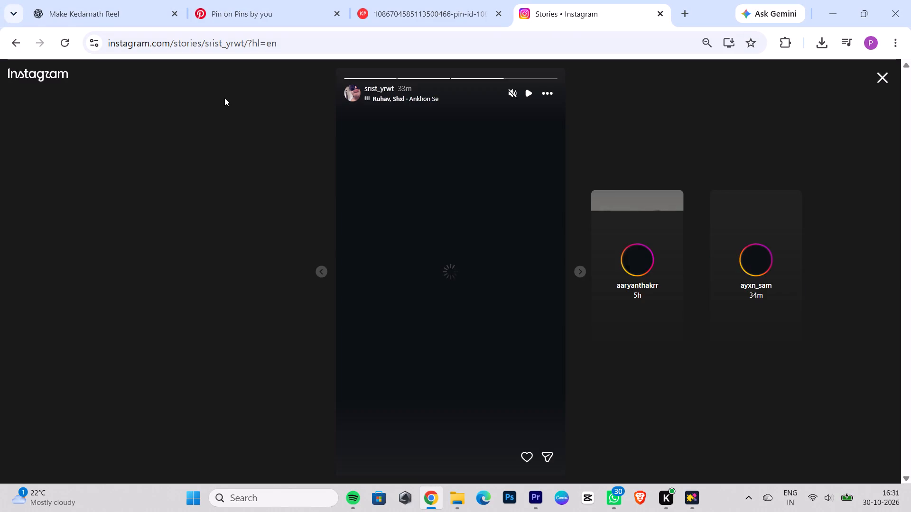
Turn on the sound of the open Instagram story with the Ankhon Se track and like the story.
click(512, 92)
scroll(718, 141, down, 1)
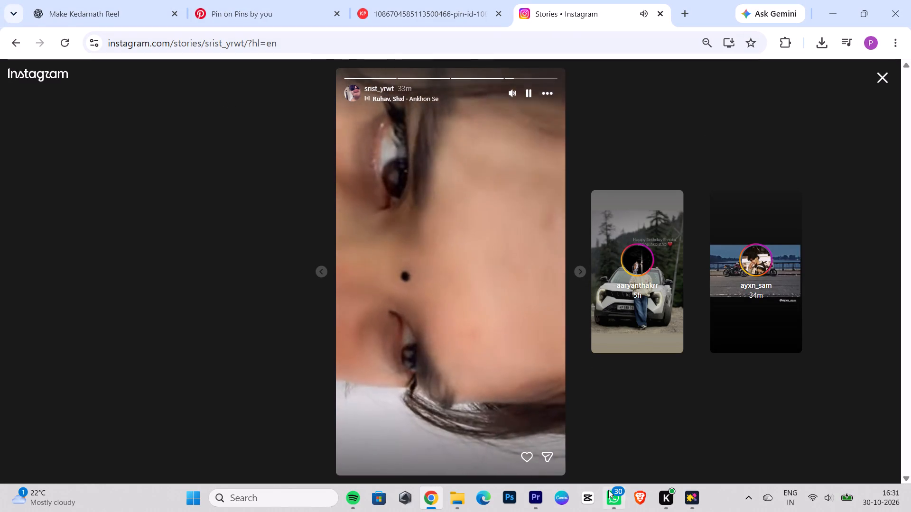
click(523, 453)
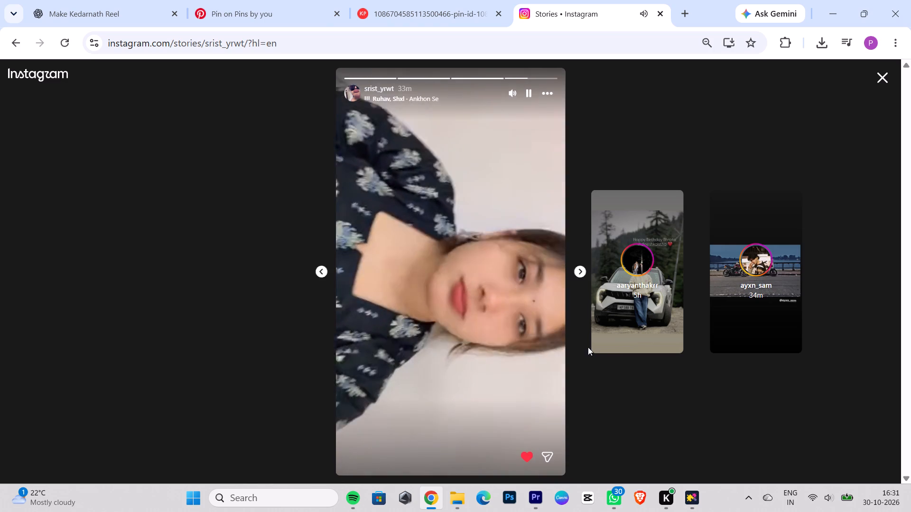
View the following two accounts' stories, the birthday car photo and the motorbikes, and close the story viewer.
click(634, 258)
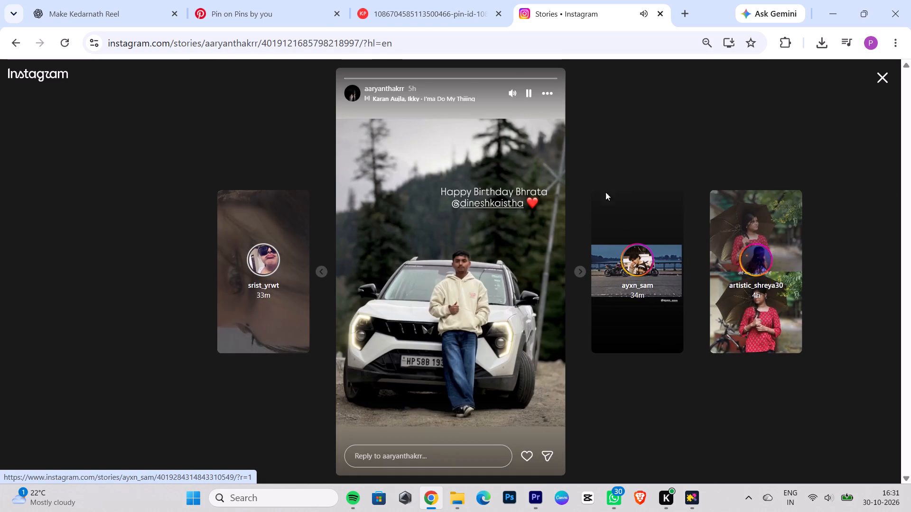
click(647, 252)
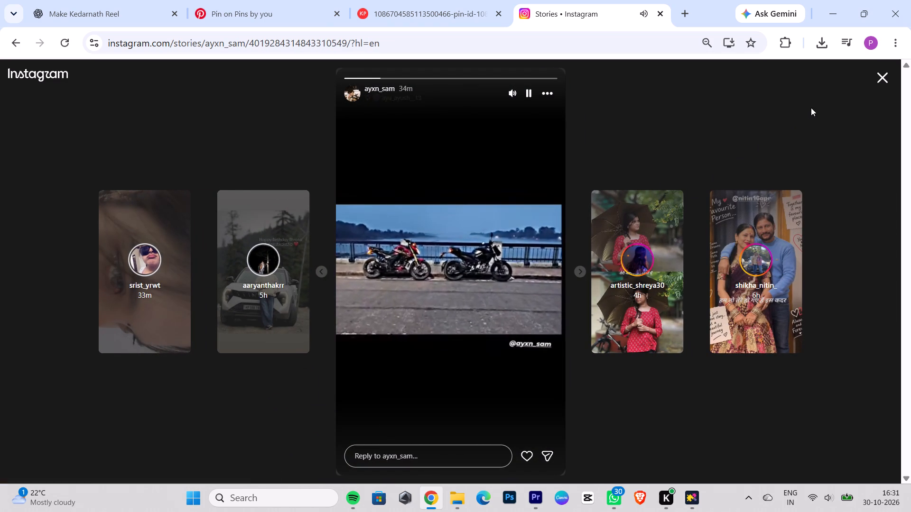
click(880, 82)
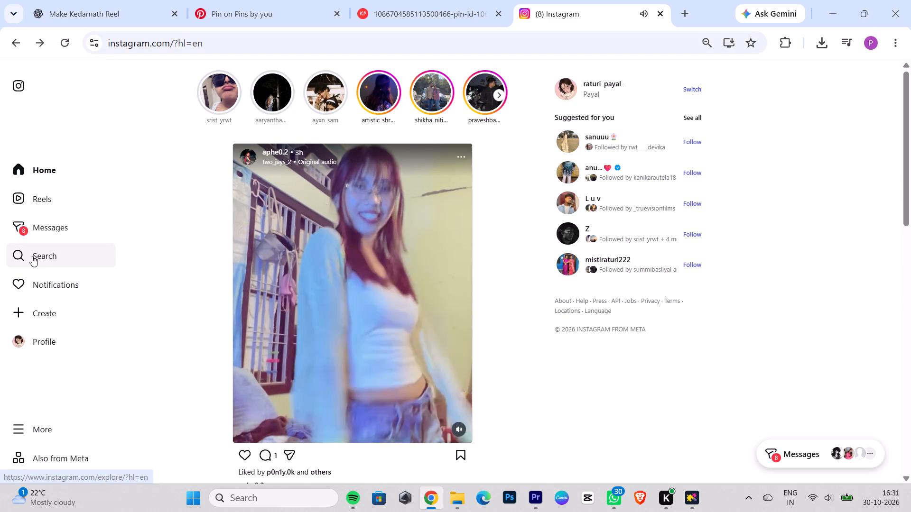
Browse the Instagram home feed down to the Suggested Posts section.
scroll(193, 235, down, 2)
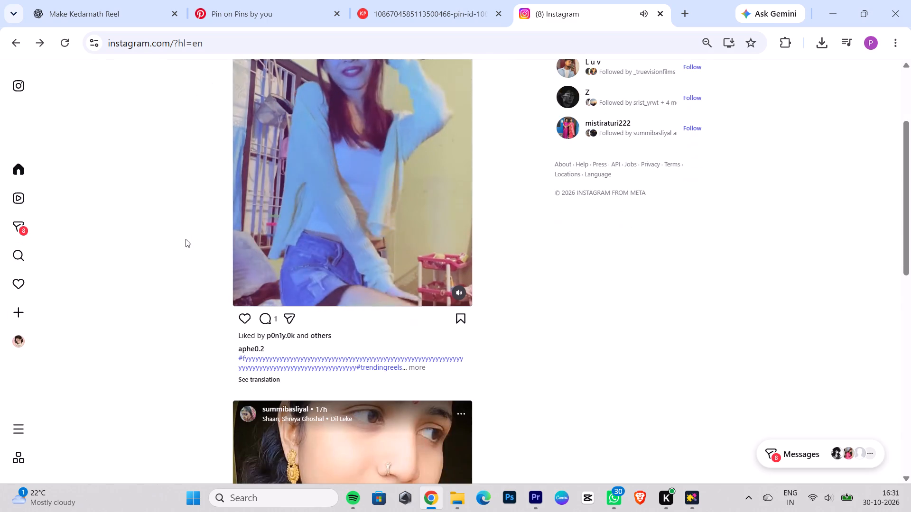
scroll(162, 239, down, 10)
scroll(158, 241, up, 1)
scroll(158, 241, down, 9)
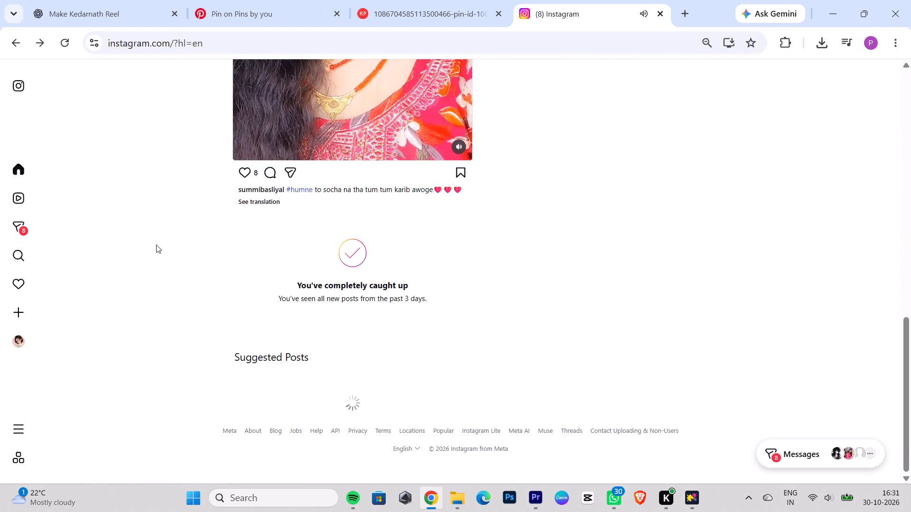
scroll(156, 245, down, 8)
Open Instagram search and remove the personal account above devdhamyatra from the recent searches.
click(14, 259)
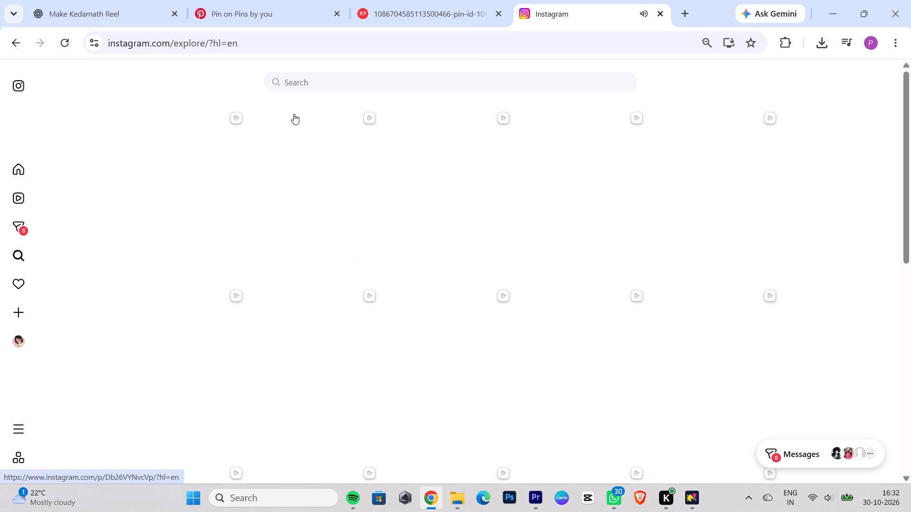
click(348, 82)
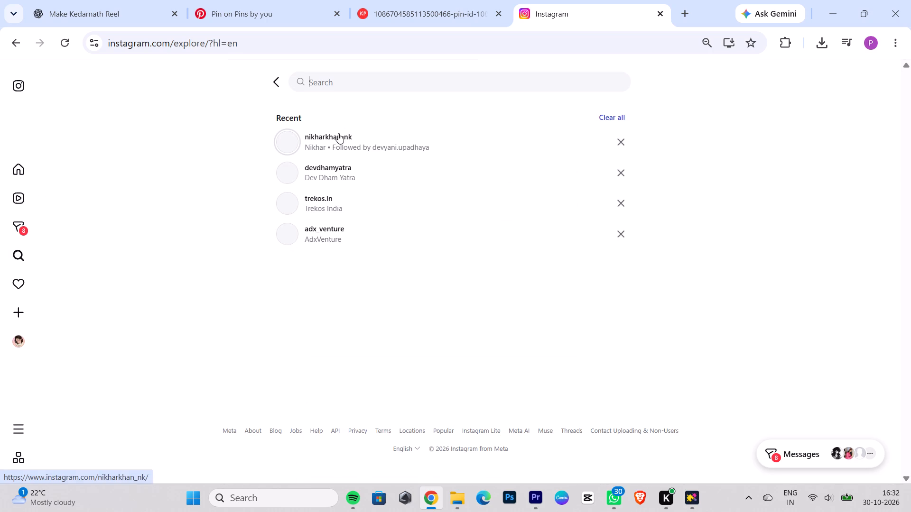
click(619, 140)
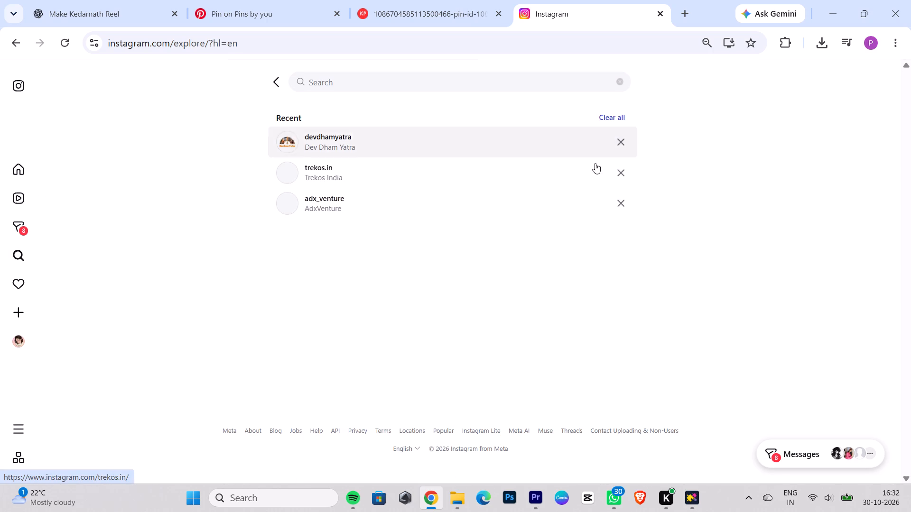
Open the devdhamyatra profile from recent searches and watch its "Maybe not this year" Kedarnath reel with sound, closing it at the end.
click(287, 140)
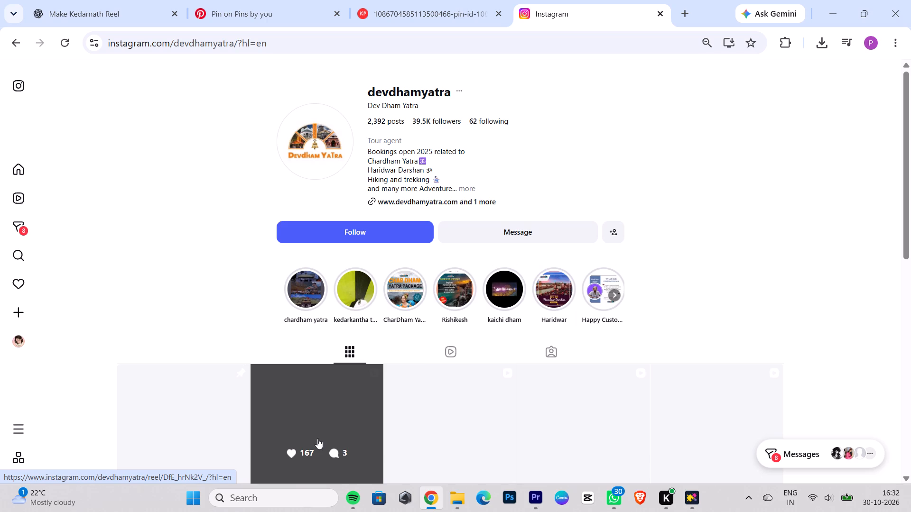
scroll(536, 140, down, 1)
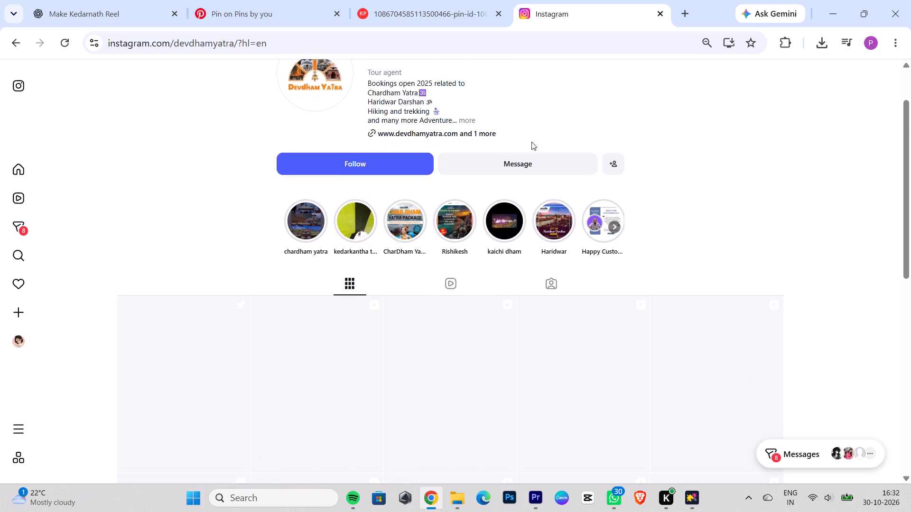
scroll(514, 158, down, 1)
click(341, 295)
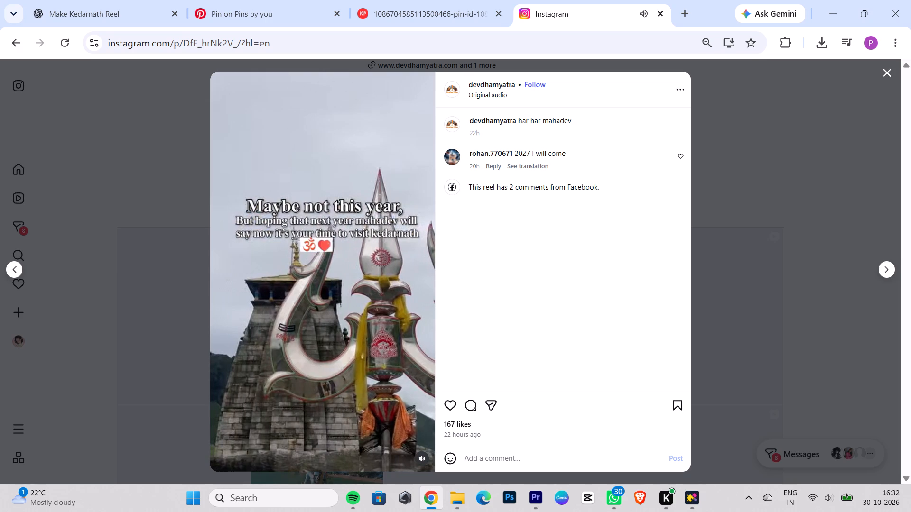
click(887, 70)
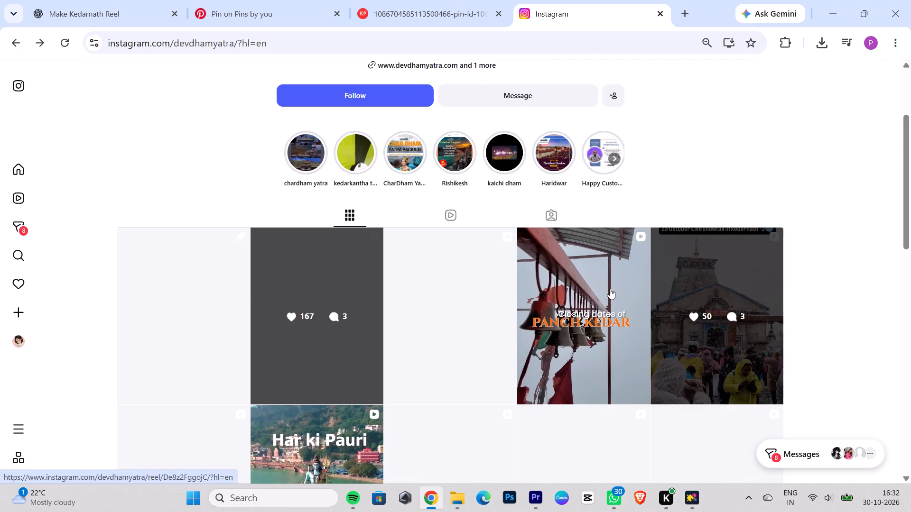
click(305, 267)
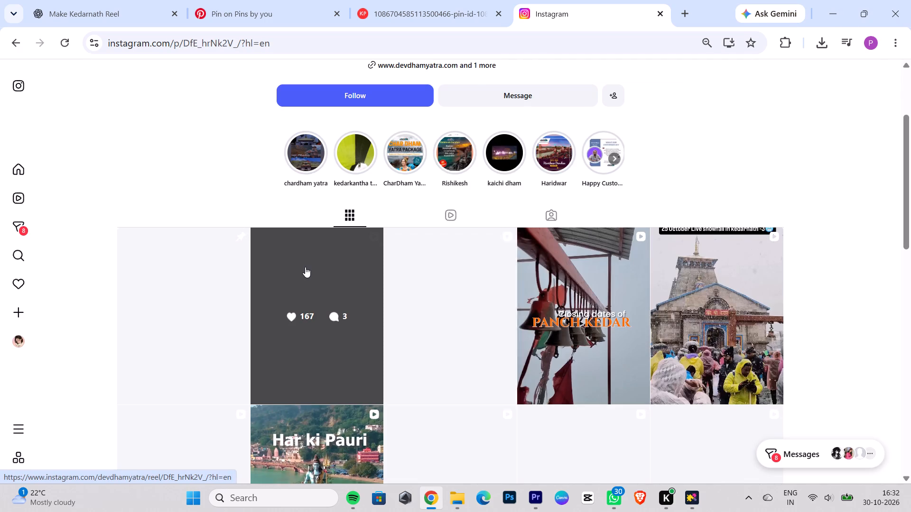
click(333, 257)
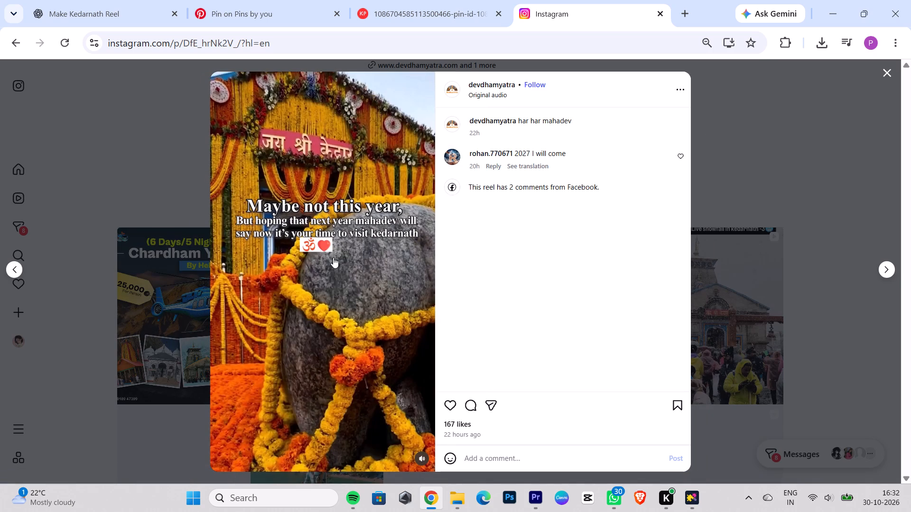
click(336, 257)
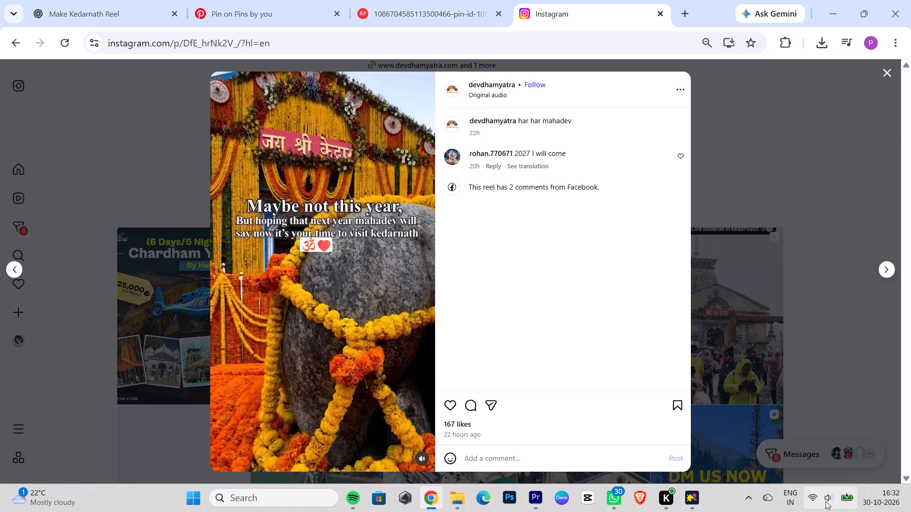
click(825, 503)
click(761, 107)
click(879, 68)
click(327, 283)
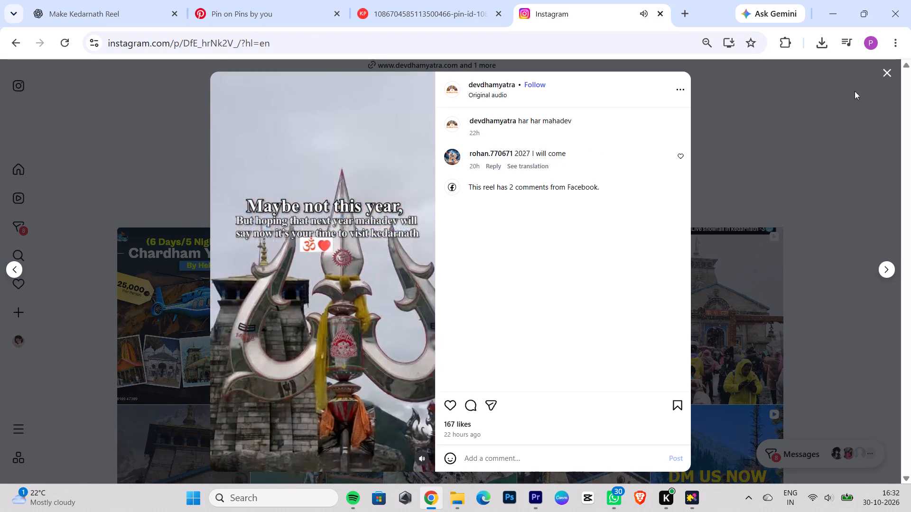
click(892, 73)
Watch devdhamyatra's "wish i could do Chardham yatra" reel and the adjacent Panch Kedar closing dates reel, and close the viewer.
click(499, 317)
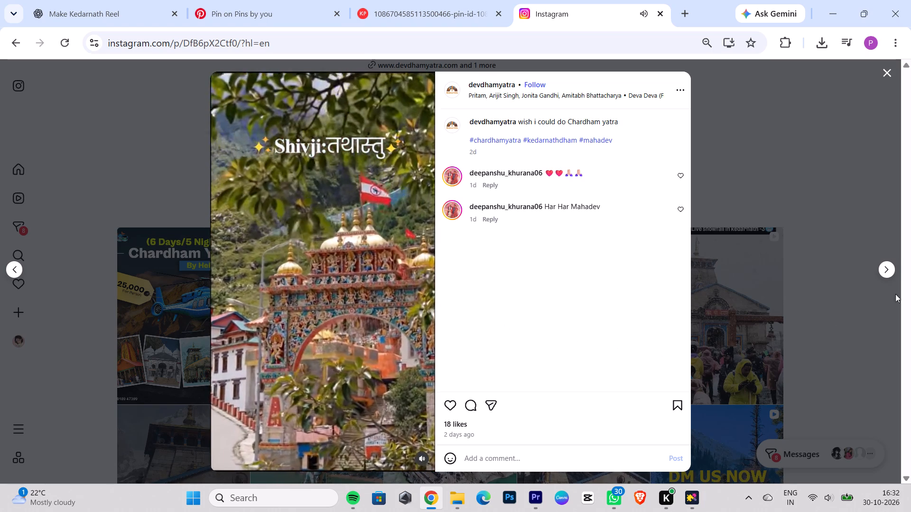
click(887, 270)
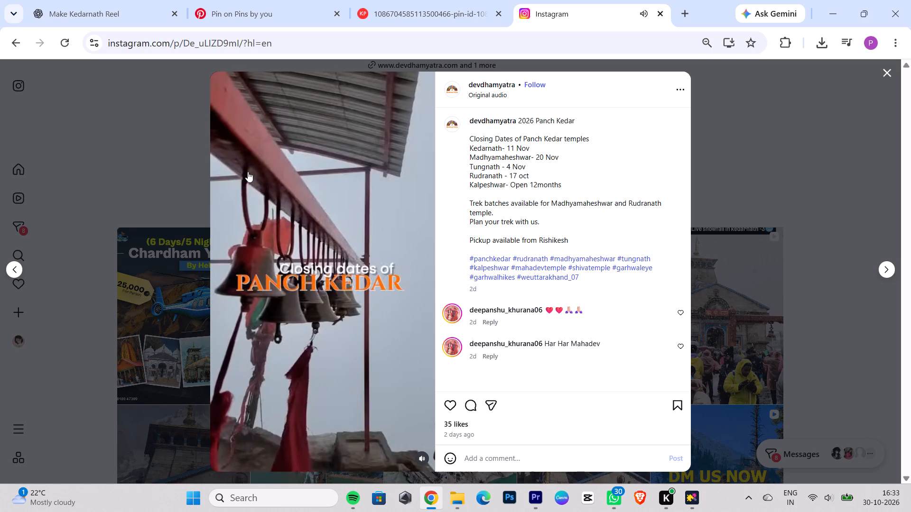
click(885, 76)
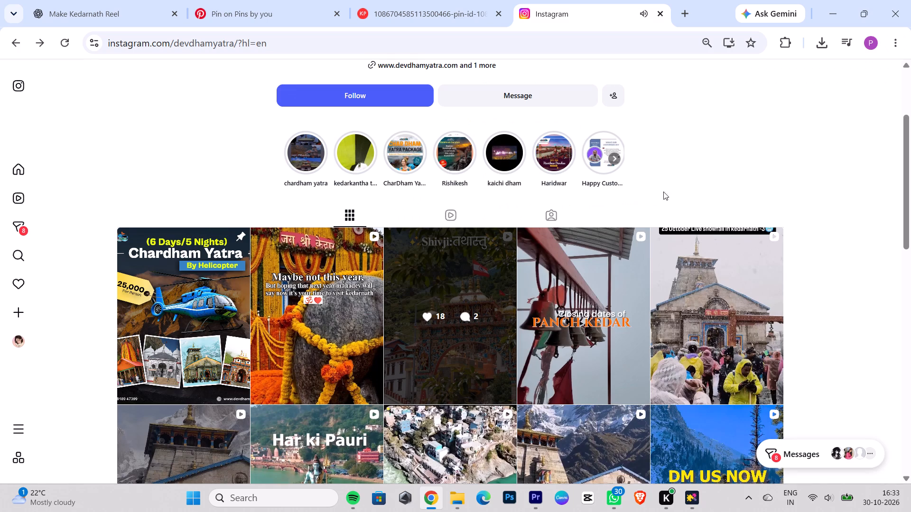
Return to Instagram search and open the trekos.in profile from the recent searches.
scroll(493, 283, up, 6)
click(15, 257)
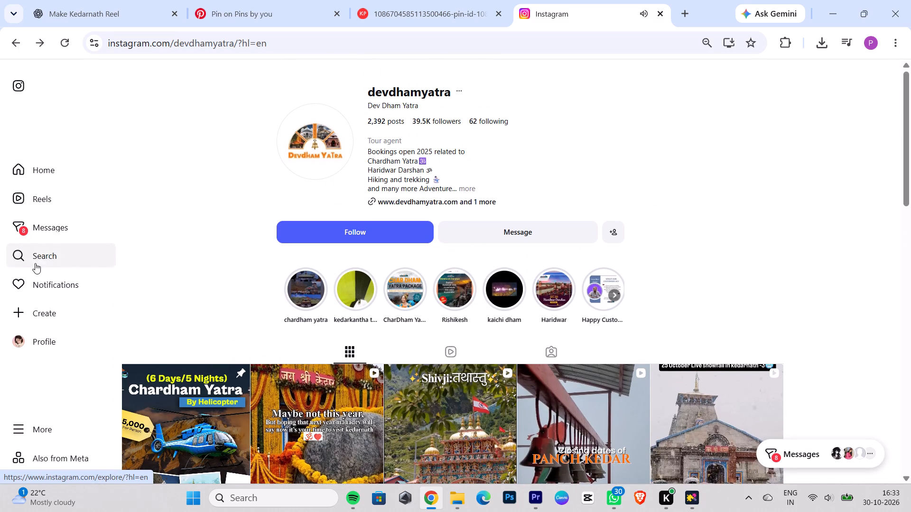
click(6, 248)
click(17, 253)
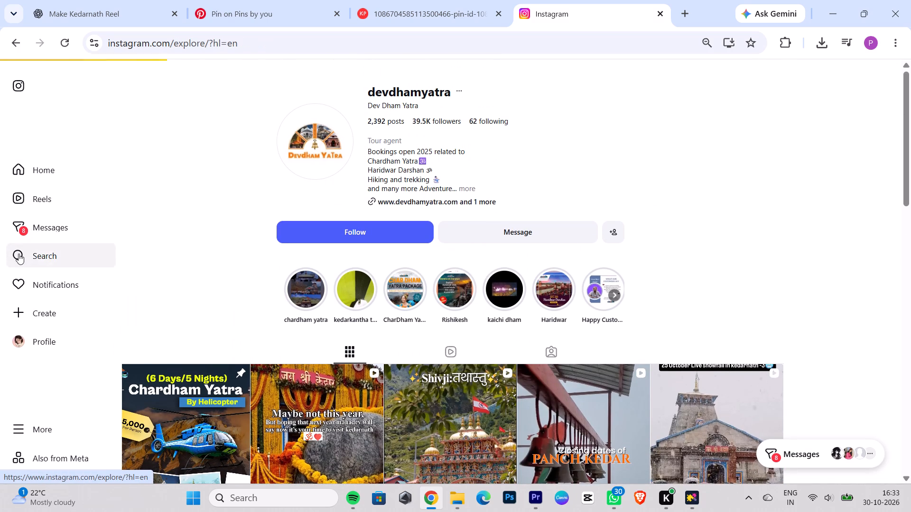
click(347, 83)
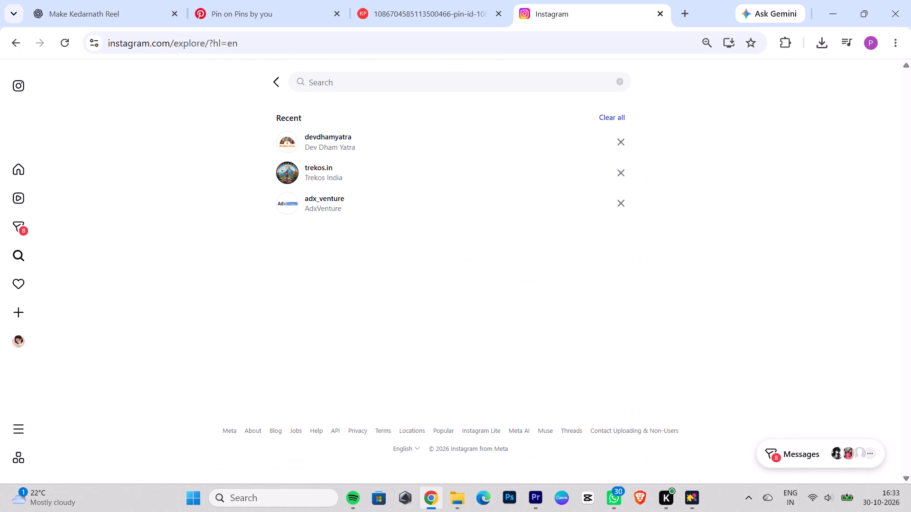
click(358, 175)
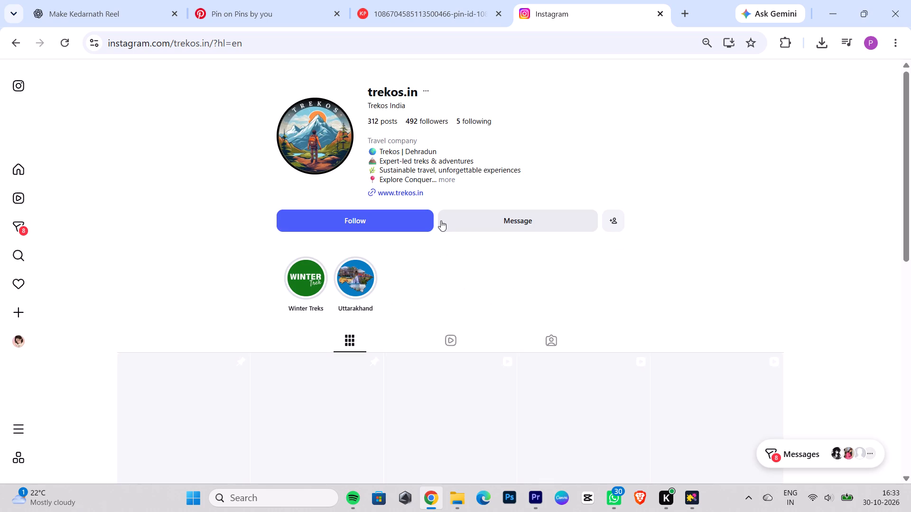
Watch the "Phone se bahar" and "My dreams" reels on the trekos.in profile, closing each and returning to the profile header.
scroll(441, 220, down, 4)
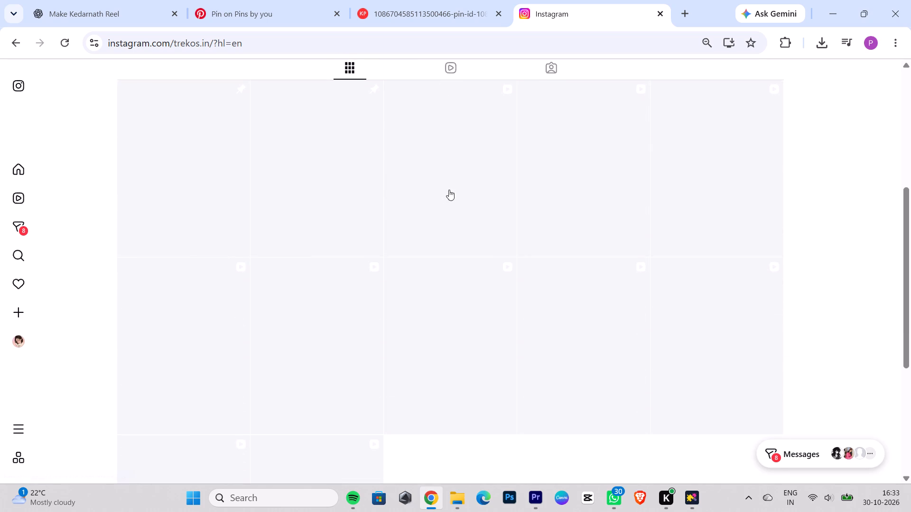
click(455, 189)
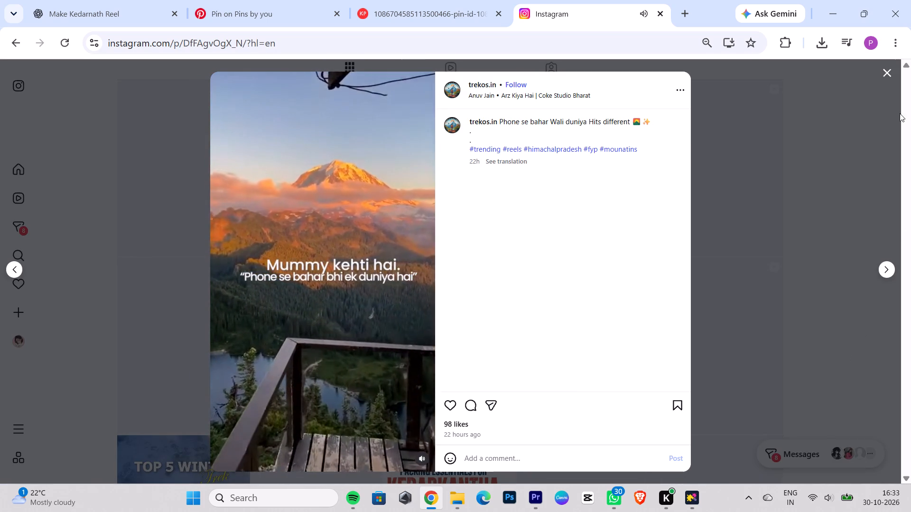
click(891, 74)
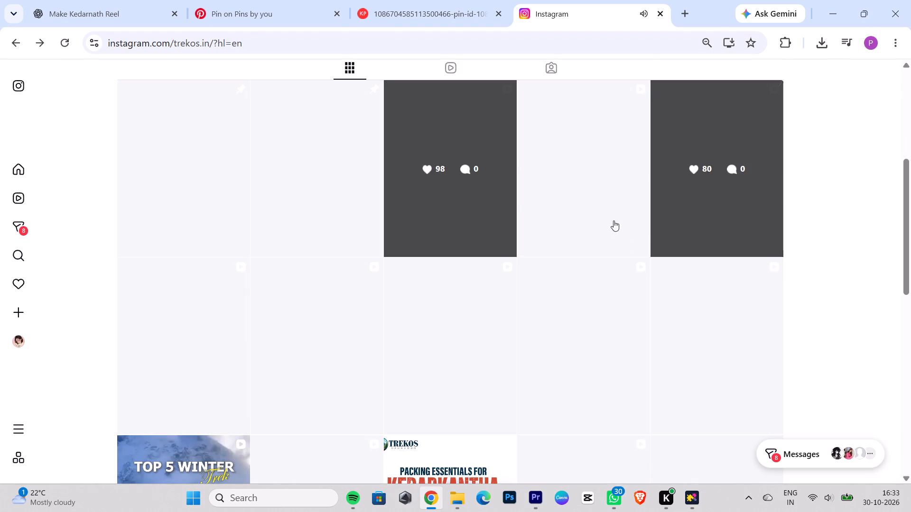
click(680, 210)
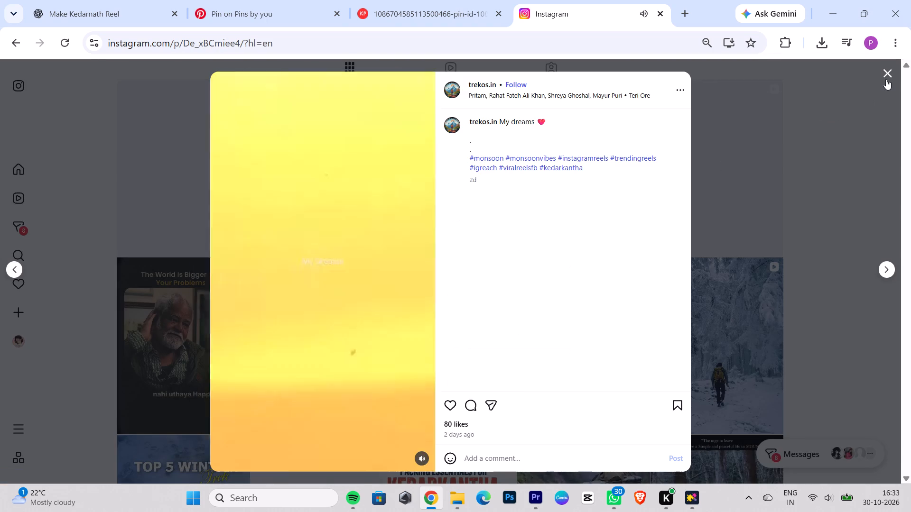
click(886, 79)
scroll(687, 247, up, 8)
click(746, 174)
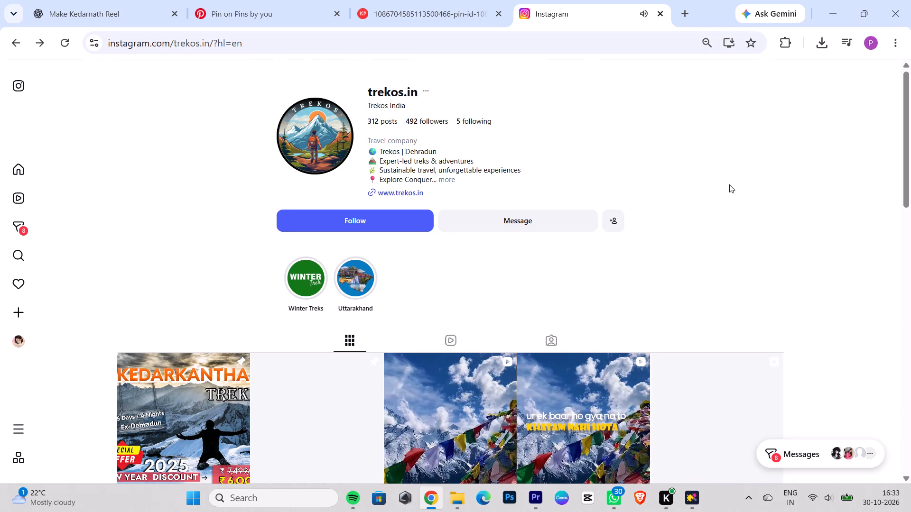
Return to the Instagram home feed and browse the reels under Suggested Posts.
click(31, 170)
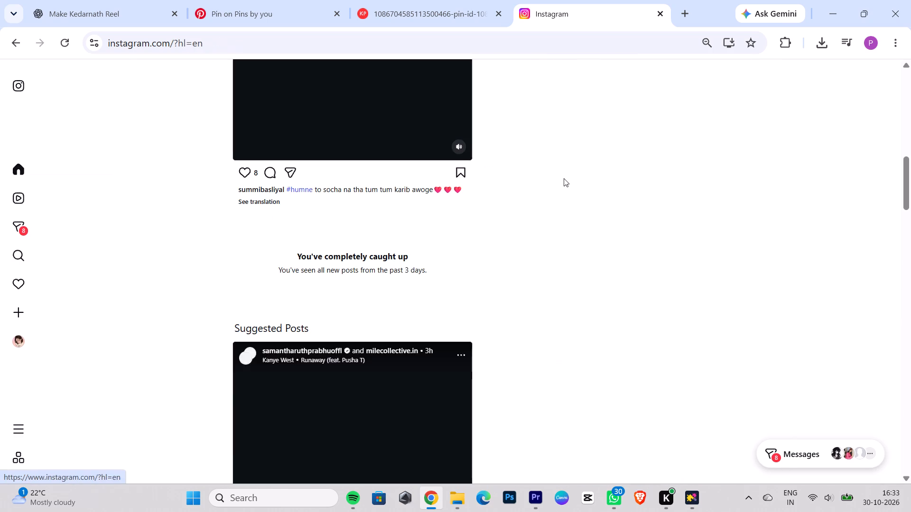
scroll(549, 203, down, 3)
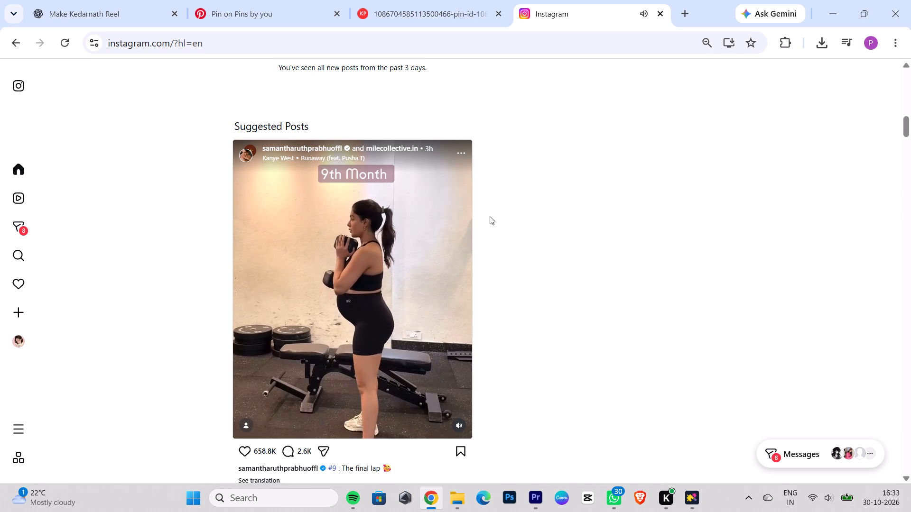
scroll(483, 196, down, 3)
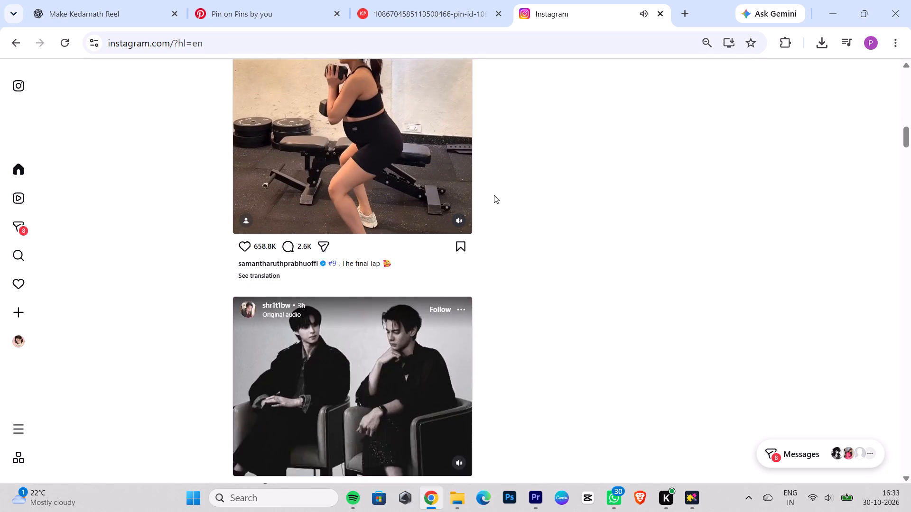
scroll(500, 193, down, 1)
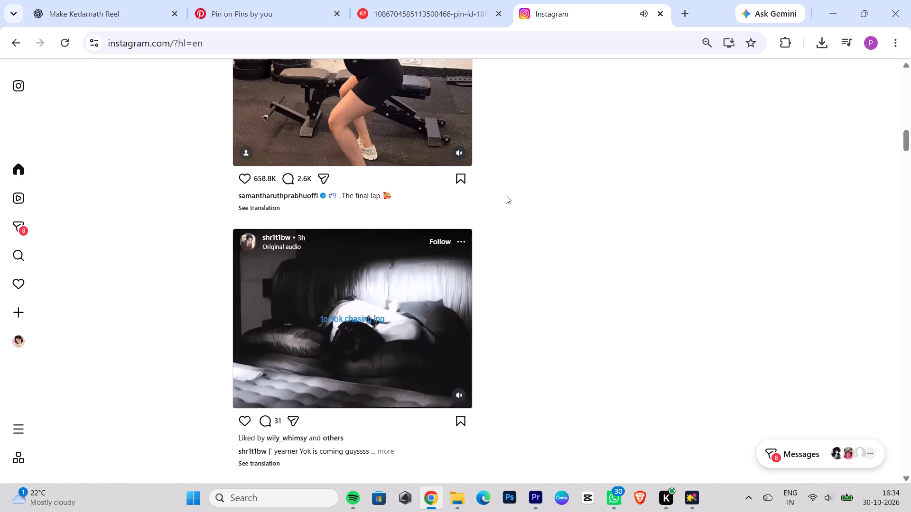
scroll(398, 180, down, 2)
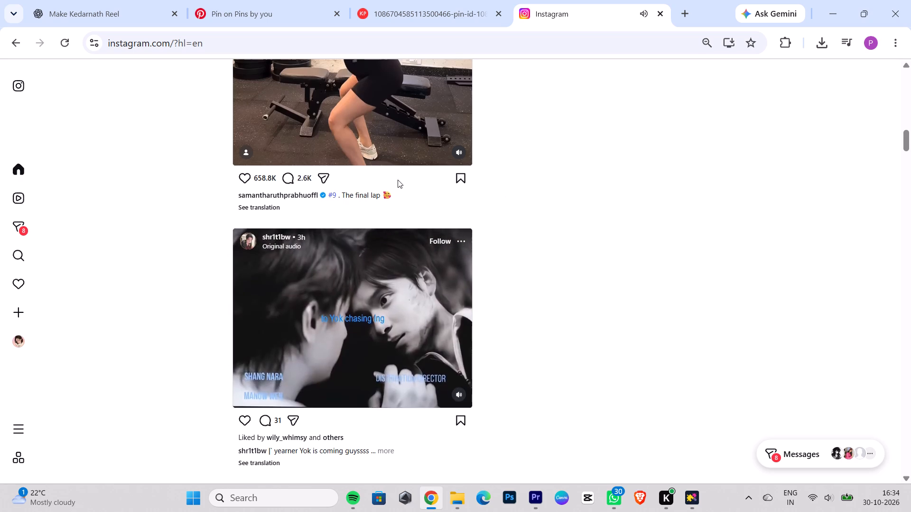
scroll(398, 180, down, 4)
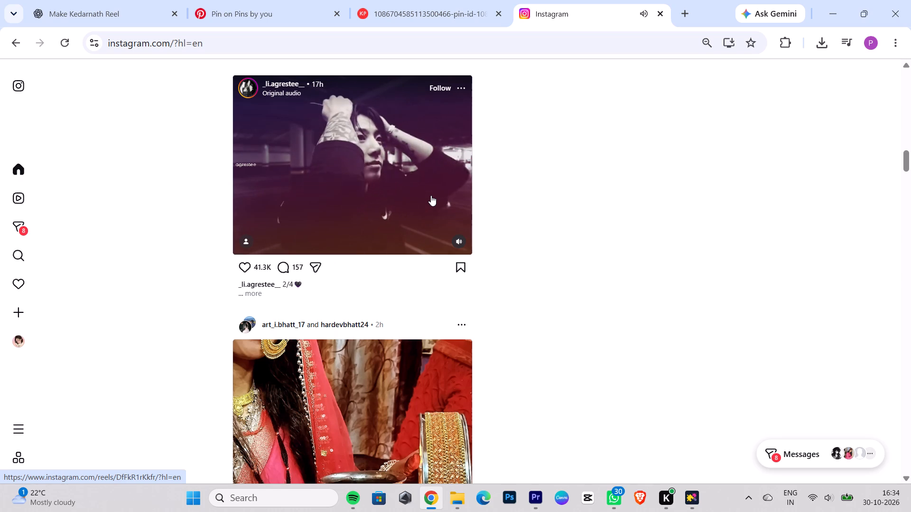
scroll(440, 207, down, 4)
scroll(458, 265, down, 3)
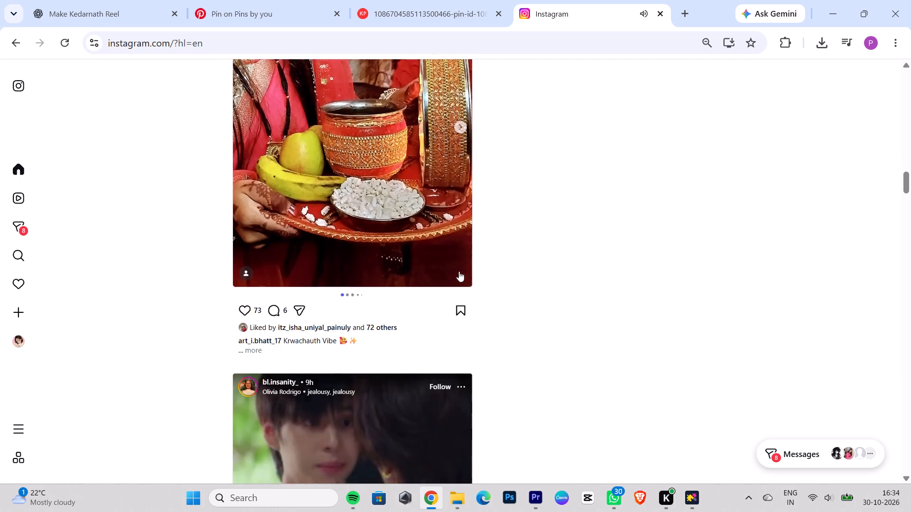
scroll(463, 259, down, 1)
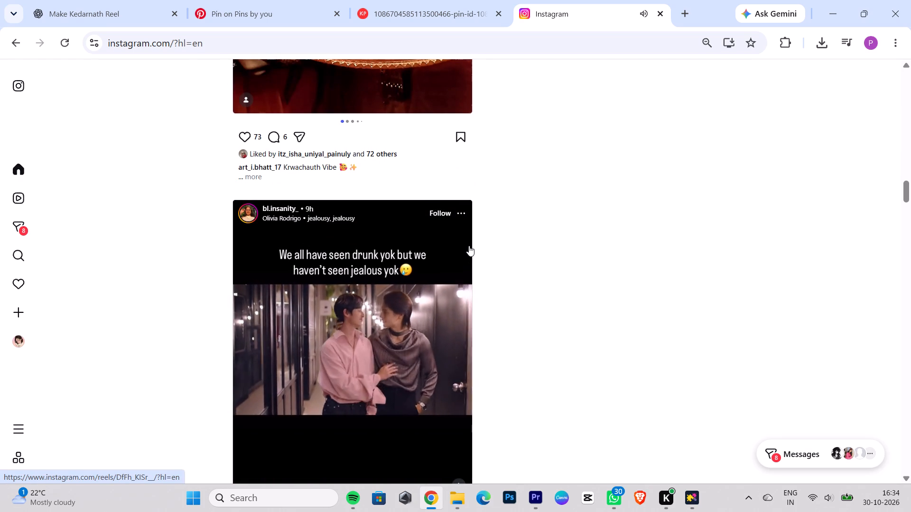
scroll(480, 262, down, 1)
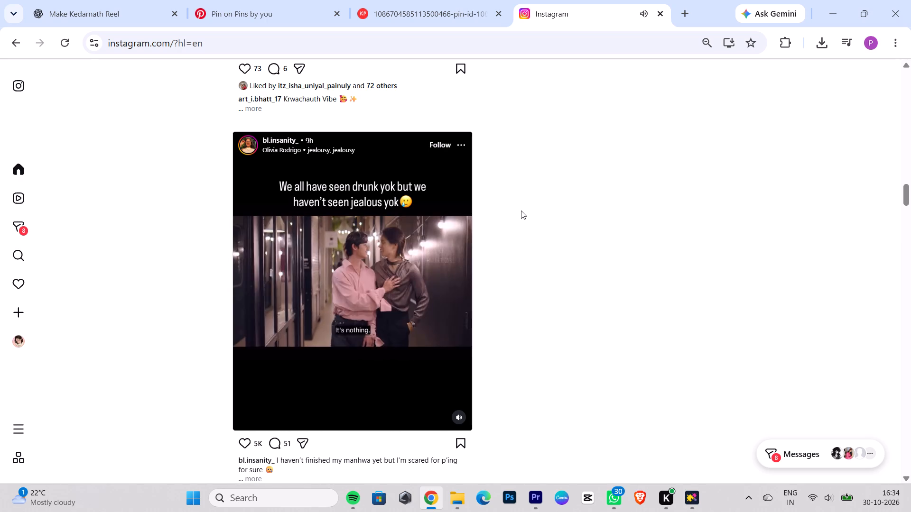
scroll(521, 210, down, 6)
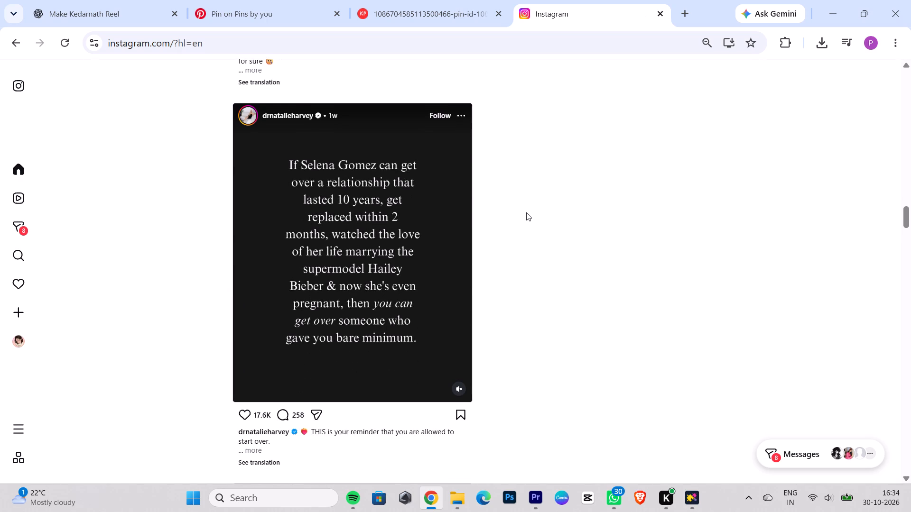
scroll(550, 204, down, 5)
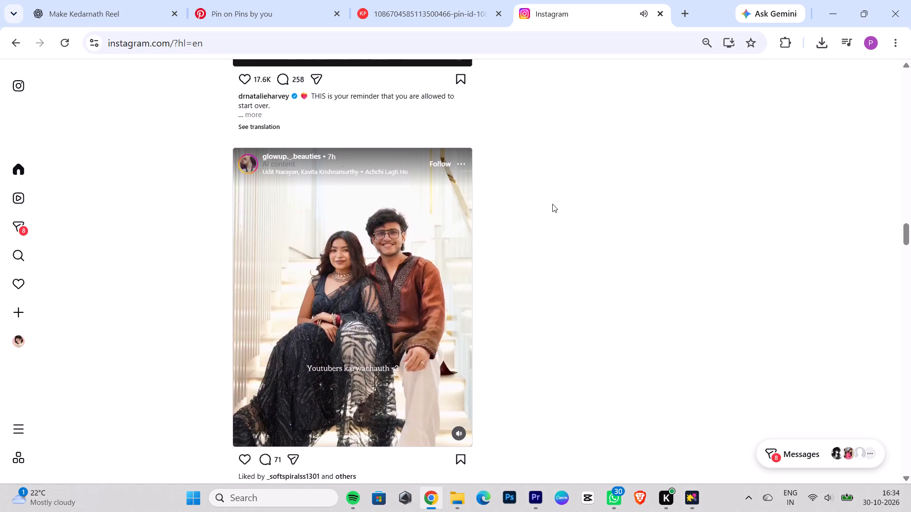
scroll(552, 204, down, 6)
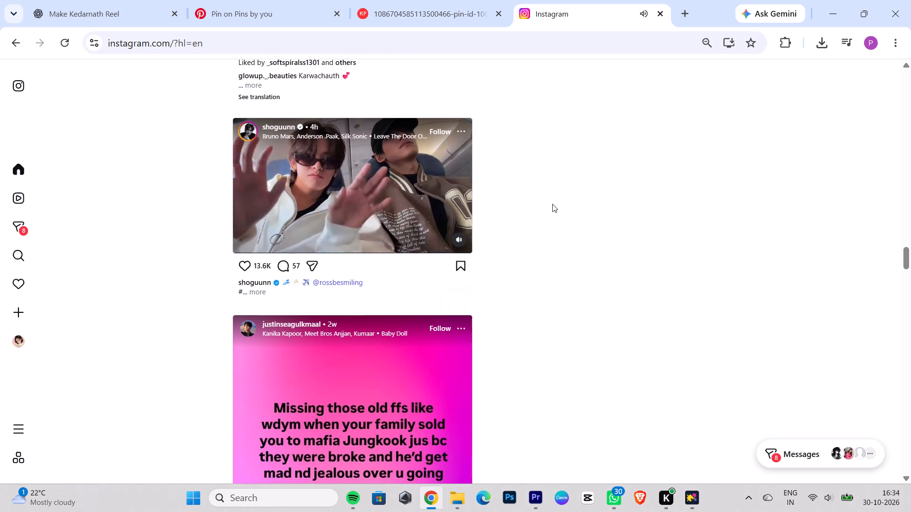
scroll(552, 204, down, 3)
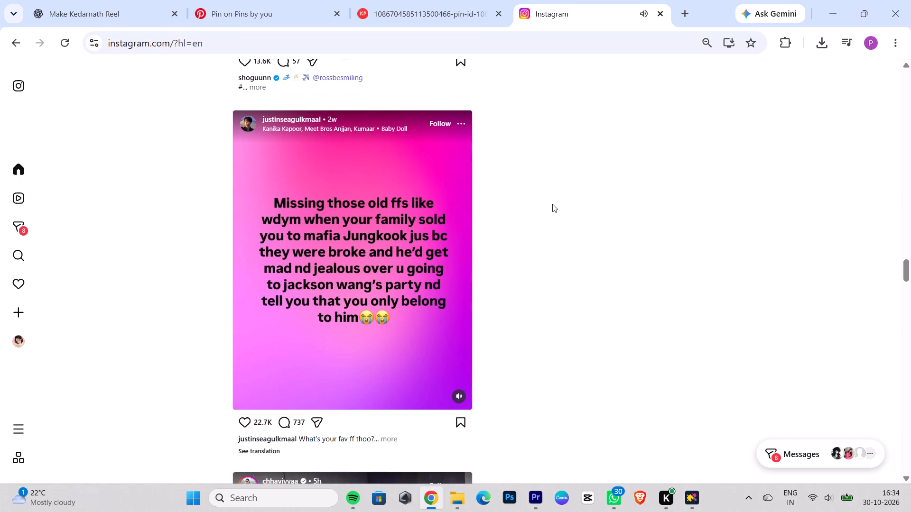
scroll(552, 204, down, 6)
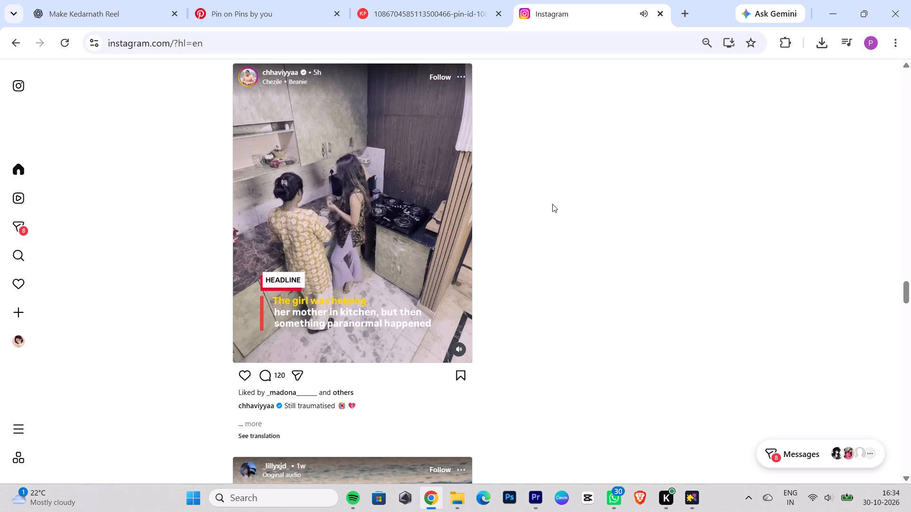
scroll(552, 204, down, 6)
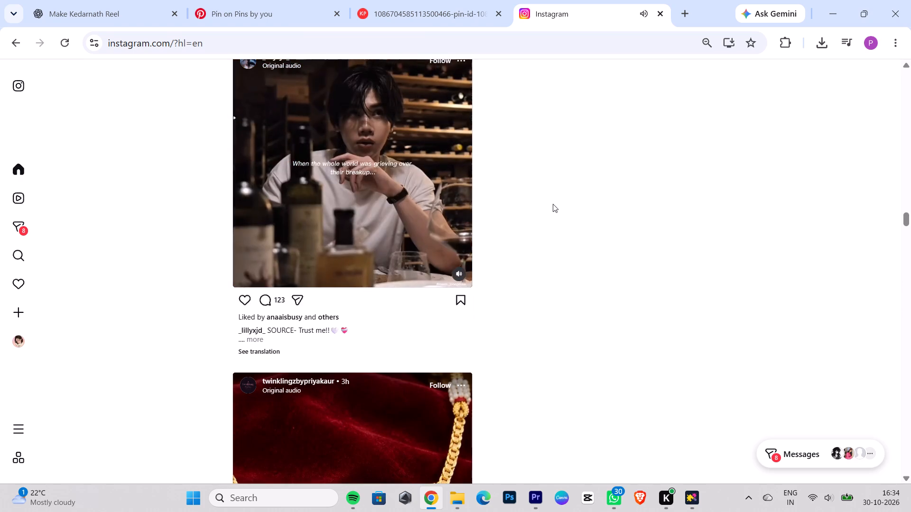
scroll(557, 198, down, 4)
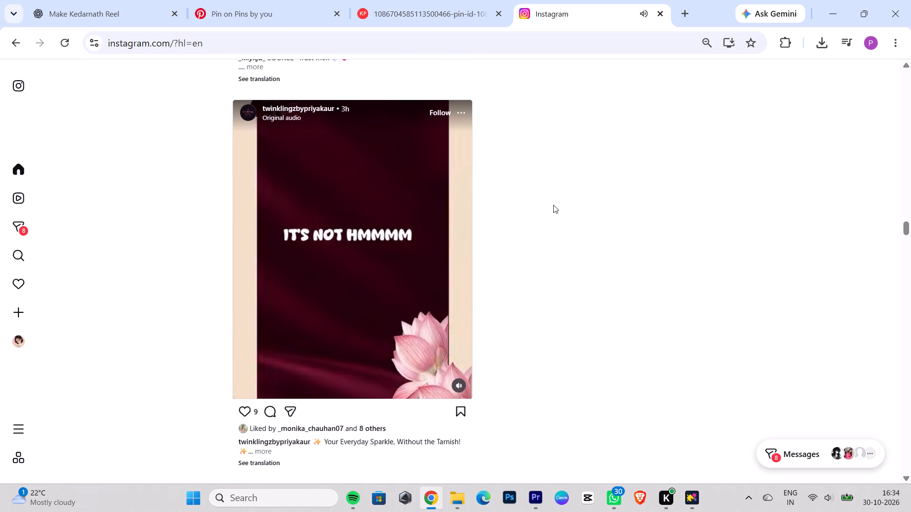
scroll(553, 205, down, 4)
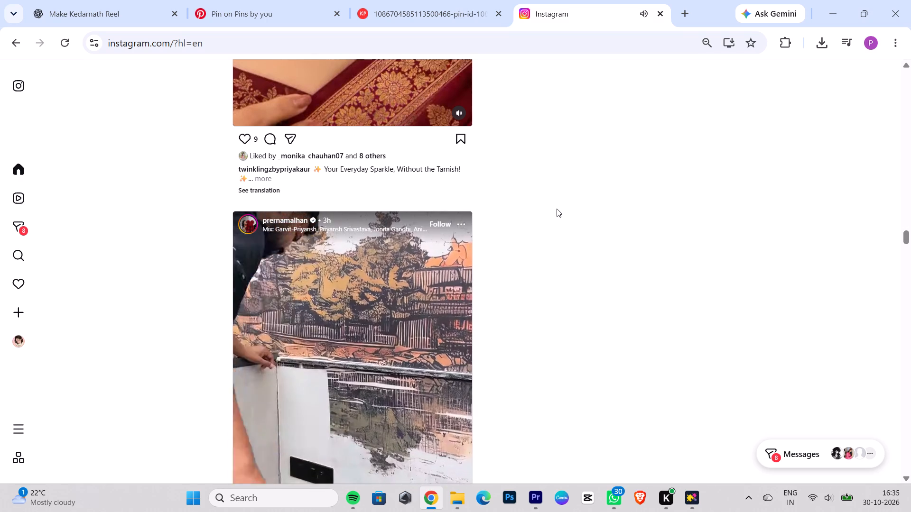
scroll(557, 209, down, 4)
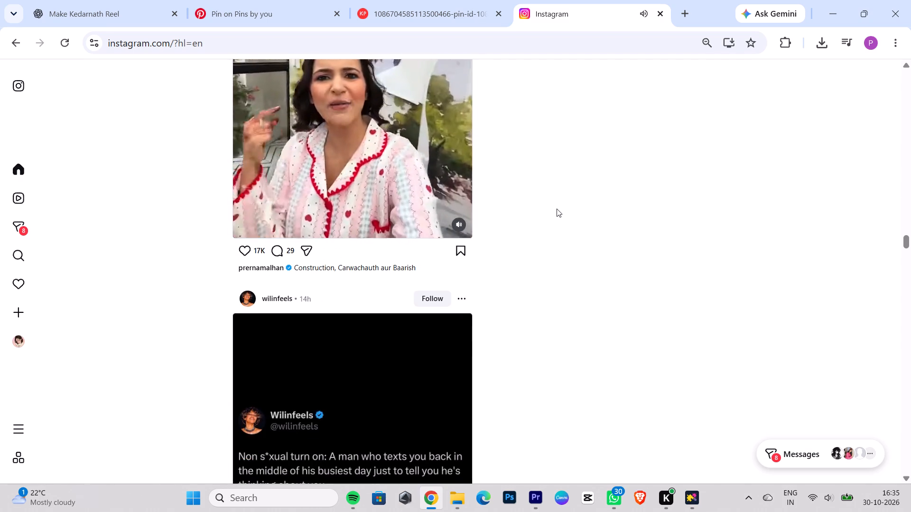
scroll(557, 209, down, 3)
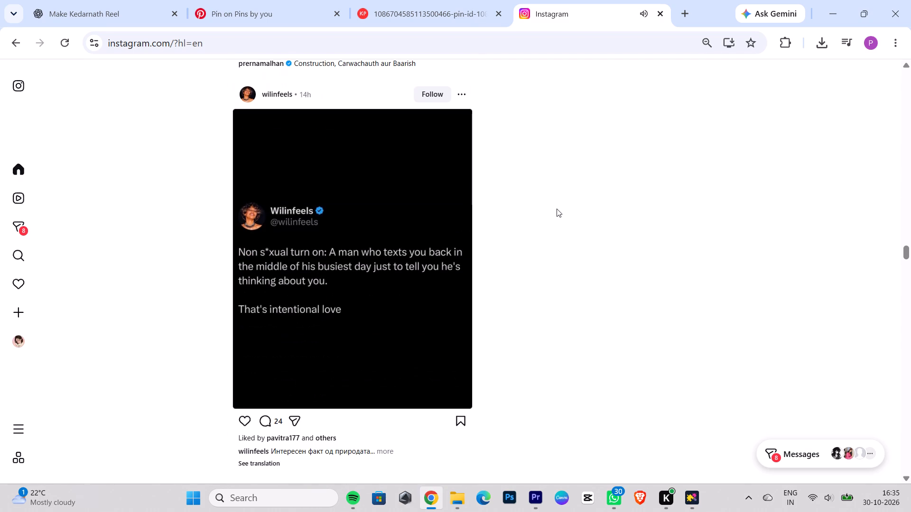
scroll(557, 209, down, 2)
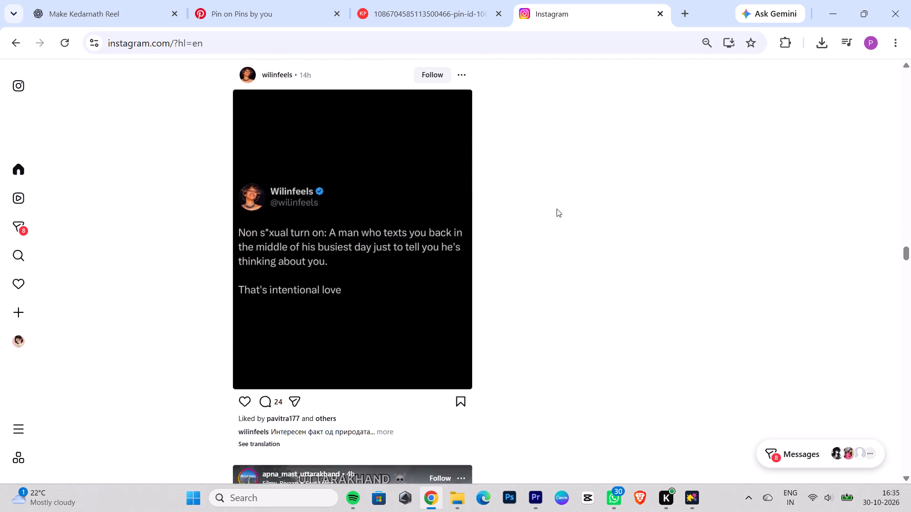
scroll(557, 210, down, 6)
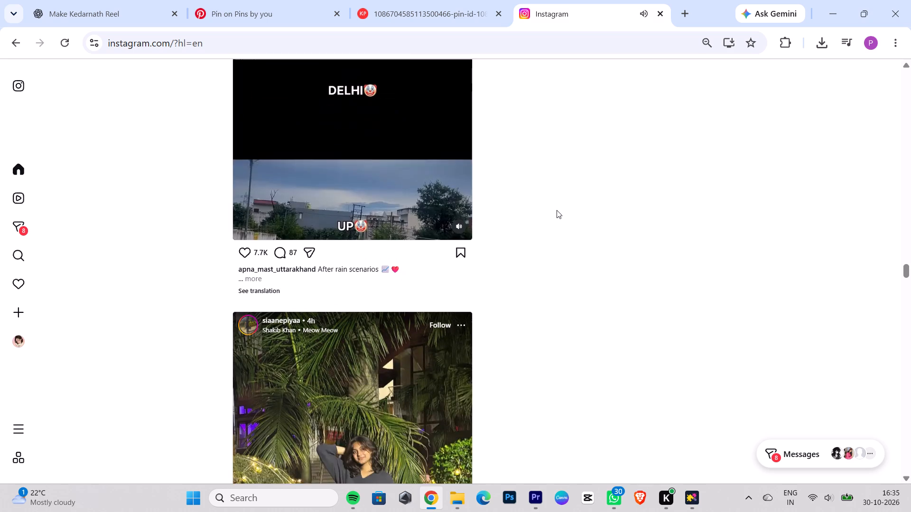
scroll(557, 210, down, 3)
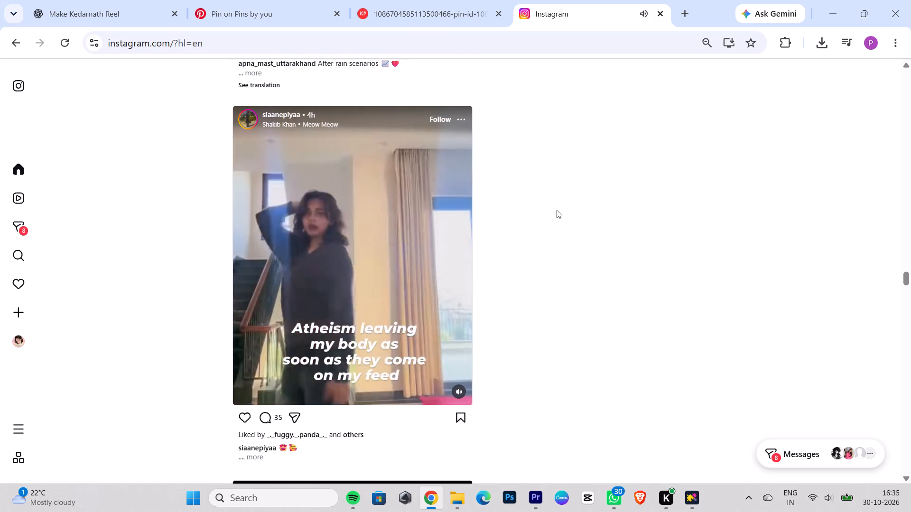
scroll(557, 210, down, 6)
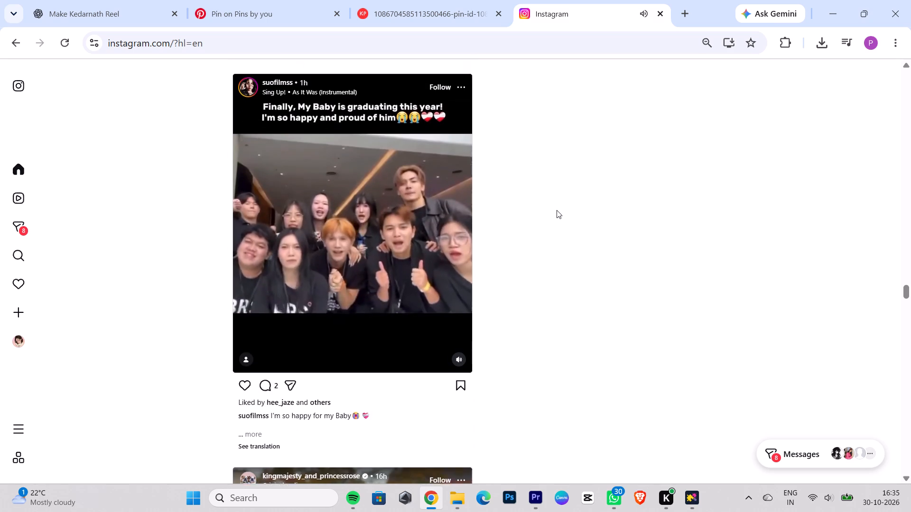
click(607, 152)
Return to the klickpin download page and close the Instagram page.
click(421, 10)
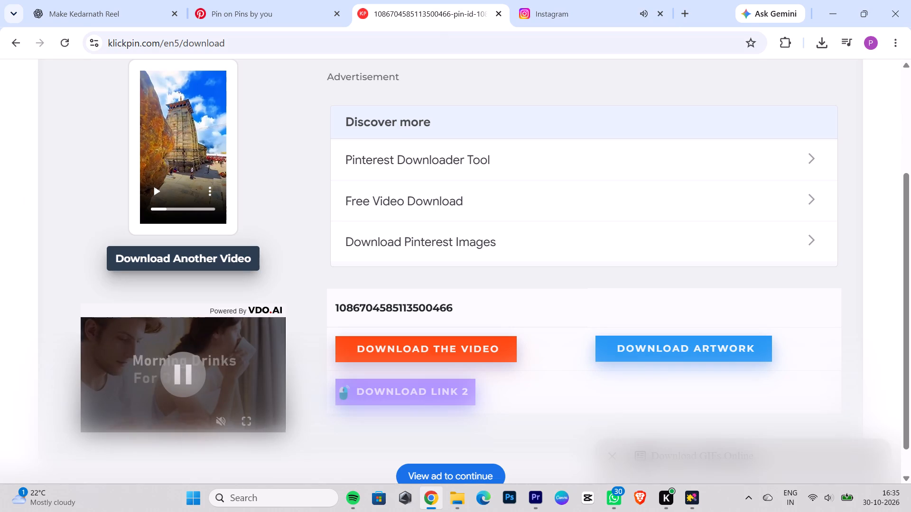
click(658, 14)
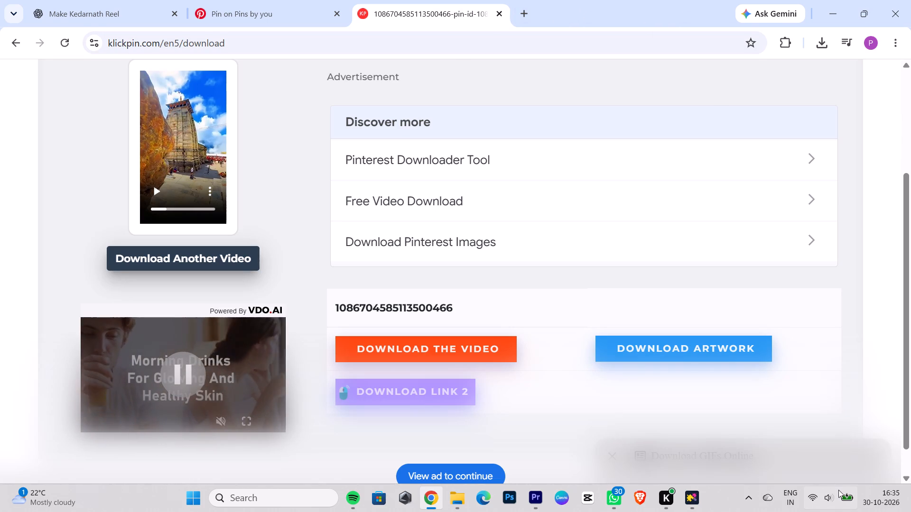
Raise the computer's screen brightness slightly.
click(824, 502)
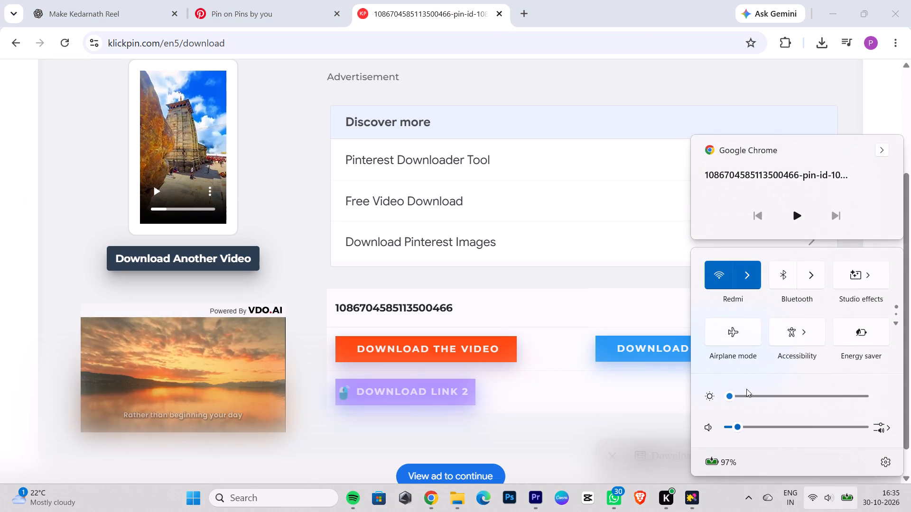
click(744, 386)
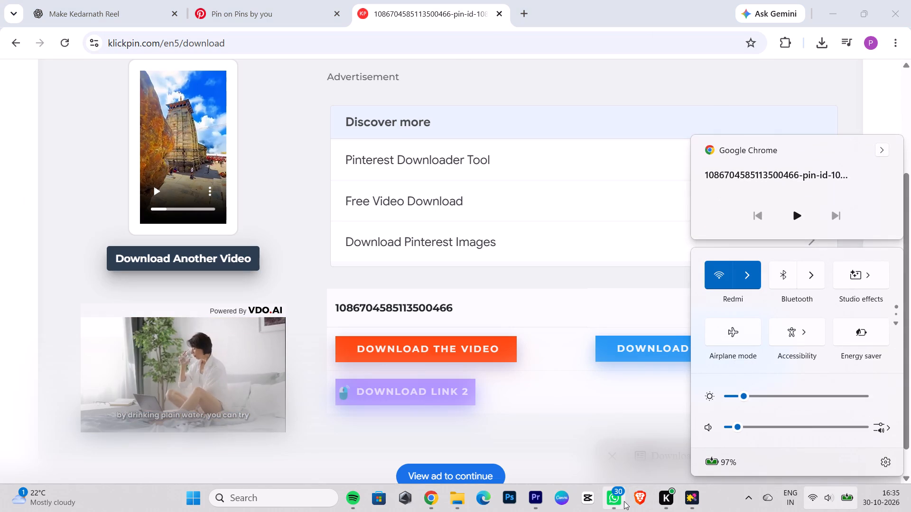
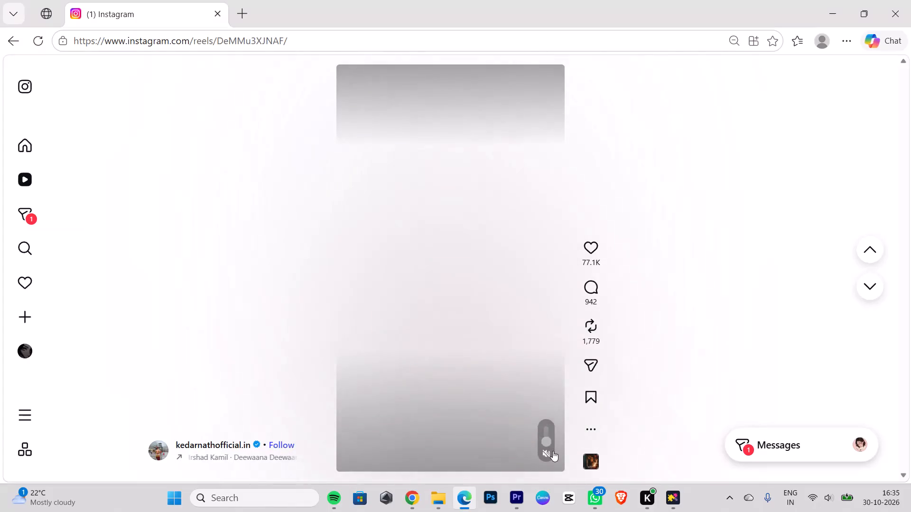
Watch the kedarnathofficial.in Kedarnath reel with sound, and browse the reels that follow it on Instagram.
click(489, 343)
click(490, 348)
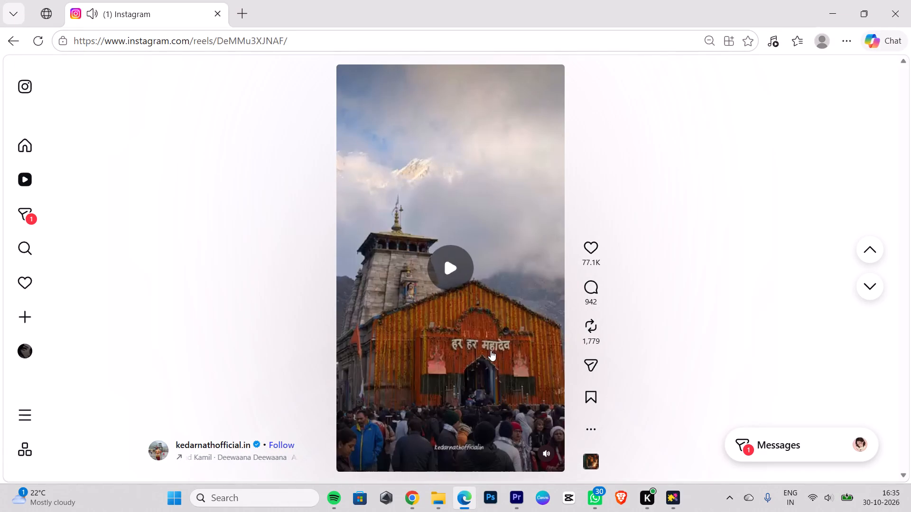
click(476, 340)
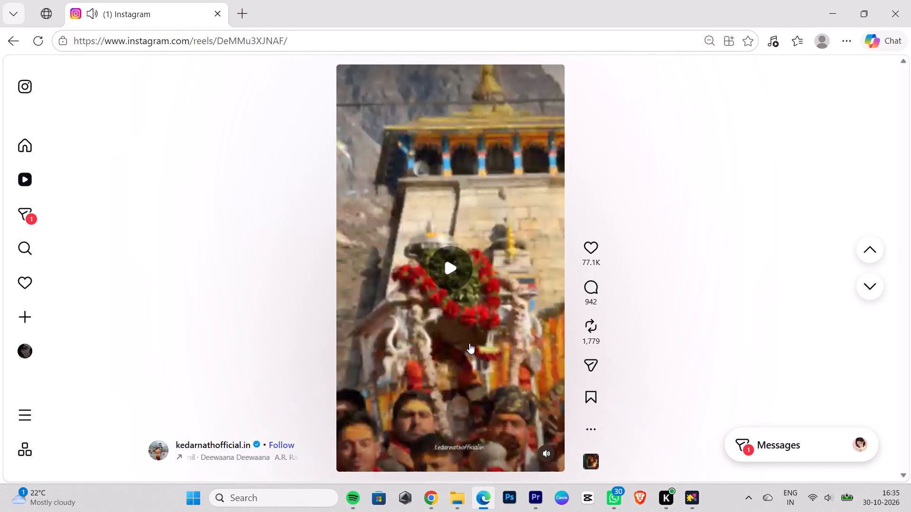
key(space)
scroll(487, 339, up, 4)
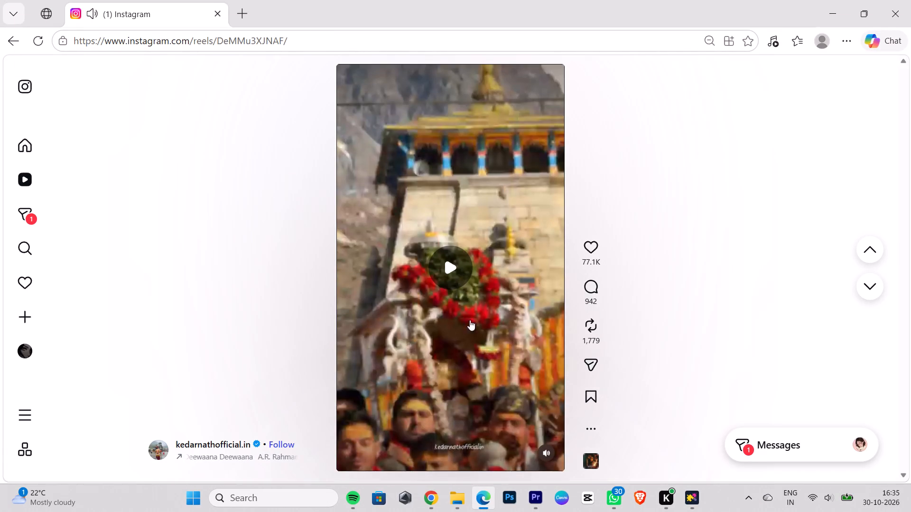
click(464, 280)
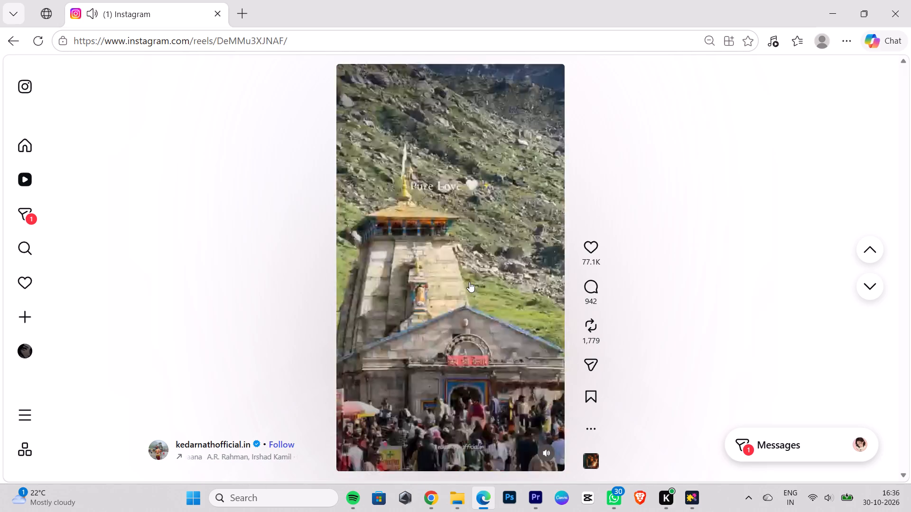
scroll(473, 277, down, 1)
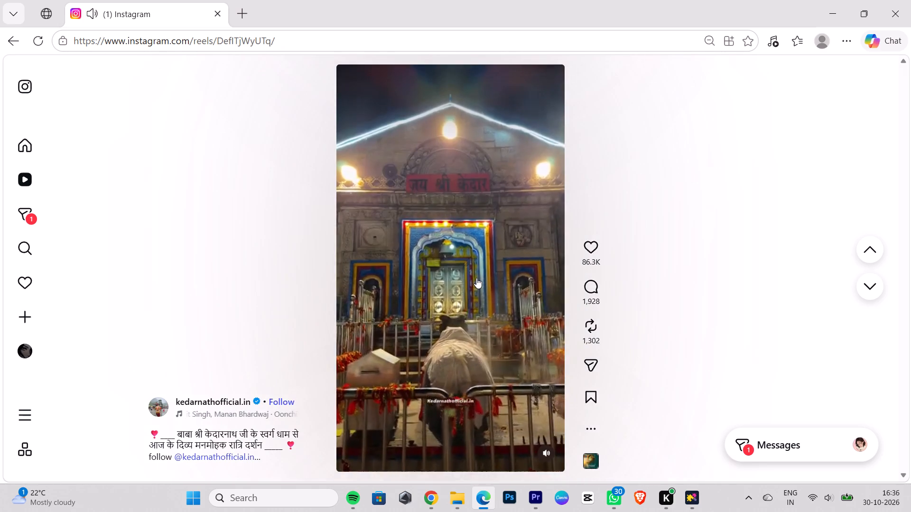
scroll(477, 279, down, 3)
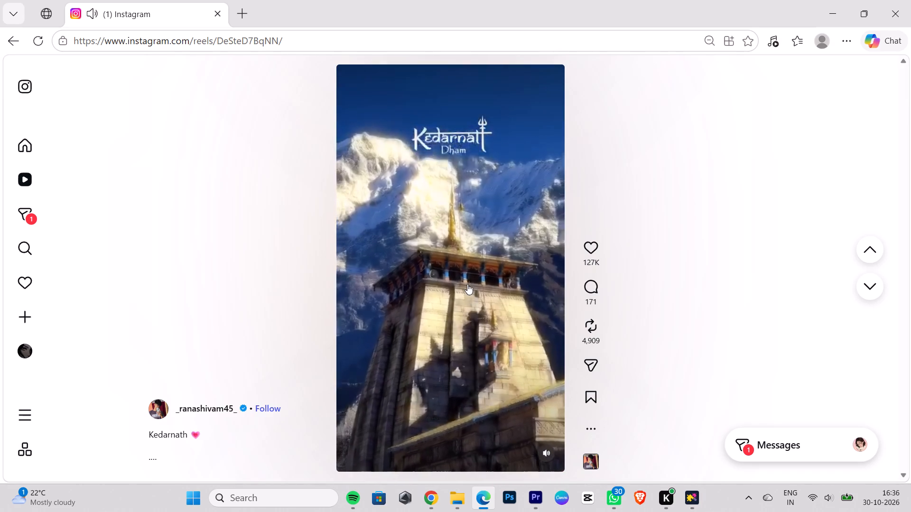
scroll(221, 278, down, 4)
scroll(459, 287, down, 5)
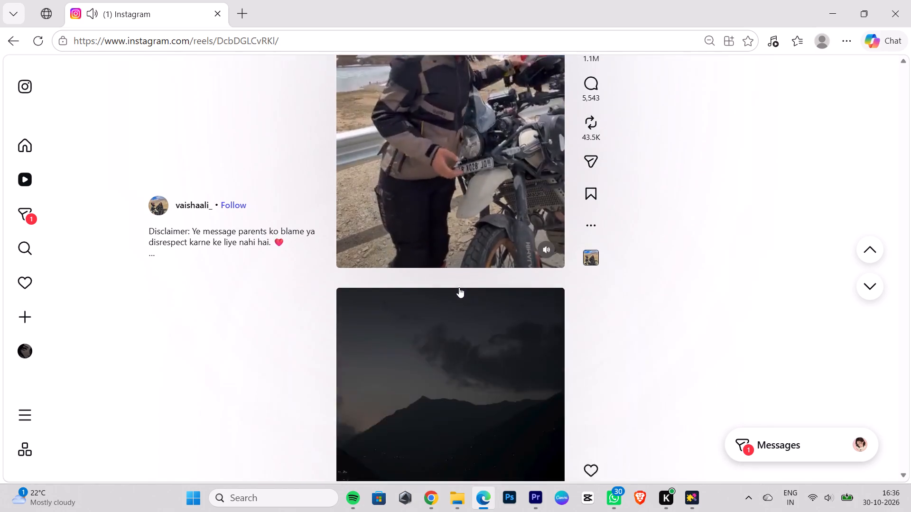
scroll(460, 288, down, 5)
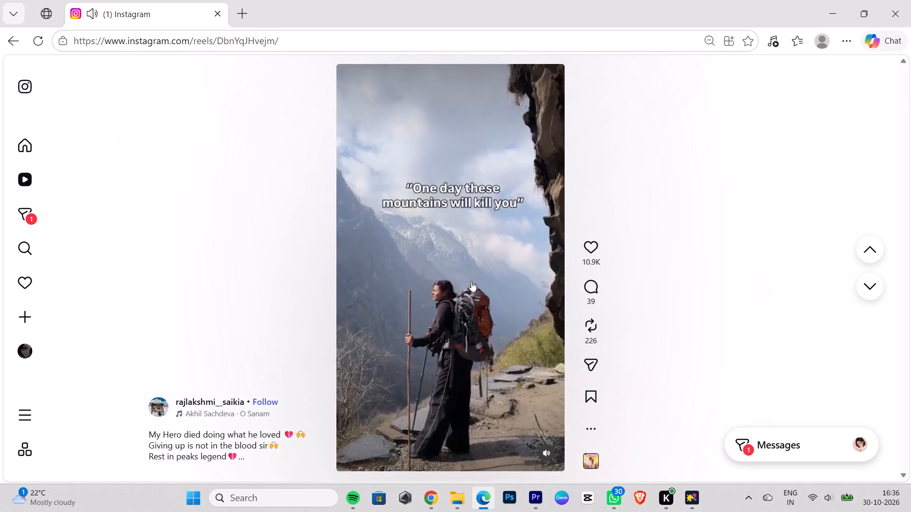
scroll(471, 281, down, 3)
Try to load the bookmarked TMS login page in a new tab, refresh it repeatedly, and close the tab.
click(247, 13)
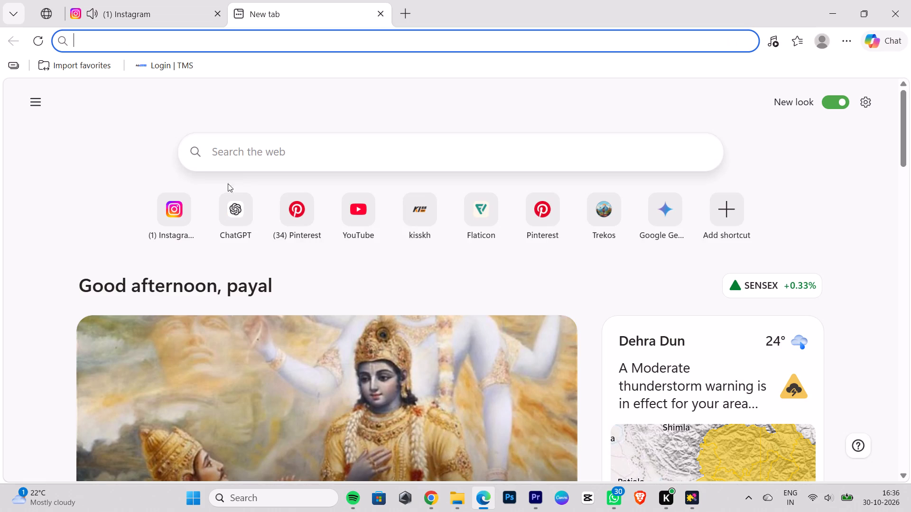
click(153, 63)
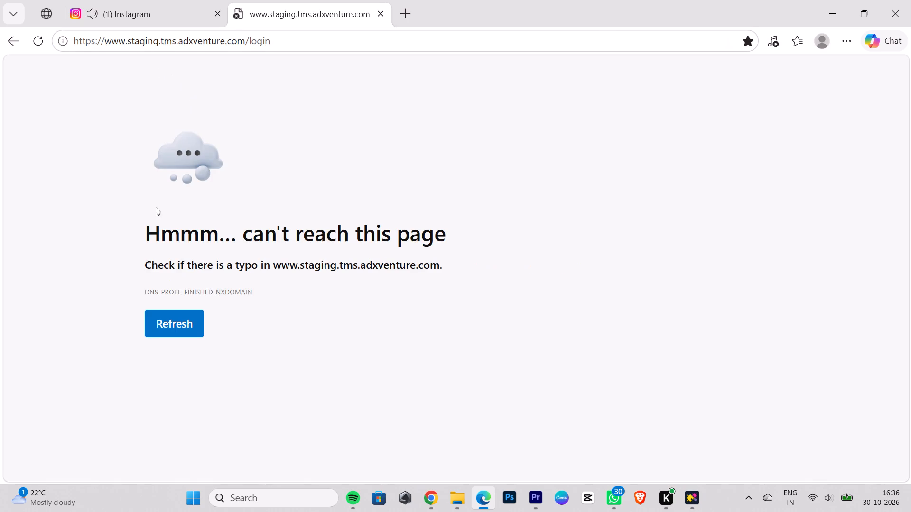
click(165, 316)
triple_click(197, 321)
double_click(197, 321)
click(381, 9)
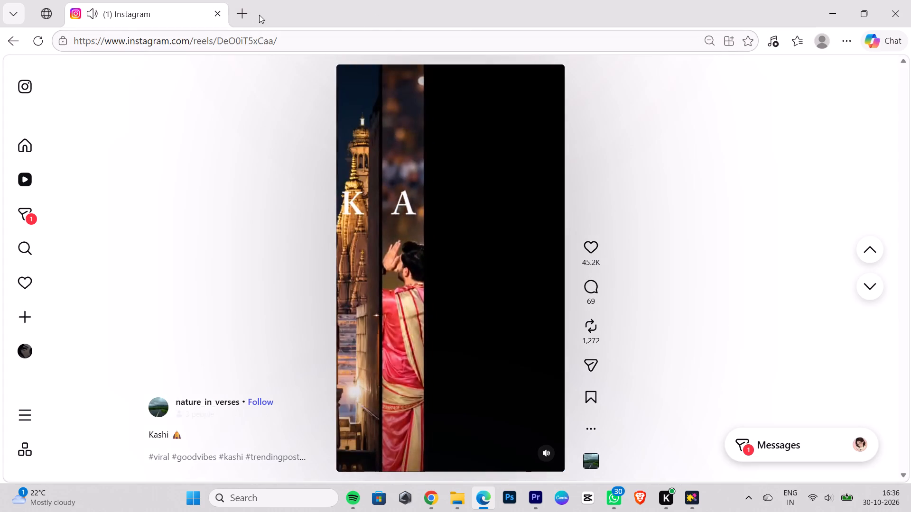
Open the bookmarked TMS login page again in another new tab.
click(238, 15)
click(149, 69)
Return to the Instagram tab and browse further reels after the Kashi one.
click(162, 18)
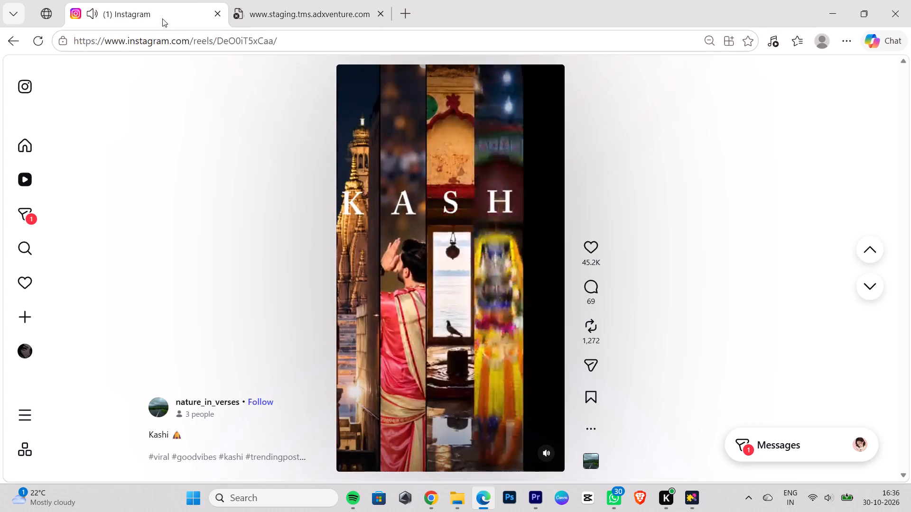
scroll(449, 398, down, 7)
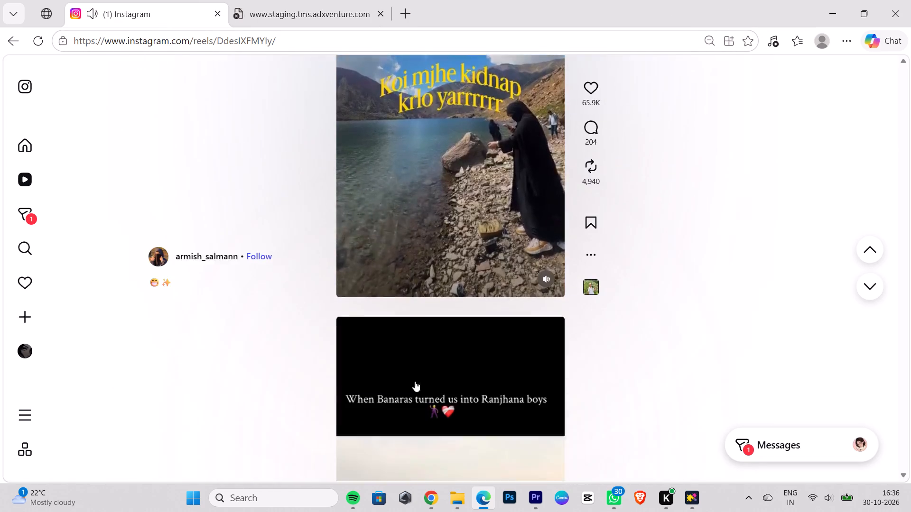
scroll(410, 377, down, 7)
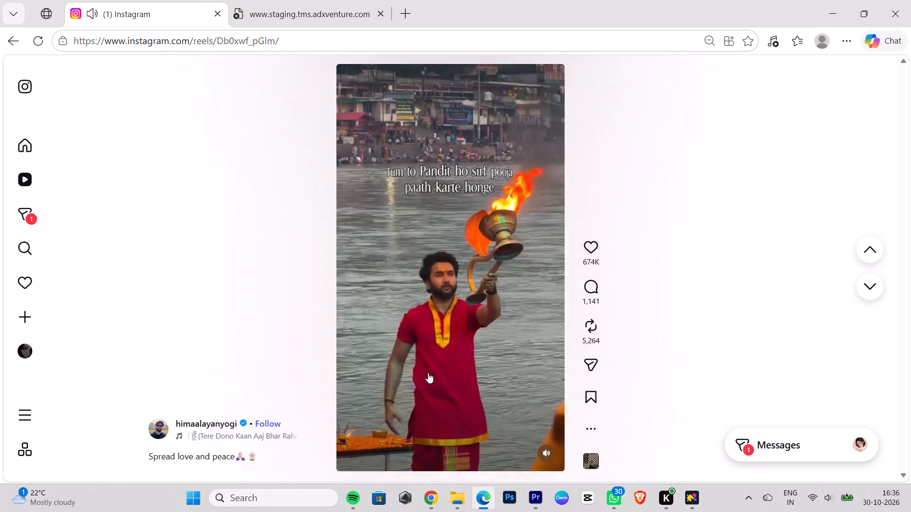
Open Instagram's Explore page and look through the grid of suggested mountain and temple reels.
click(31, 247)
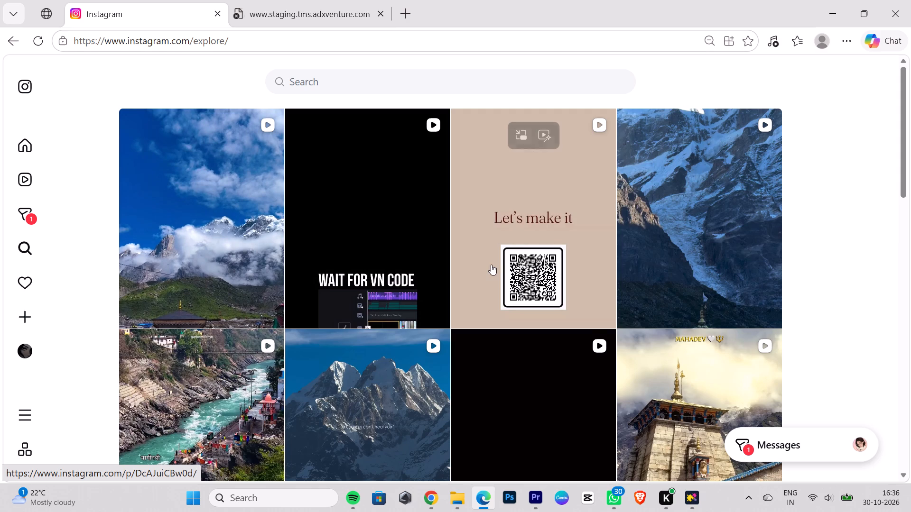
scroll(493, 266, down, 4)
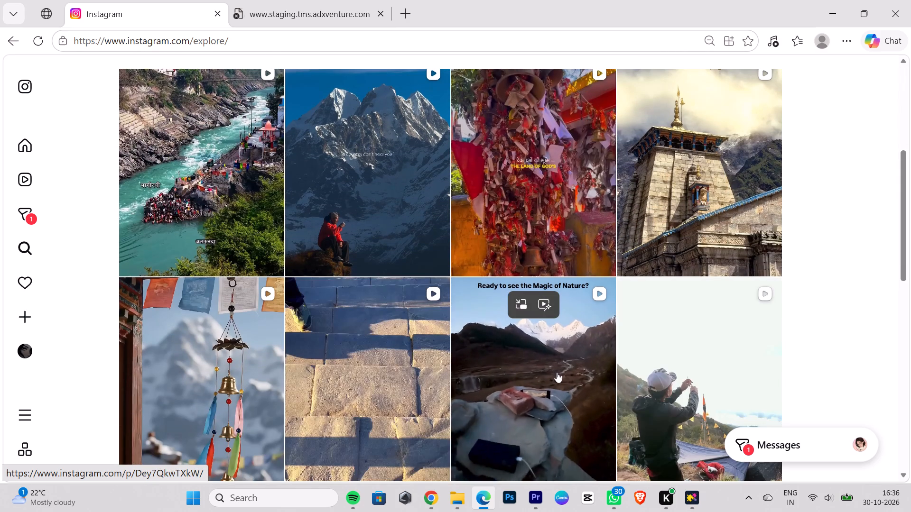
scroll(564, 354, down, 1)
scroll(625, 325, down, 1)
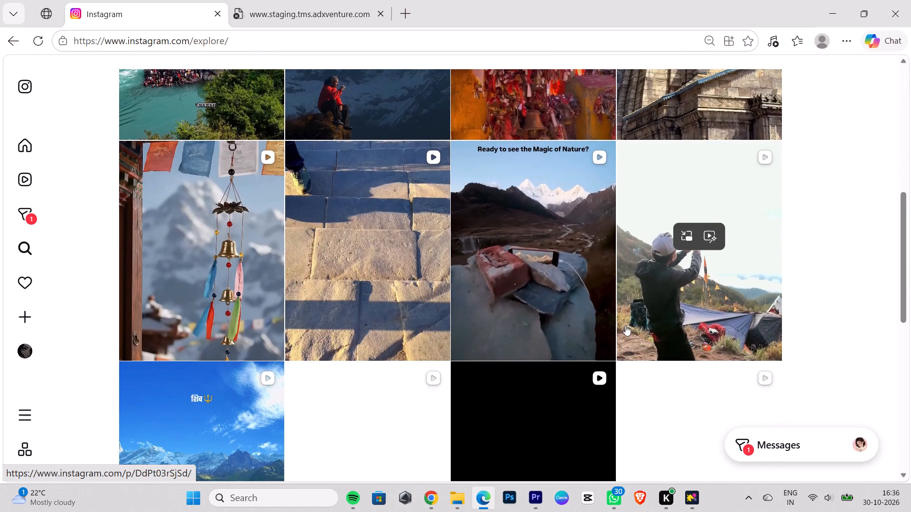
scroll(621, 328, down, 4)
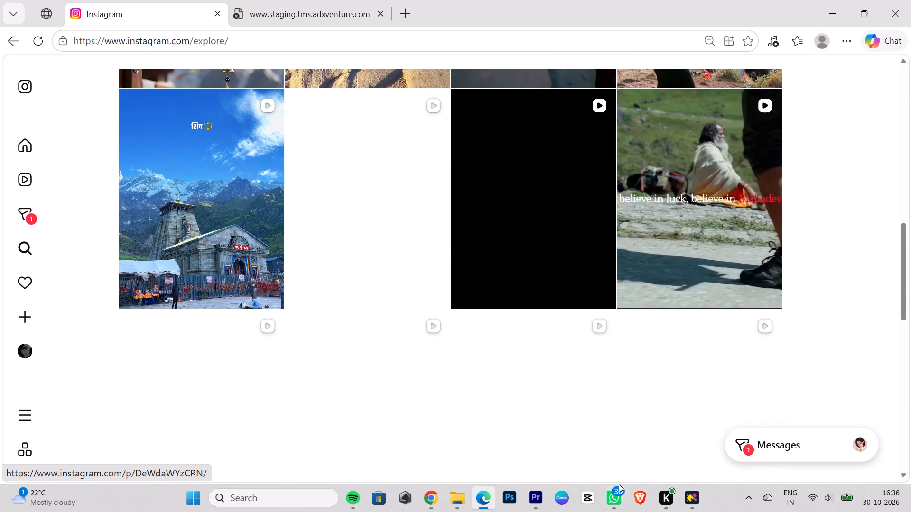
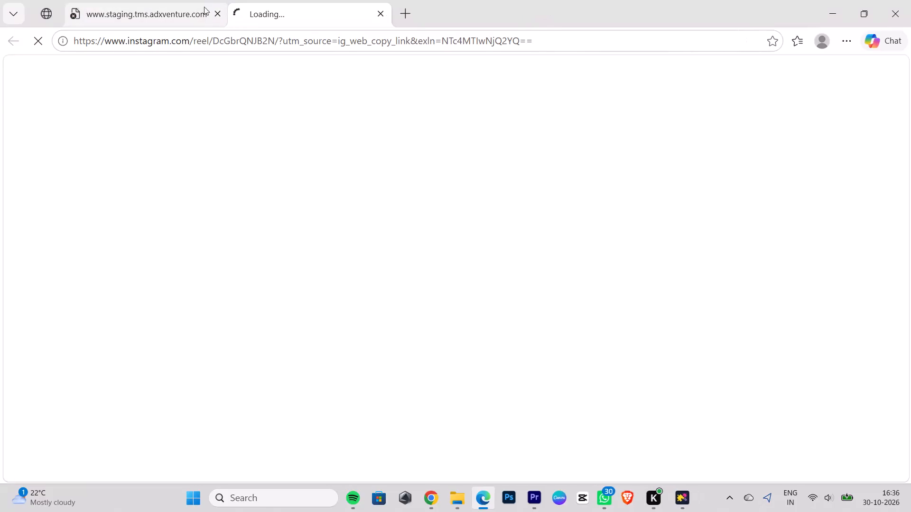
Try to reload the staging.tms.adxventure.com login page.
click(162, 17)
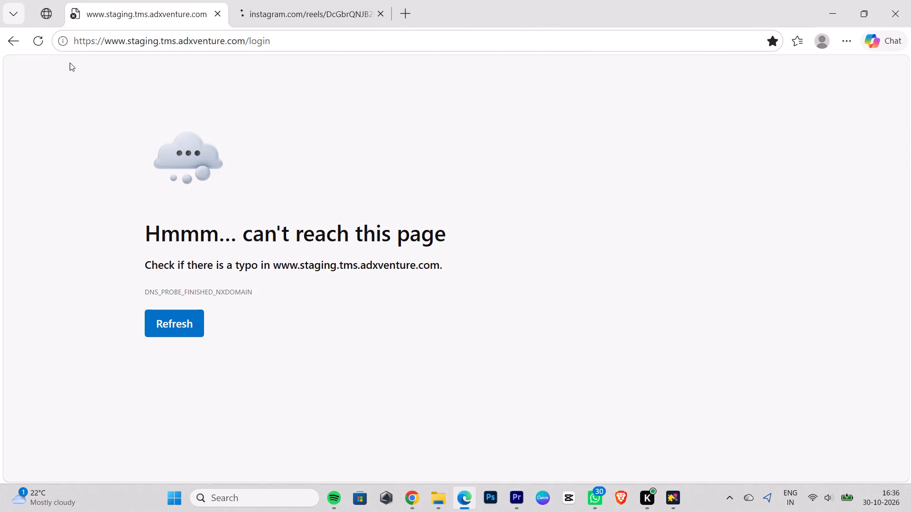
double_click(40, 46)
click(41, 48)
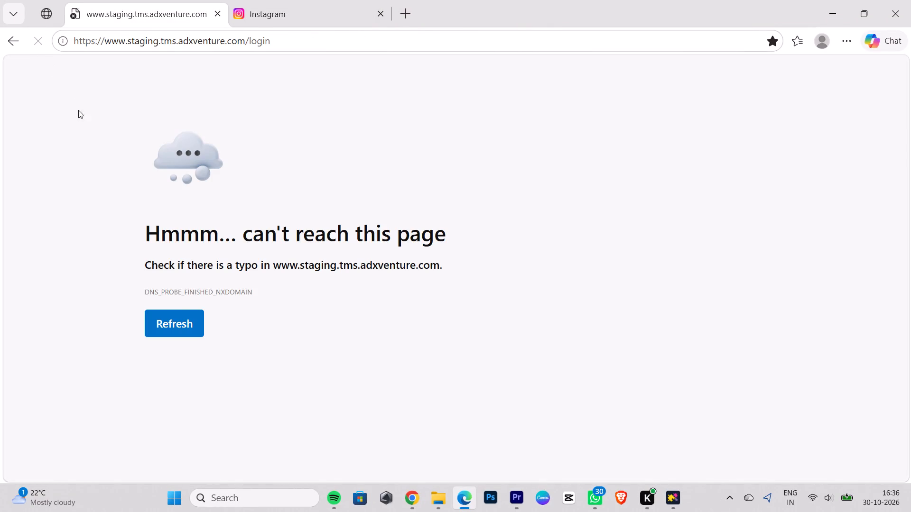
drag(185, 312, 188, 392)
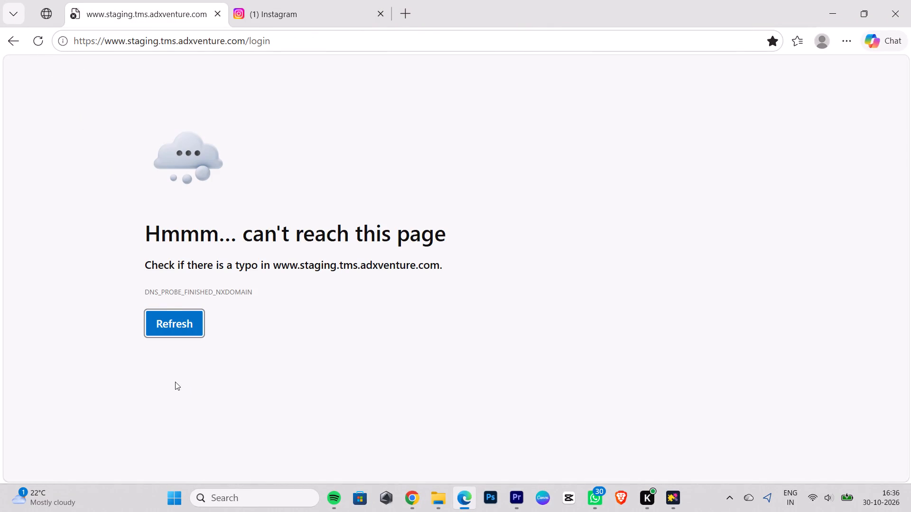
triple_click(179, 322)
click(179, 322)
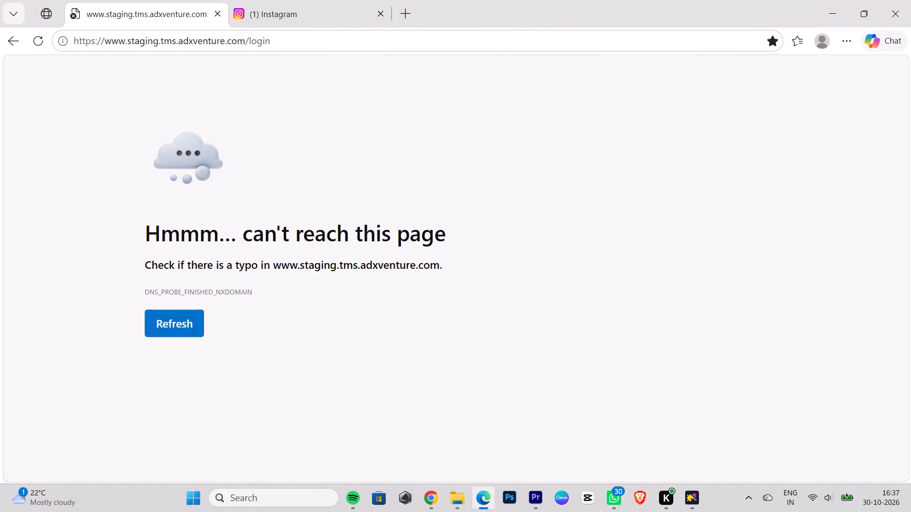
Return to the opened Instagram reel and play it with sound.
click(283, 8)
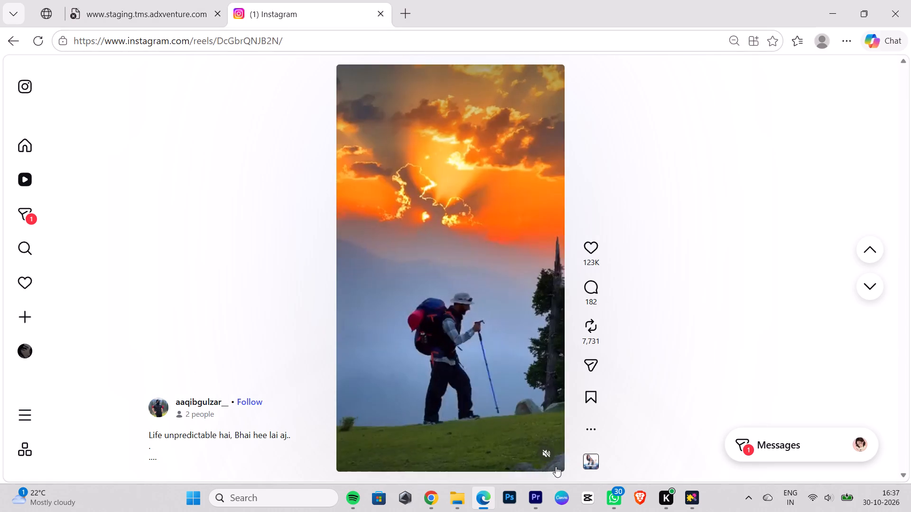
click(548, 448)
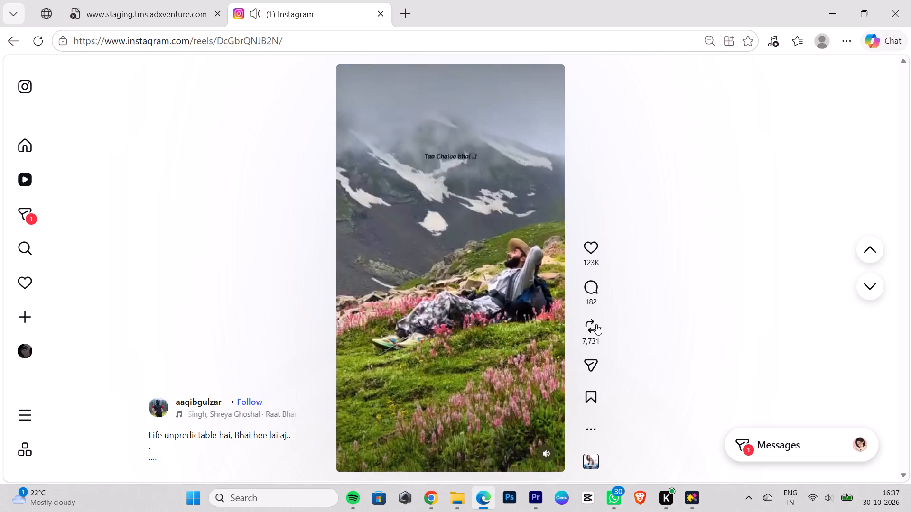
Copy the Instagram reel's share link, close the sharing options and pause the reel.
click(597, 366)
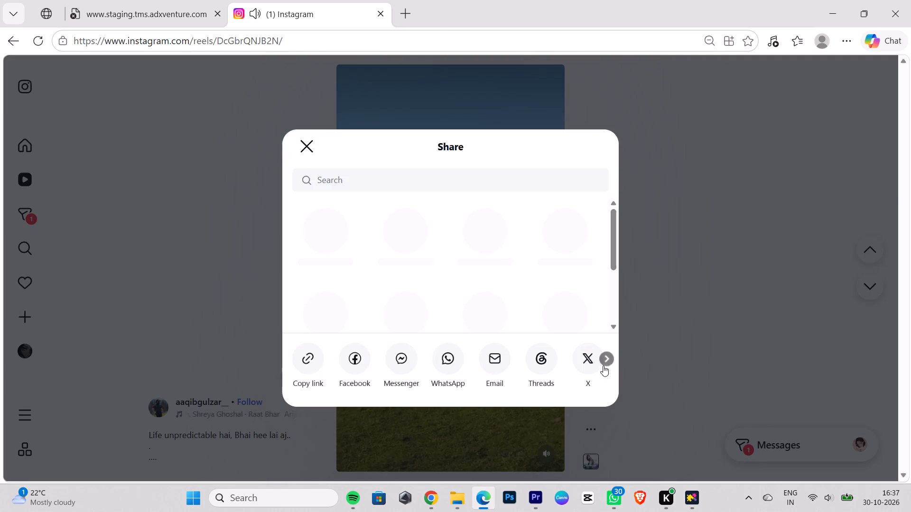
click(331, 364)
triple_click(319, 363)
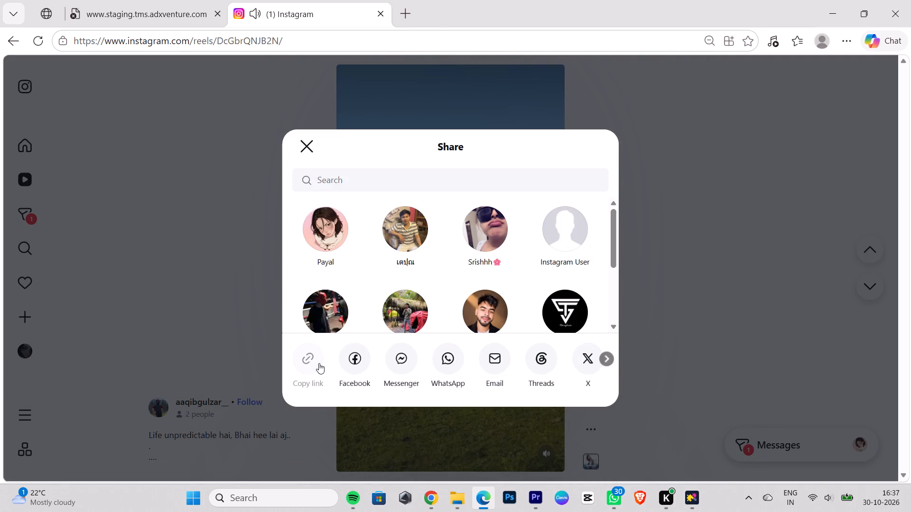
click(319, 363)
click(739, 253)
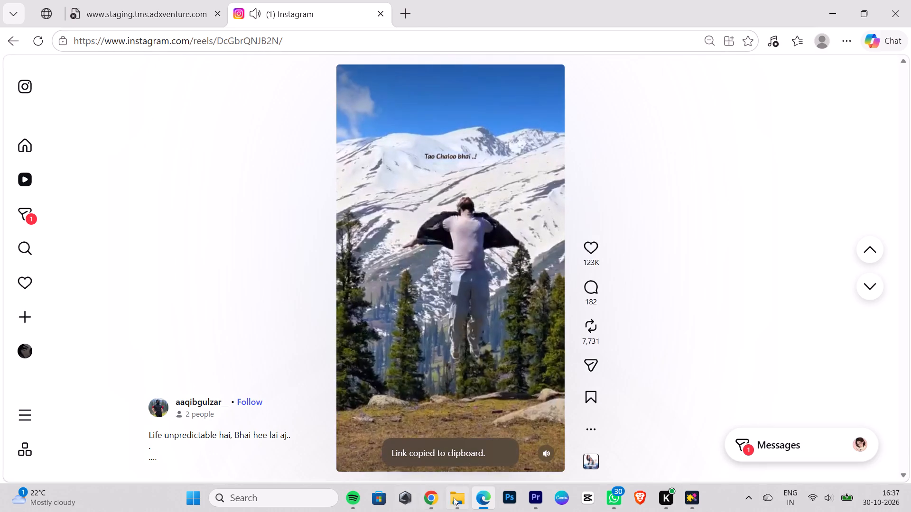
click(449, 363)
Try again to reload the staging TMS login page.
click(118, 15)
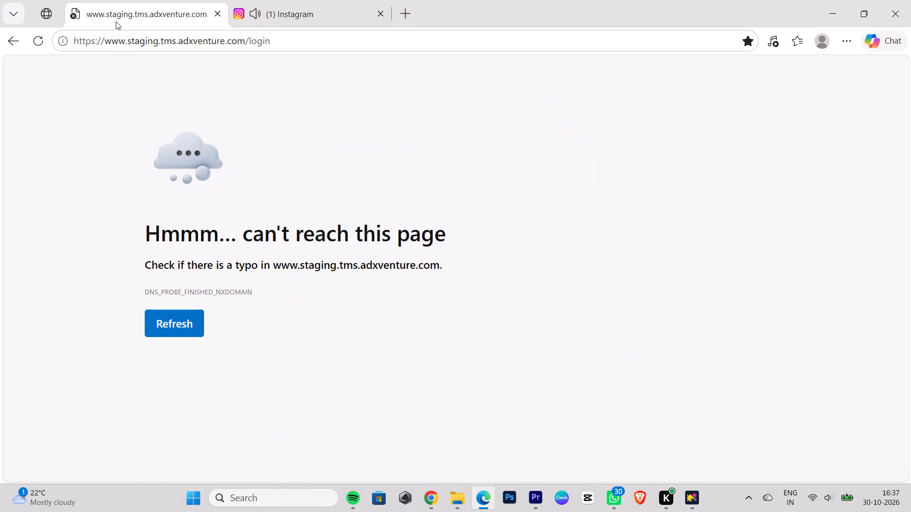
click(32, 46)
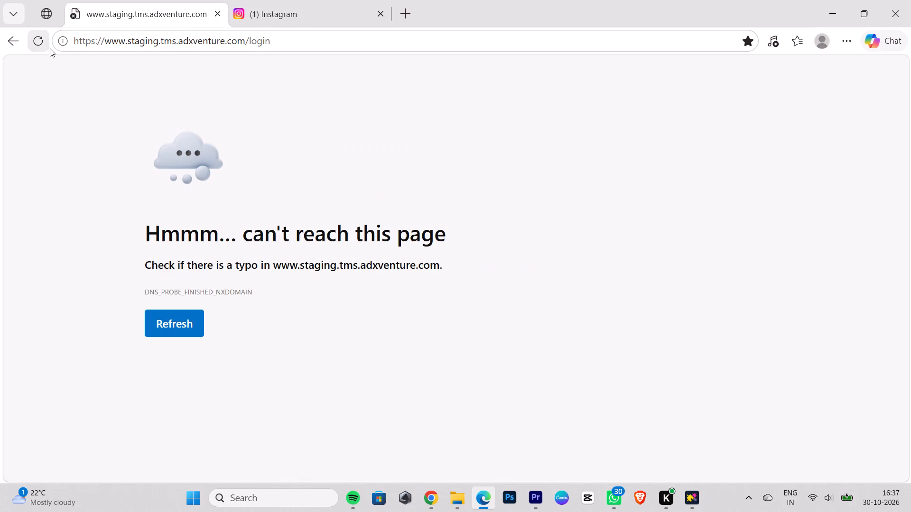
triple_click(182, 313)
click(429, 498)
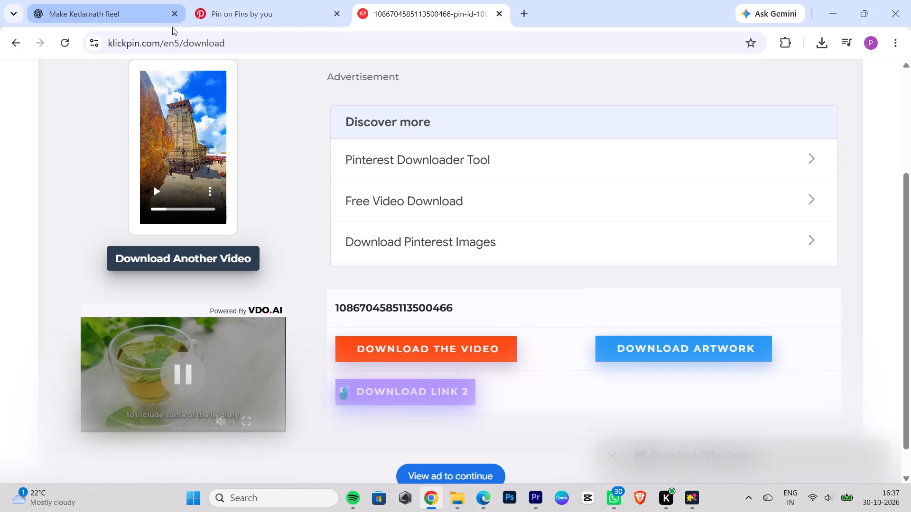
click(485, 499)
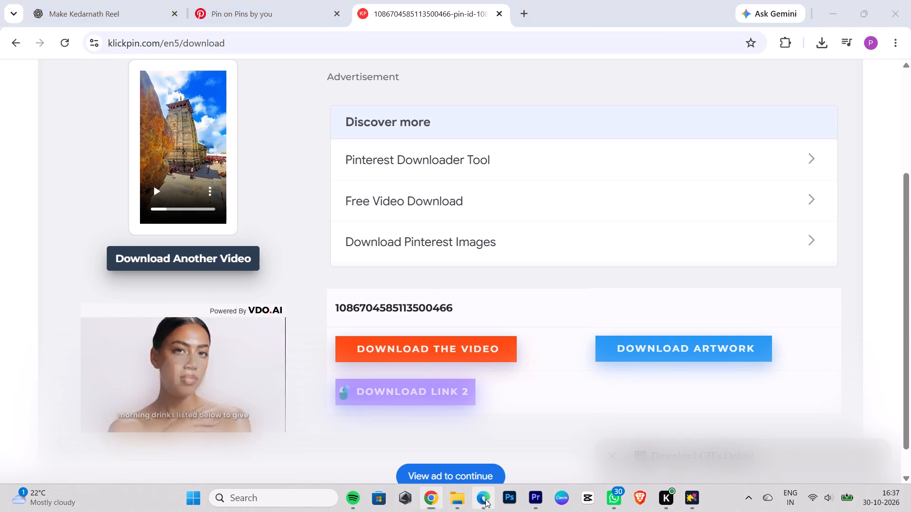
Close the existing TMS page, reopen the saved Login | TMS favorite in a new tab, and try refreshing it.
click(219, 18)
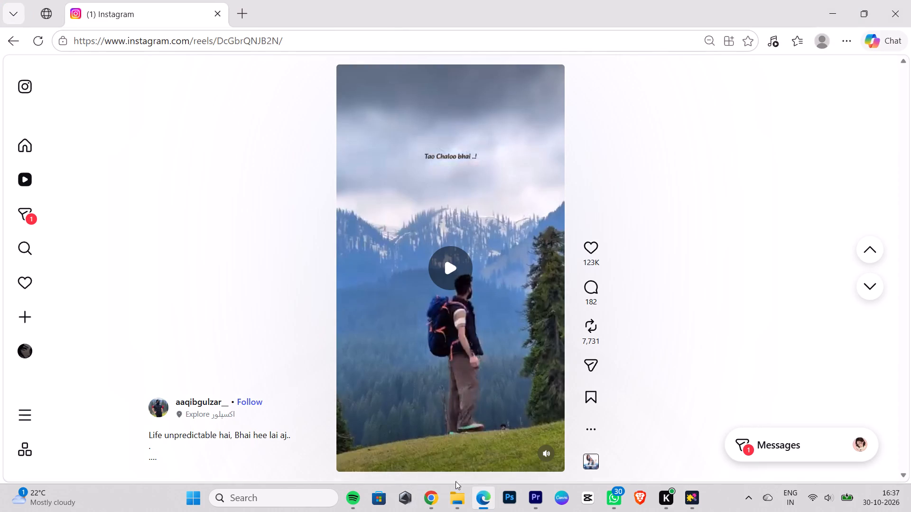
click(261, 15)
click(253, 16)
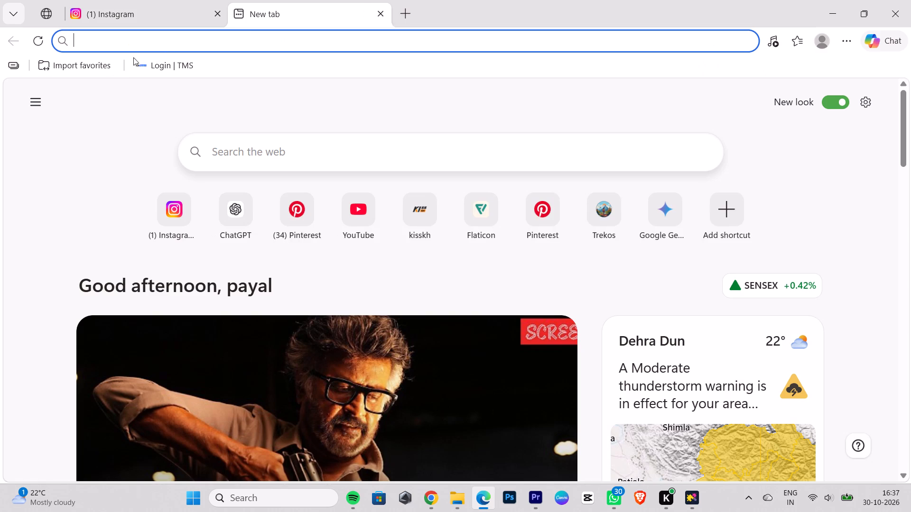
click(171, 67)
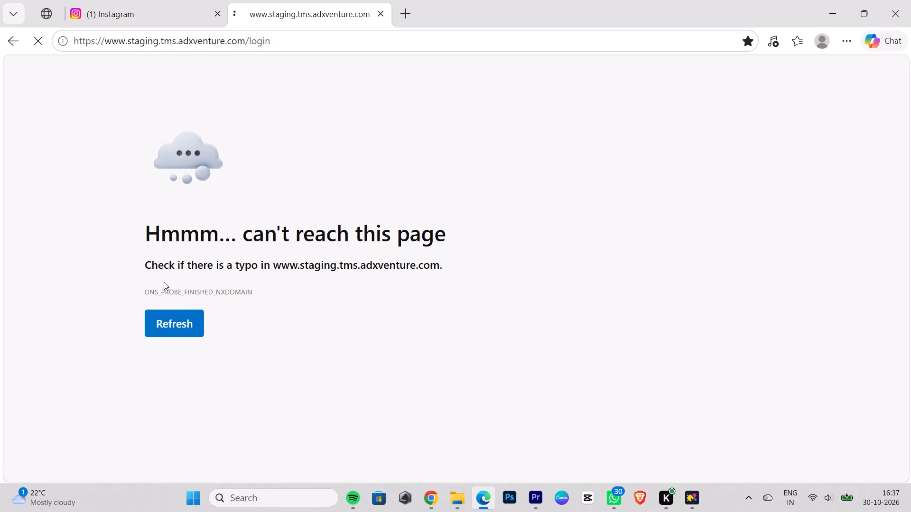
click(160, 320)
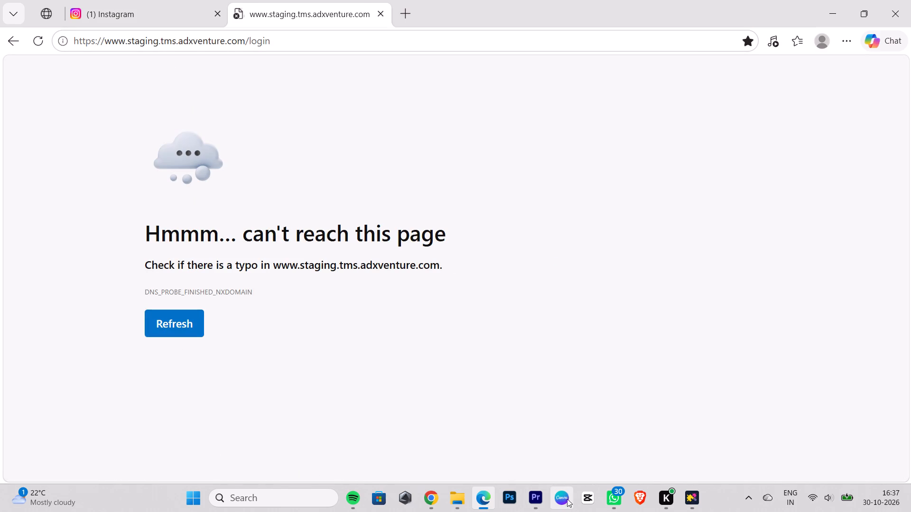
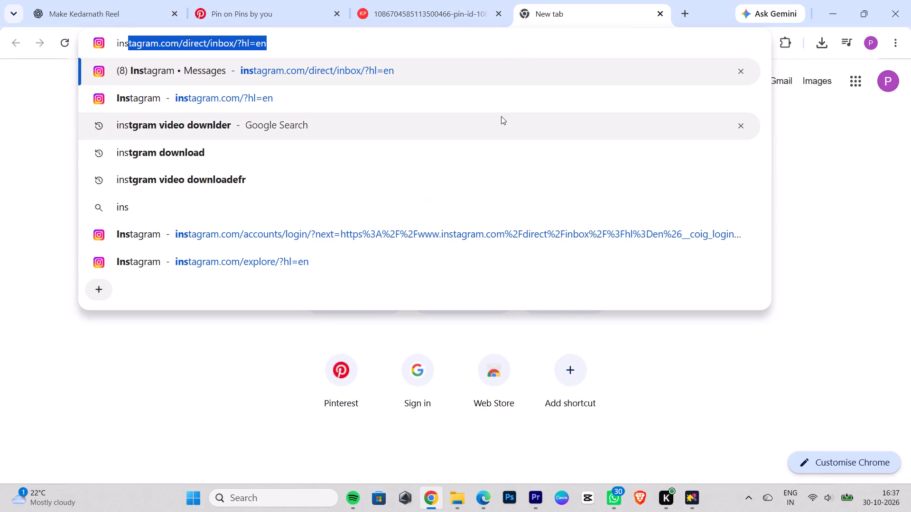
Search Google for instgram video downlder and open the FastDl Instagram Downloader site.
click(489, 122)
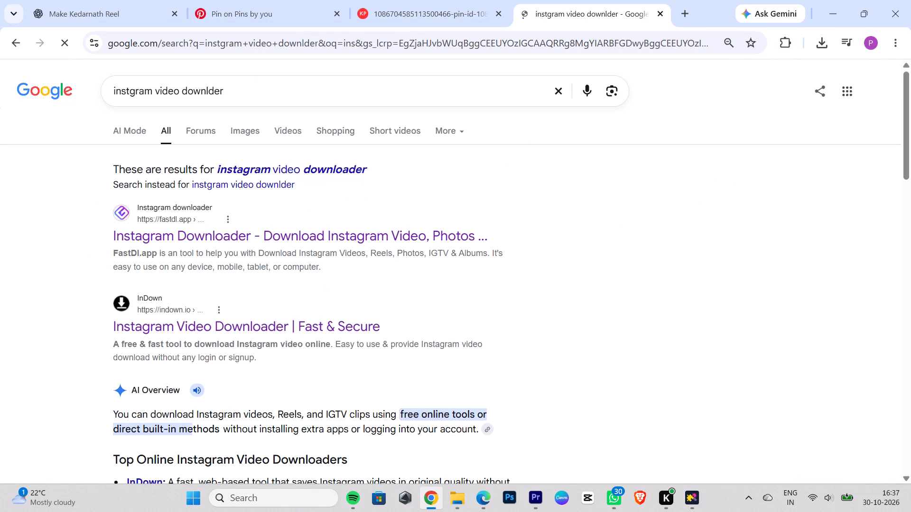
click(228, 237)
Switch to Spotify, play All The Stars and read through its expanded lyrics before returning to Chrome.
click(344, 505)
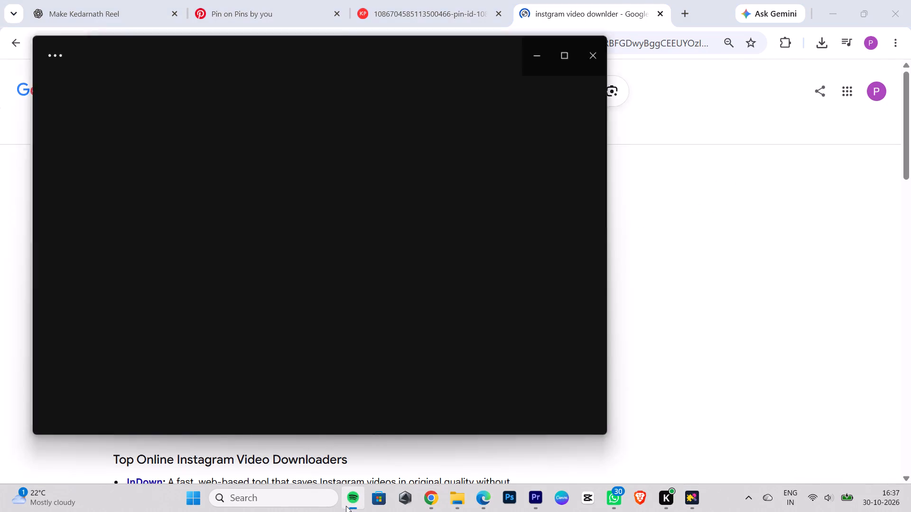
click(323, 402)
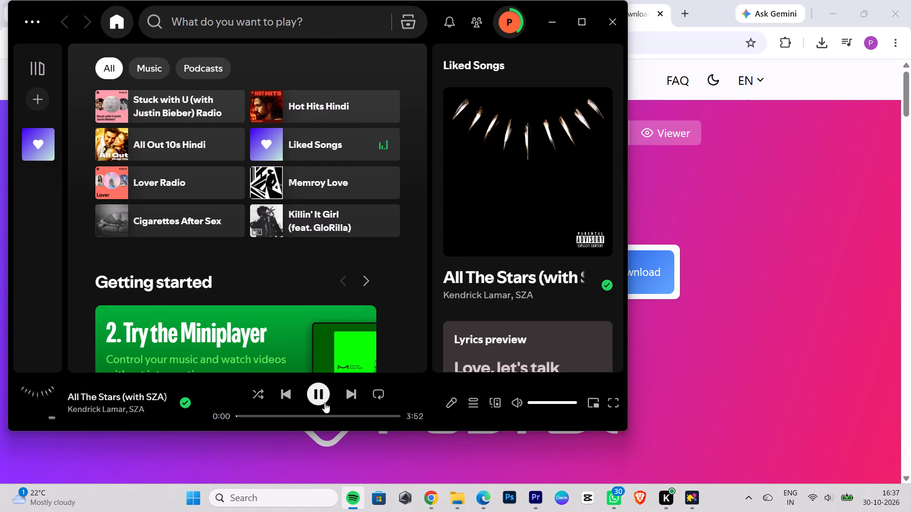
scroll(508, 328, down, 2)
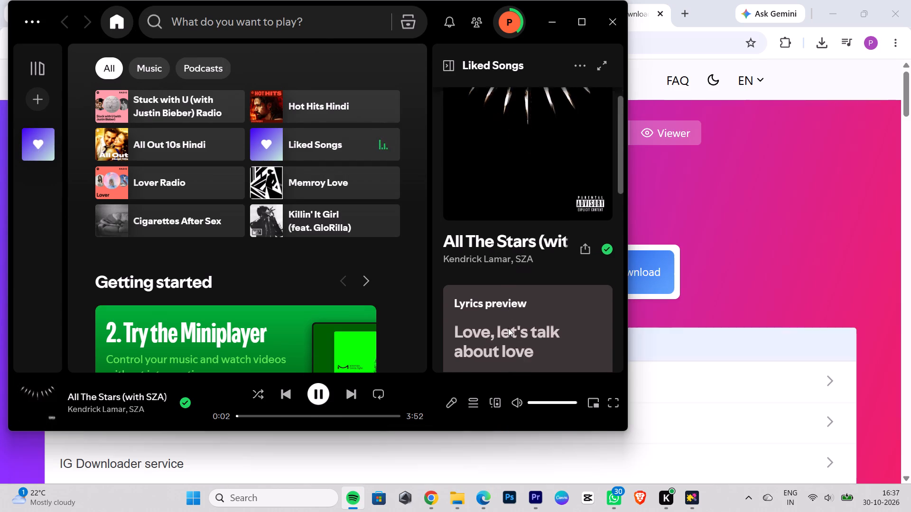
scroll(508, 328, down, 1)
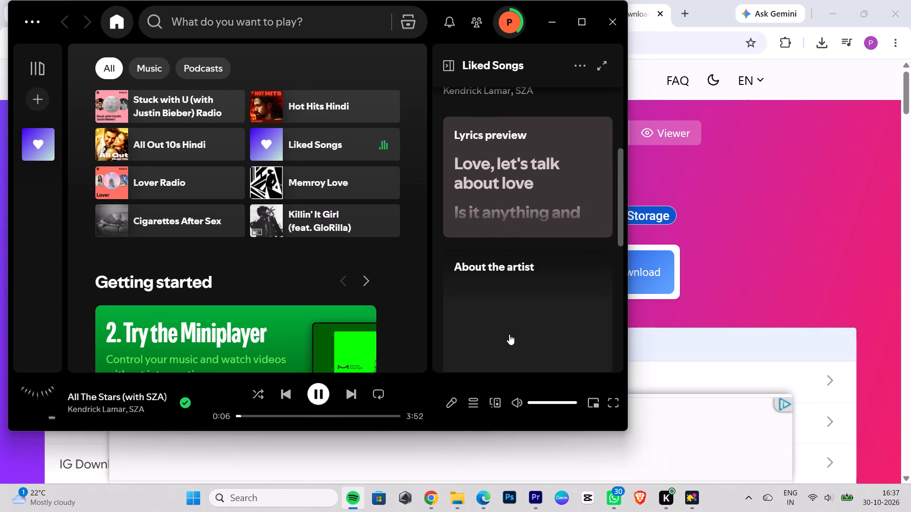
click(549, 213)
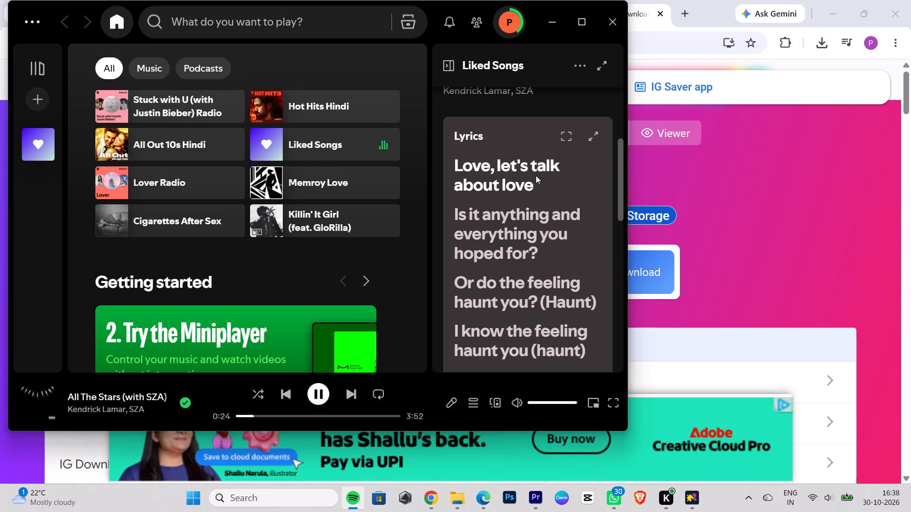
scroll(517, 123, down, 1)
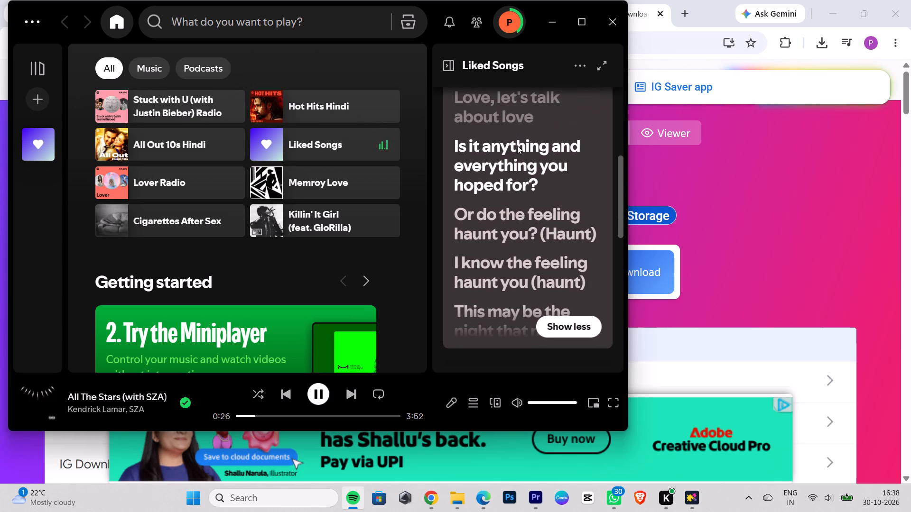
scroll(521, 155, down, 1)
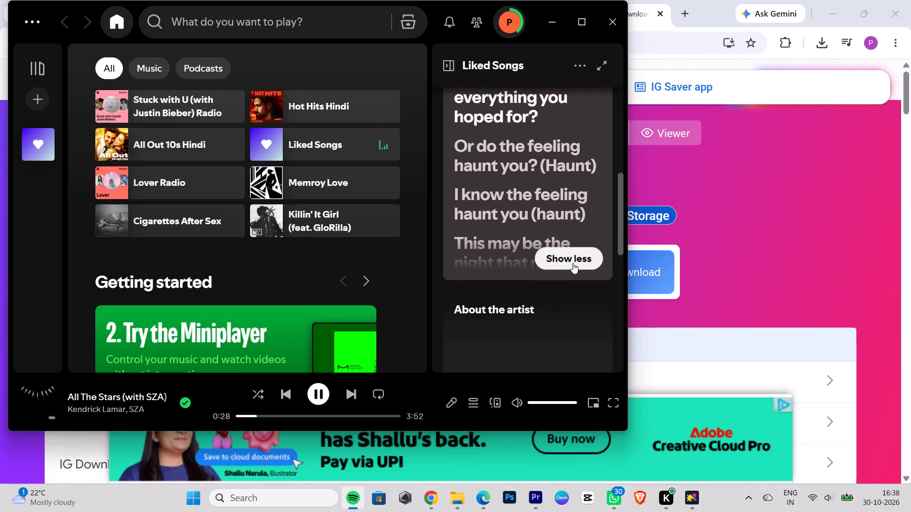
scroll(576, 157, down, 1)
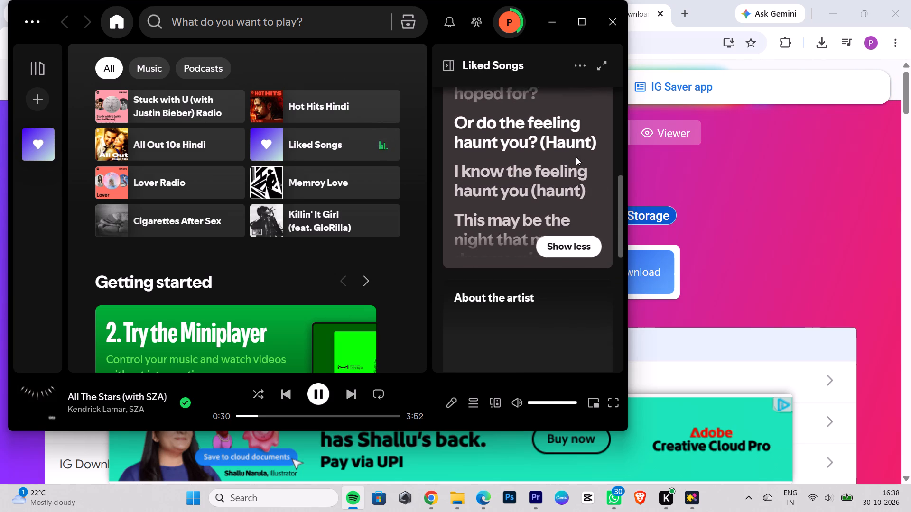
scroll(576, 157, down, 1)
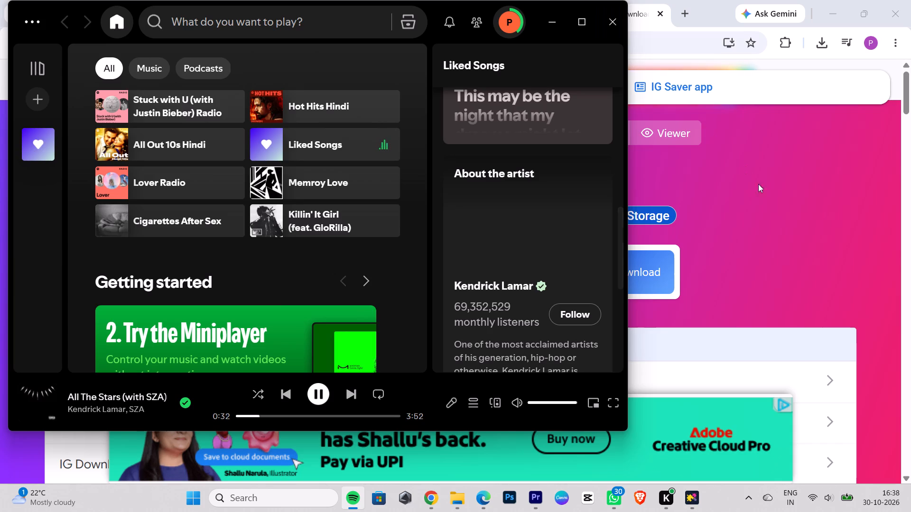
drag(767, 196, 761, 194)
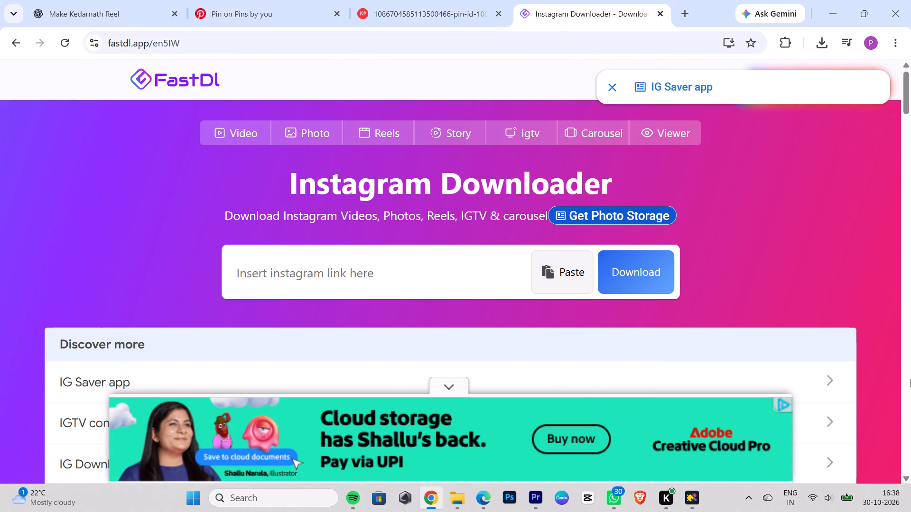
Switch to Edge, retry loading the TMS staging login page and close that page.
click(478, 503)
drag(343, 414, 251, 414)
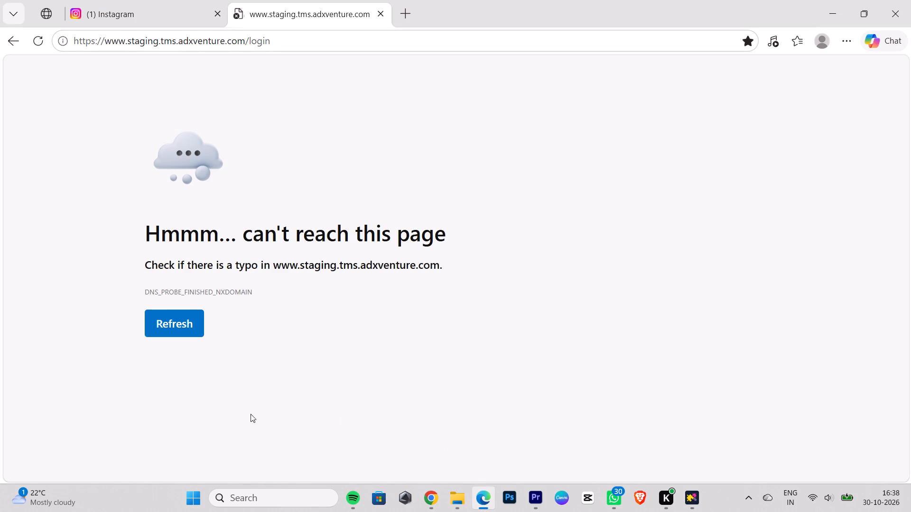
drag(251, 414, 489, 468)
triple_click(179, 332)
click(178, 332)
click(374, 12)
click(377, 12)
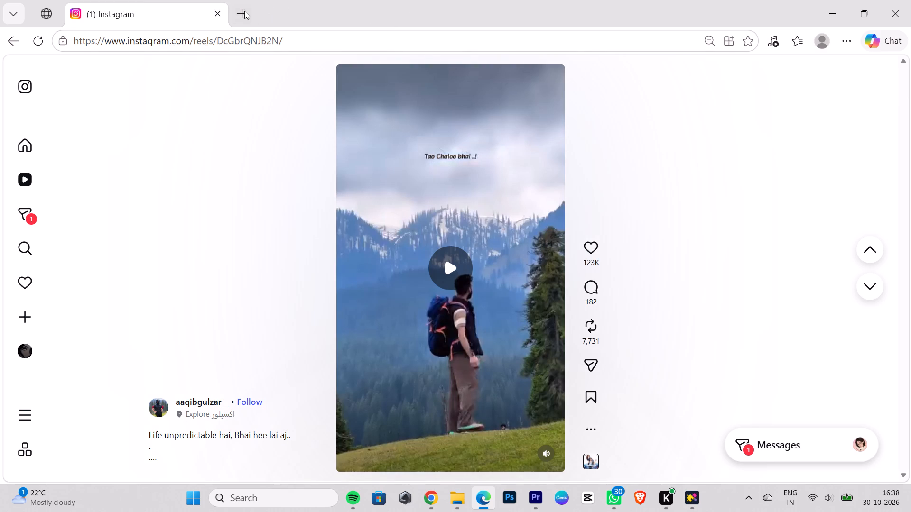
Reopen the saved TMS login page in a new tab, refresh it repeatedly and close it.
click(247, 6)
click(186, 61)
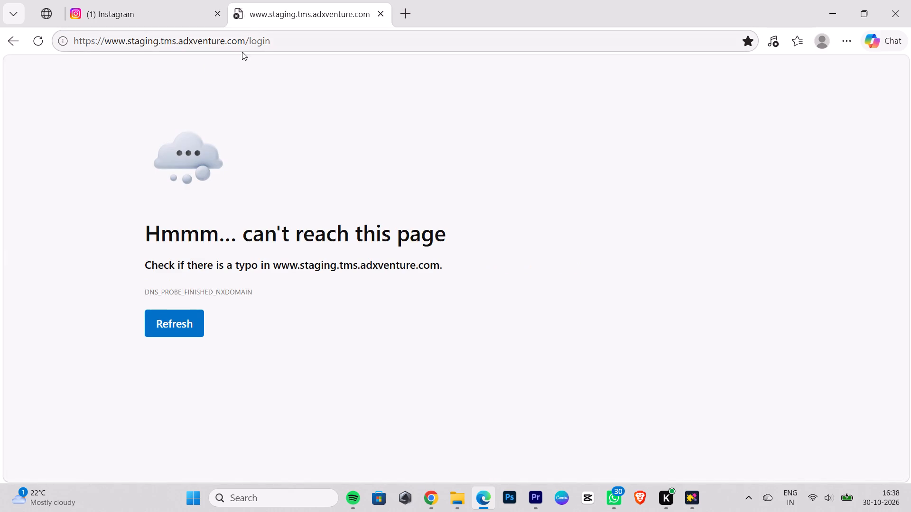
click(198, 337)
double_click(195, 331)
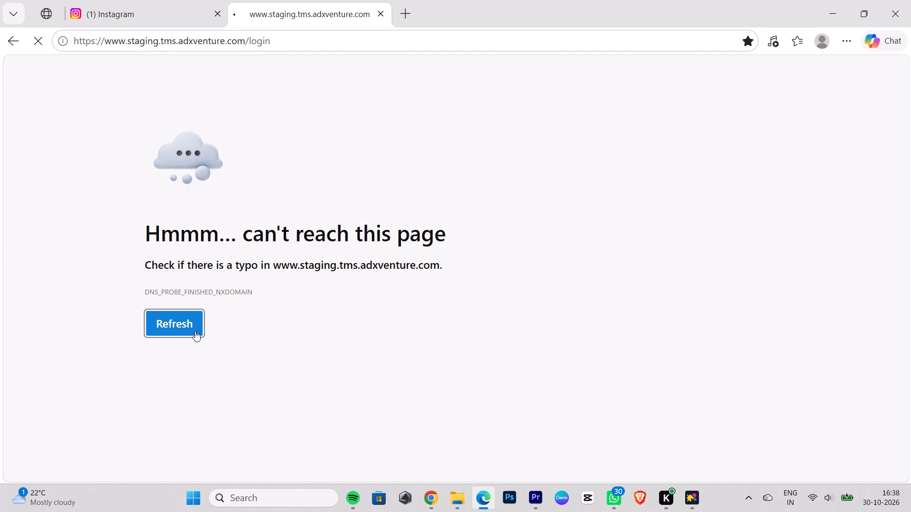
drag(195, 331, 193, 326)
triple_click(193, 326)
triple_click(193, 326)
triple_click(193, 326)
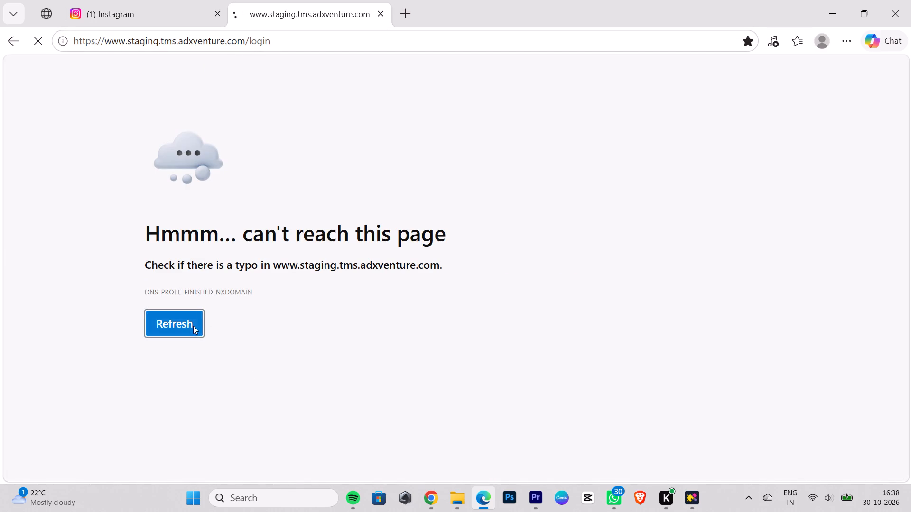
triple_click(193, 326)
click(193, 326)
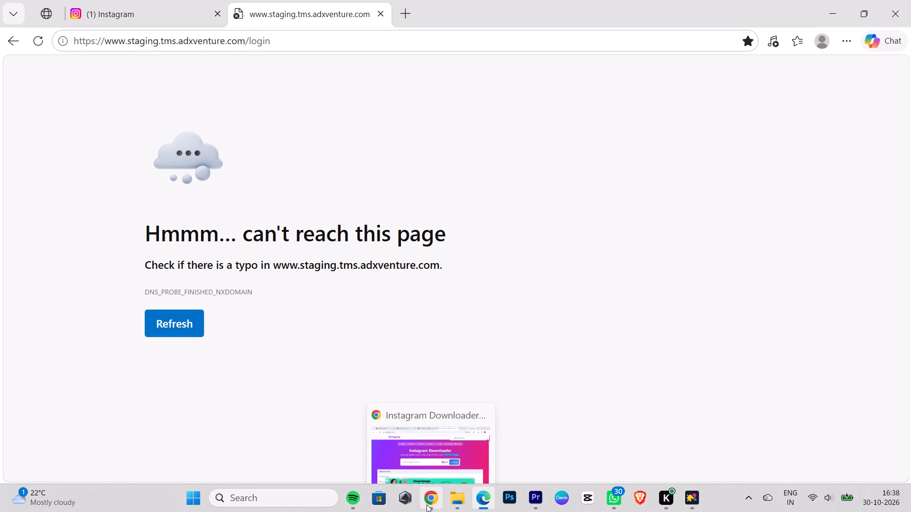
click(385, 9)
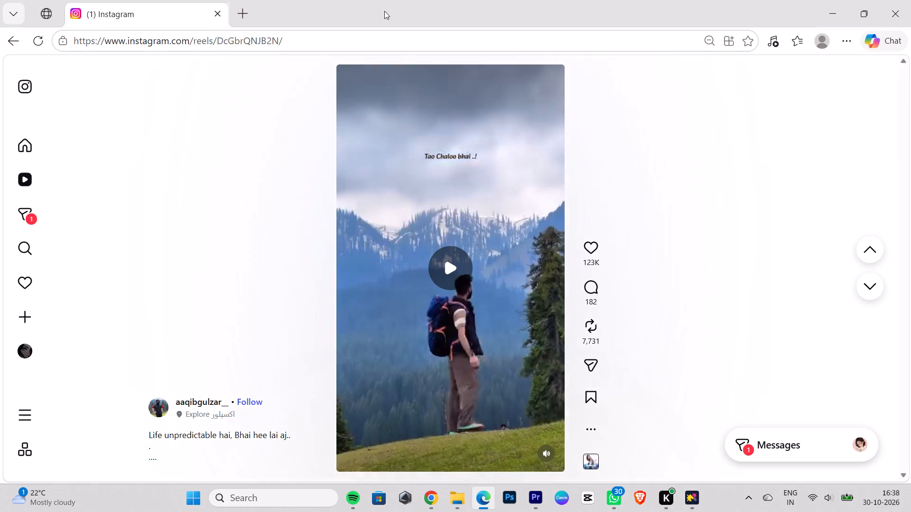
Open the saved TMS login page in a new tab once more and refresh it.
click(245, 8)
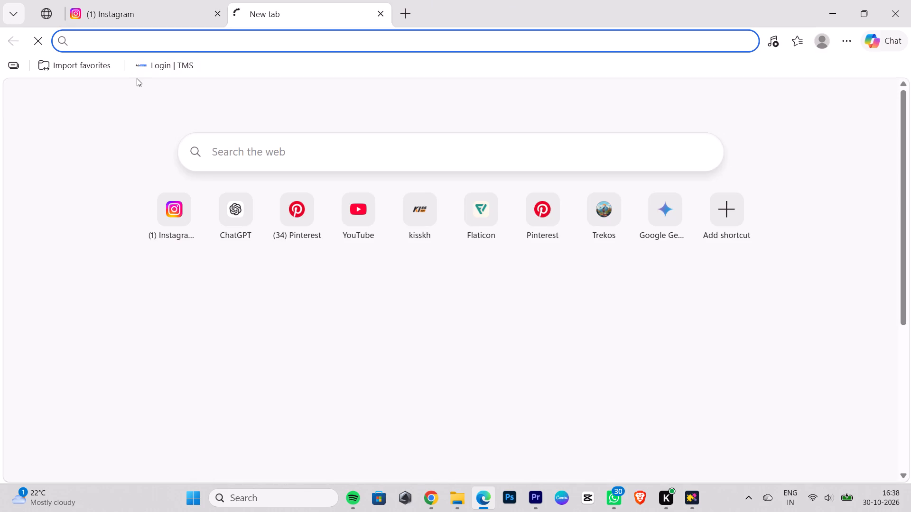
click(136, 77)
click(152, 58)
click(175, 335)
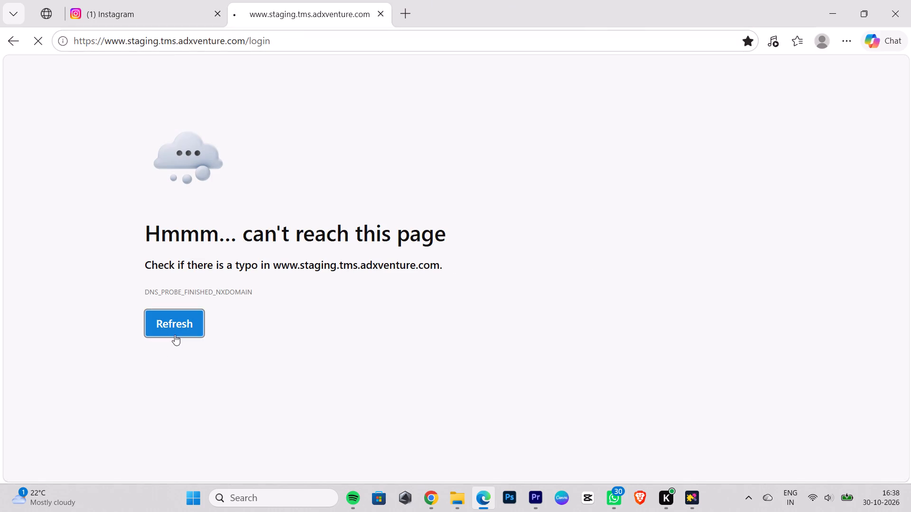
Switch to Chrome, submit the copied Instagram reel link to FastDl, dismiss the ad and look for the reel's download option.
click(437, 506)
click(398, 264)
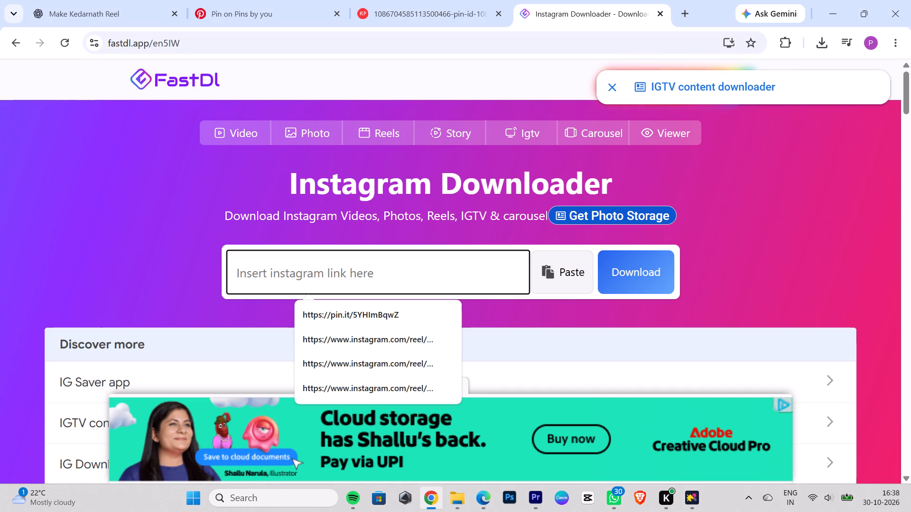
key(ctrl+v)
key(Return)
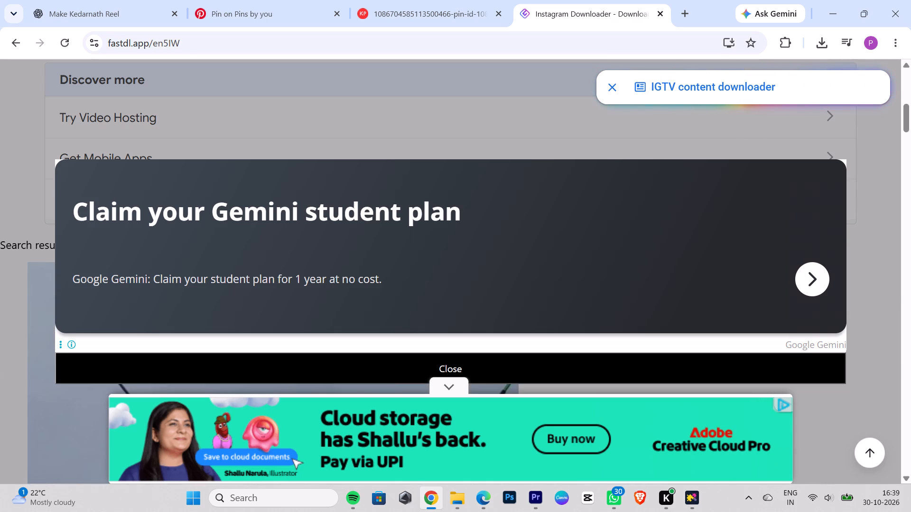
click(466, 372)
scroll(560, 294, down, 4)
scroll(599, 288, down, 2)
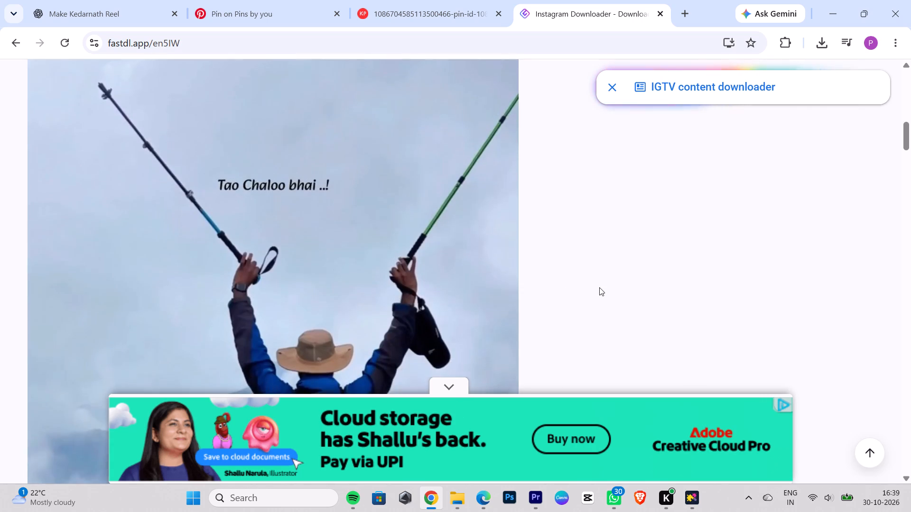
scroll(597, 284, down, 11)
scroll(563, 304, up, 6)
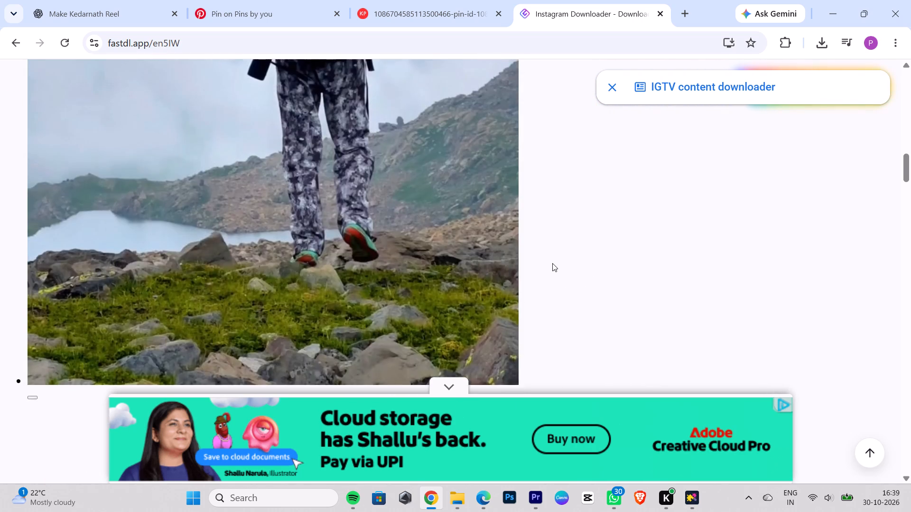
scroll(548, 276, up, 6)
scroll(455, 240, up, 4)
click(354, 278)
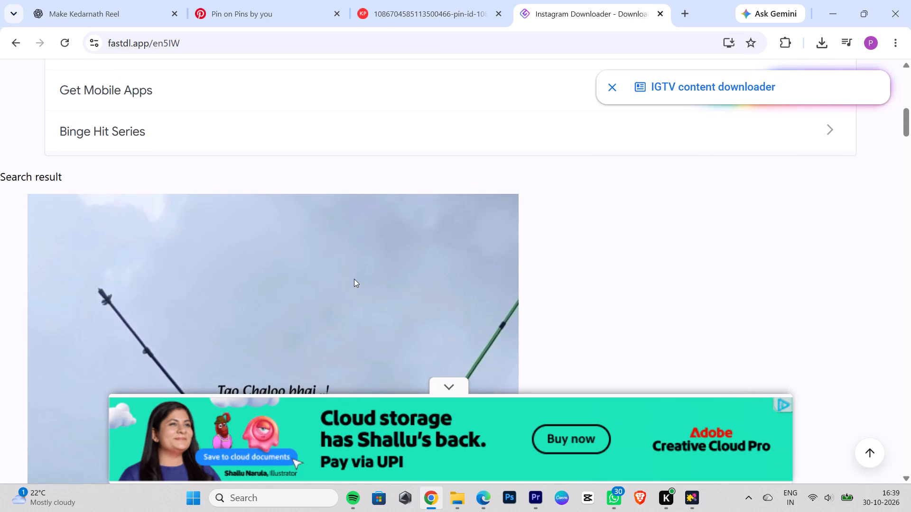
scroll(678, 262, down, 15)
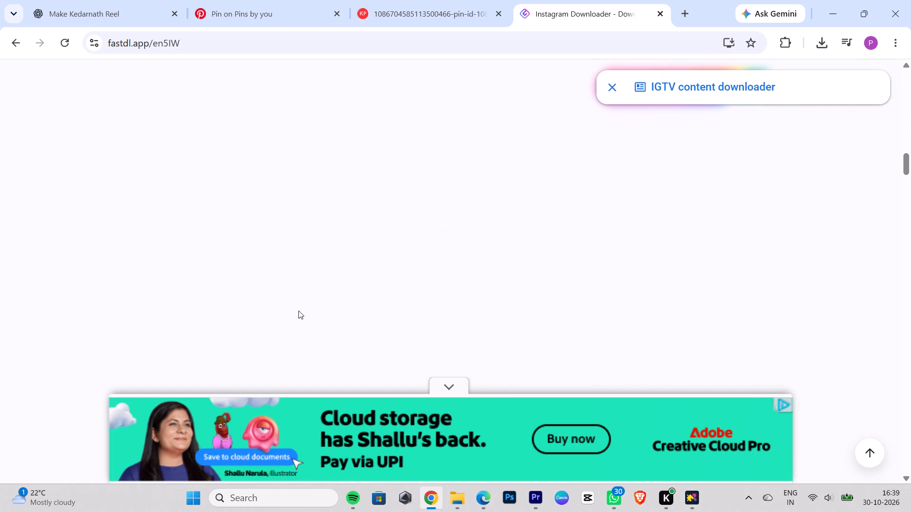
Reload FastDl, resubmit the copied Instagram reel link and download the Tao Chaloo bhai reel from the search result.
click(67, 44)
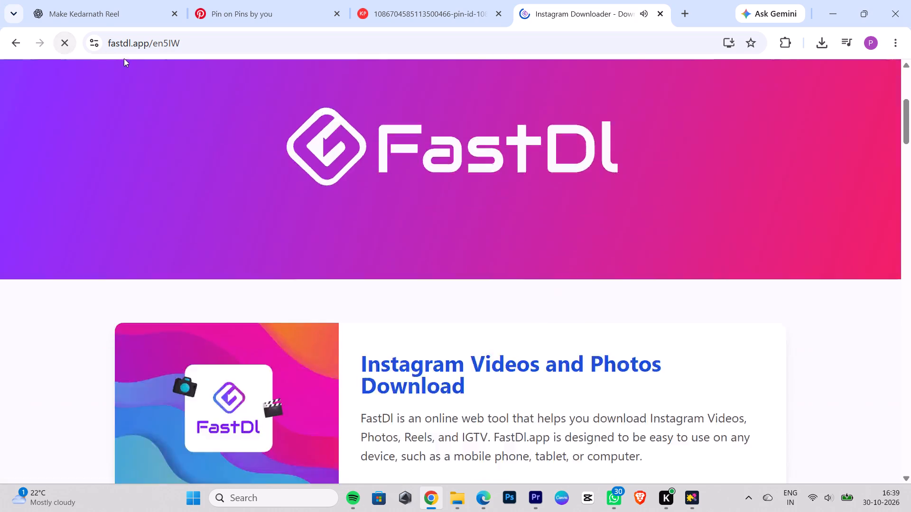
scroll(350, 195, up, 9)
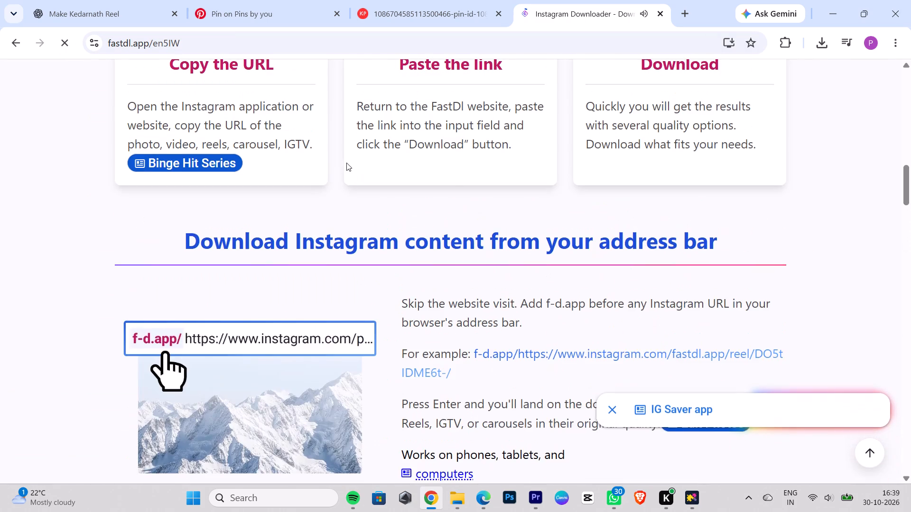
scroll(346, 163, up, 13)
click(350, 171)
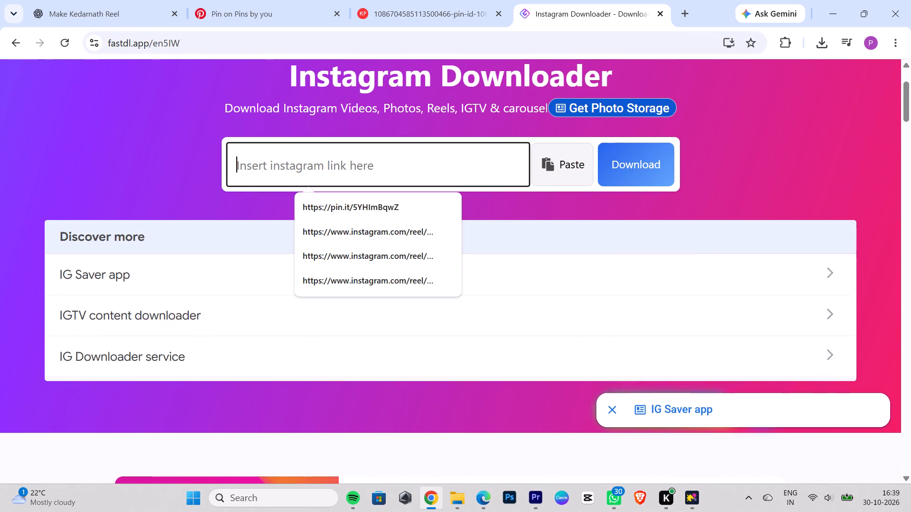
key(ctrl+v)
key(Return)
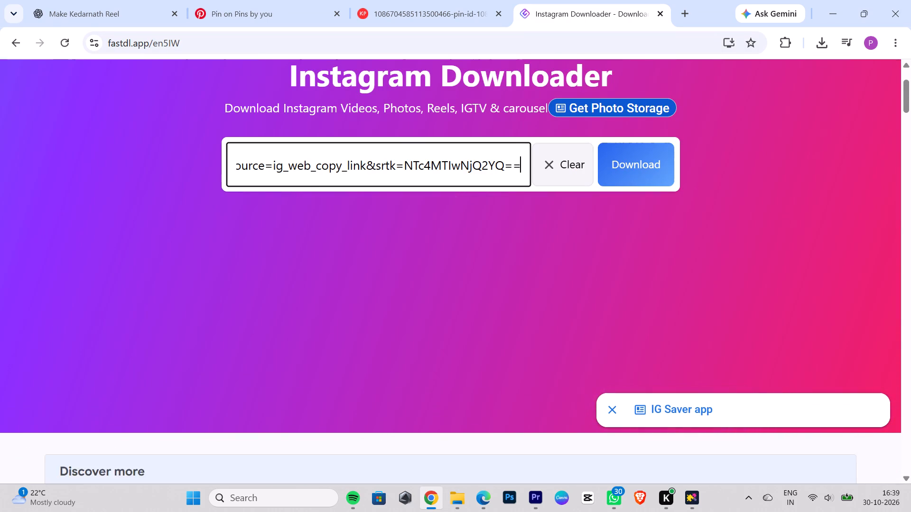
click(452, 360)
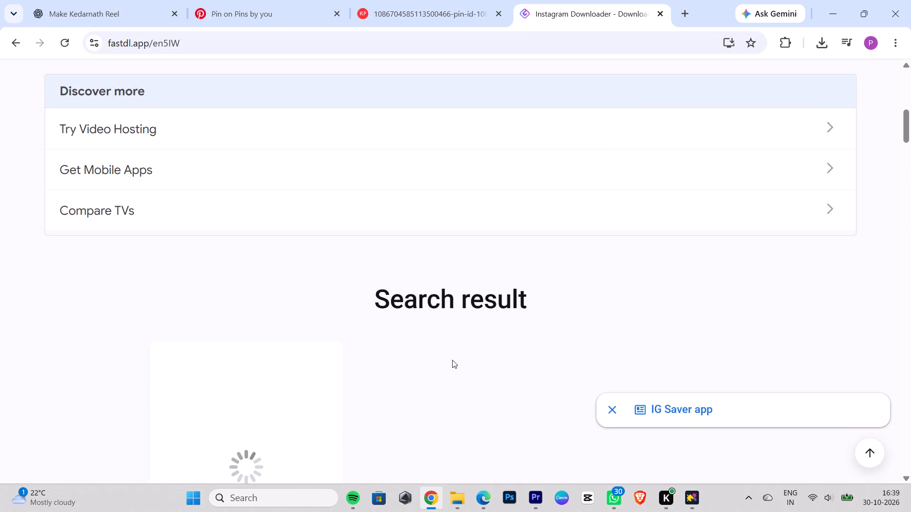
scroll(450, 349, down, 3)
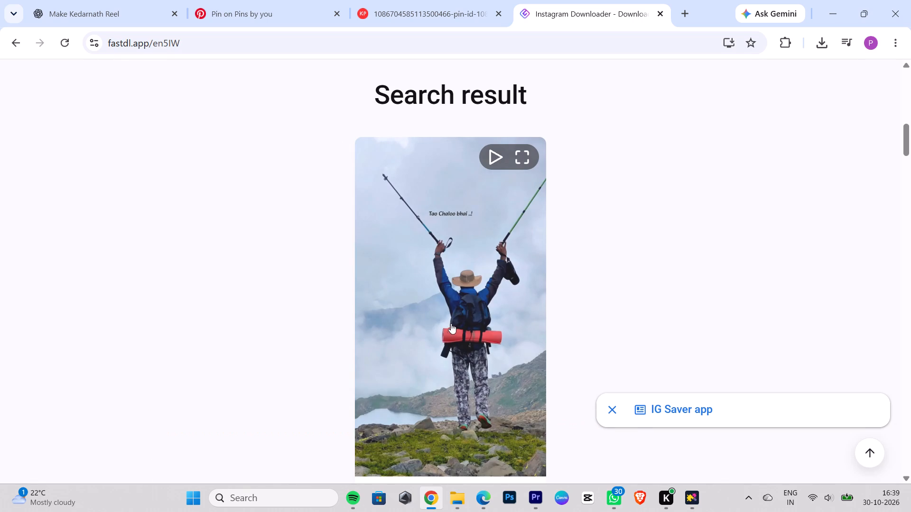
scroll(504, 251, down, 2)
click(438, 364)
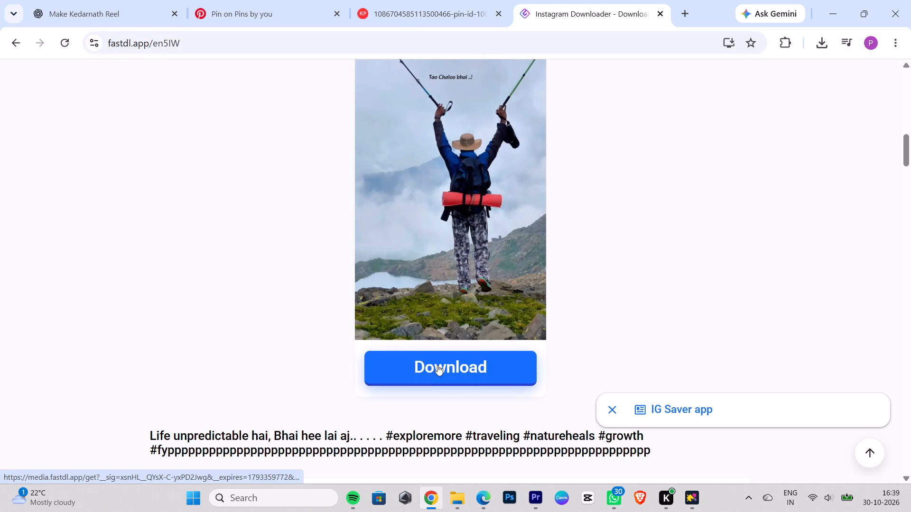
Close the FastDl Instagram Downloader page.
click(494, 12)
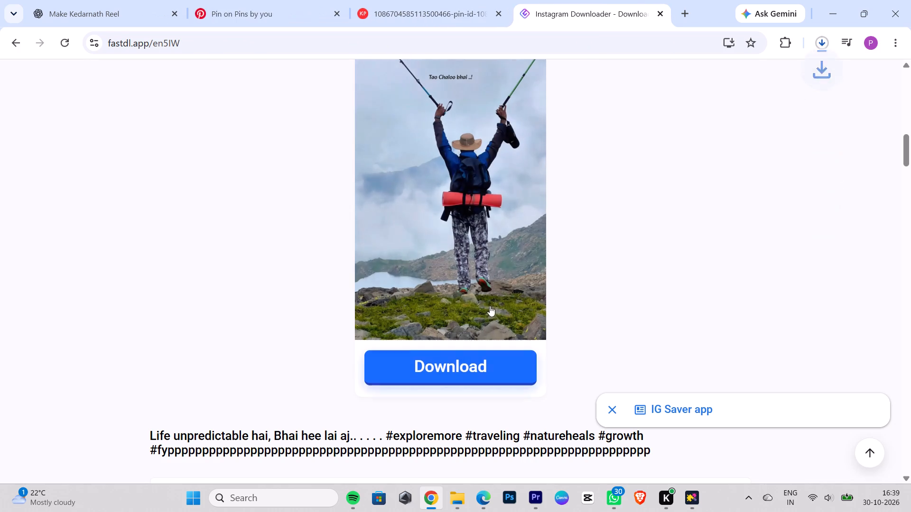
click(662, 15)
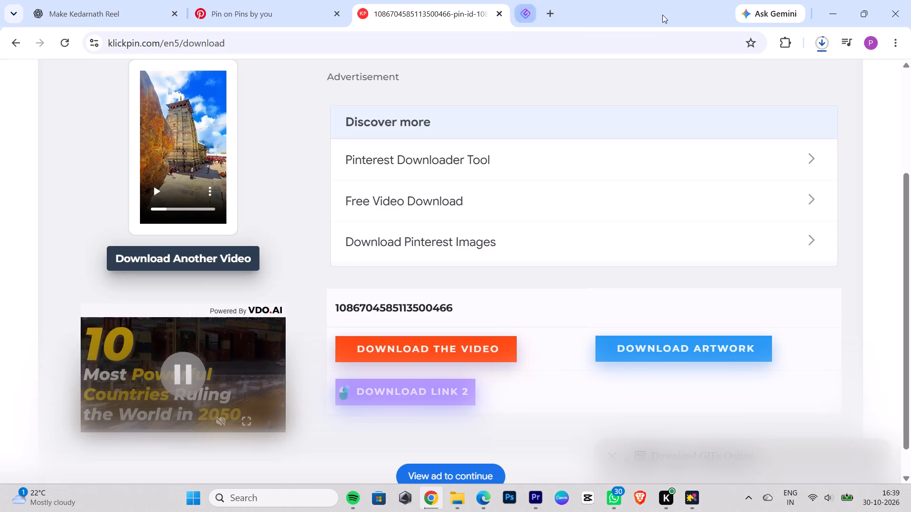
Search Google for instagram video downloader in a new tab and open the FastDl Instagram Downloader result.
click(518, 15)
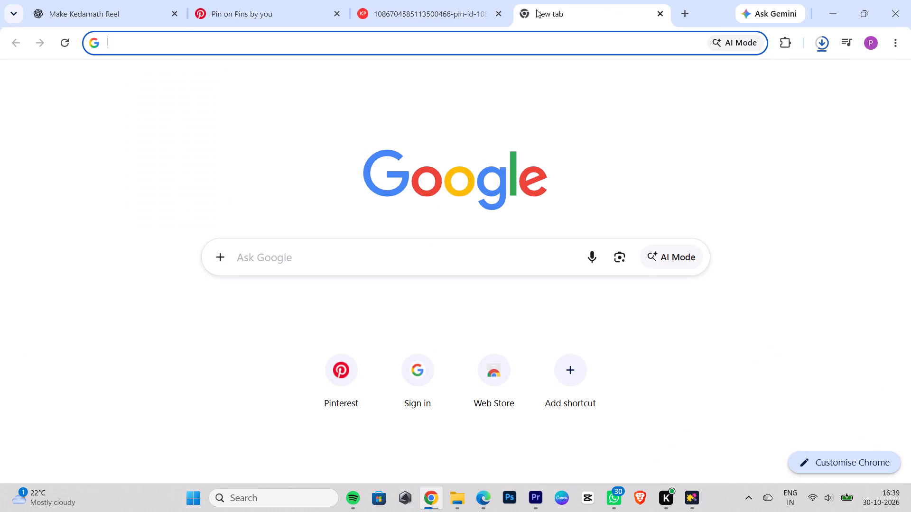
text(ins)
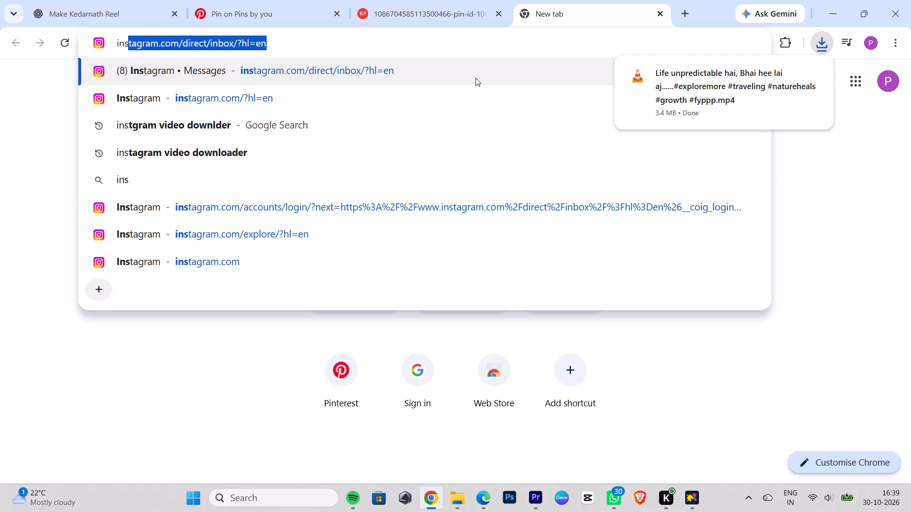
click(328, 160)
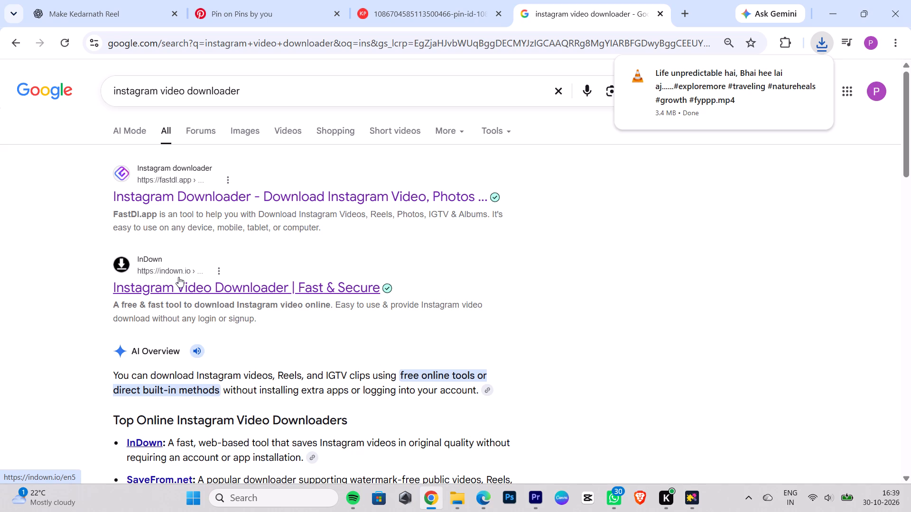
click(204, 198)
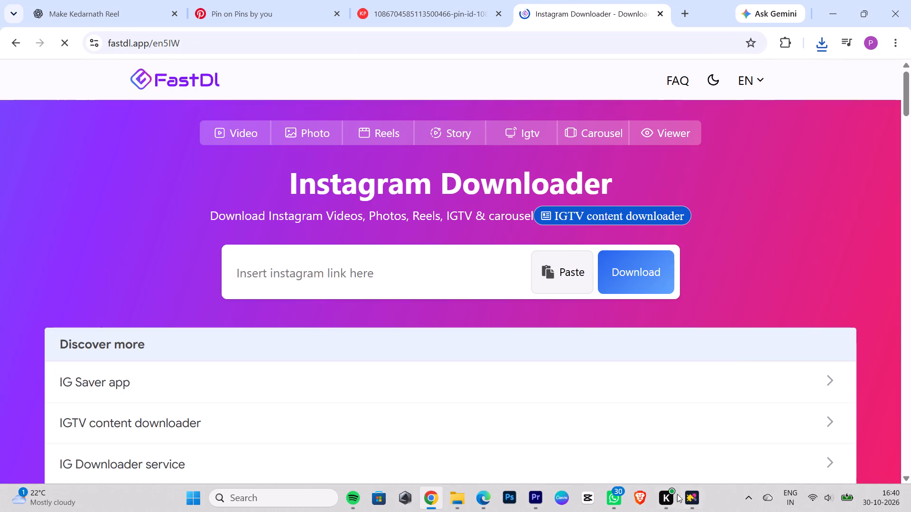
Switch to Edge, retry the TMS login page, and replace its tab with a new one opening the saved TMS login page.
click(499, 498)
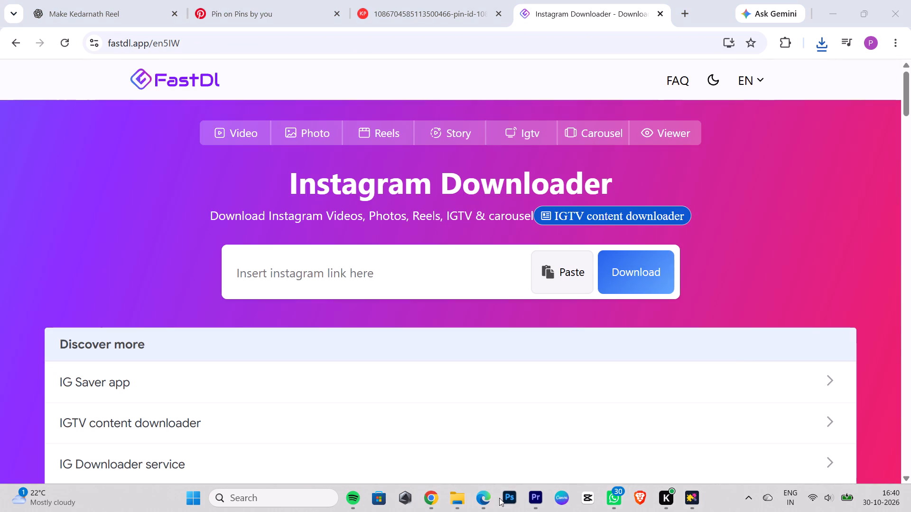
click(492, 500)
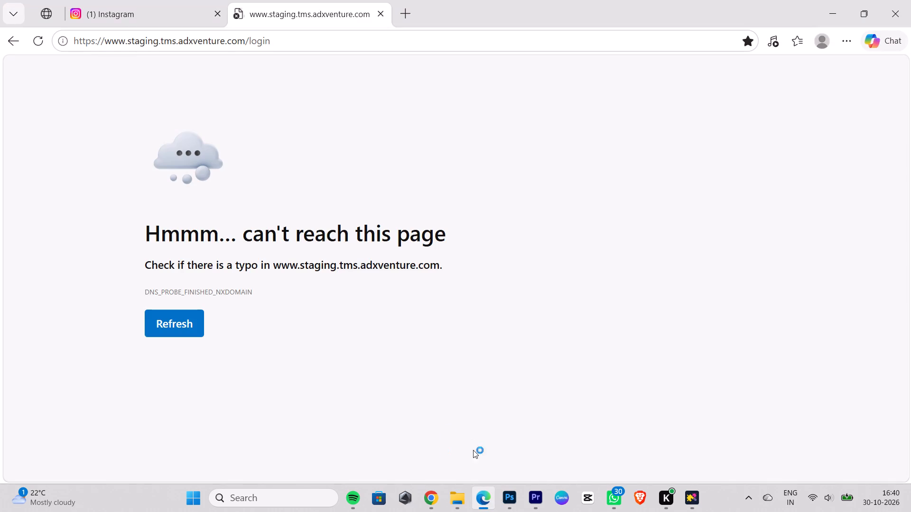
click(168, 331)
click(374, 15)
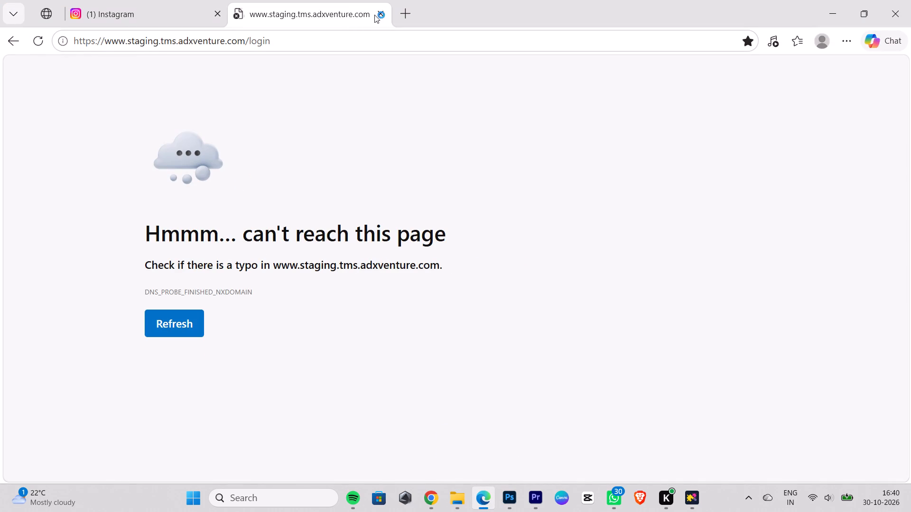
click(380, 14)
click(241, 14)
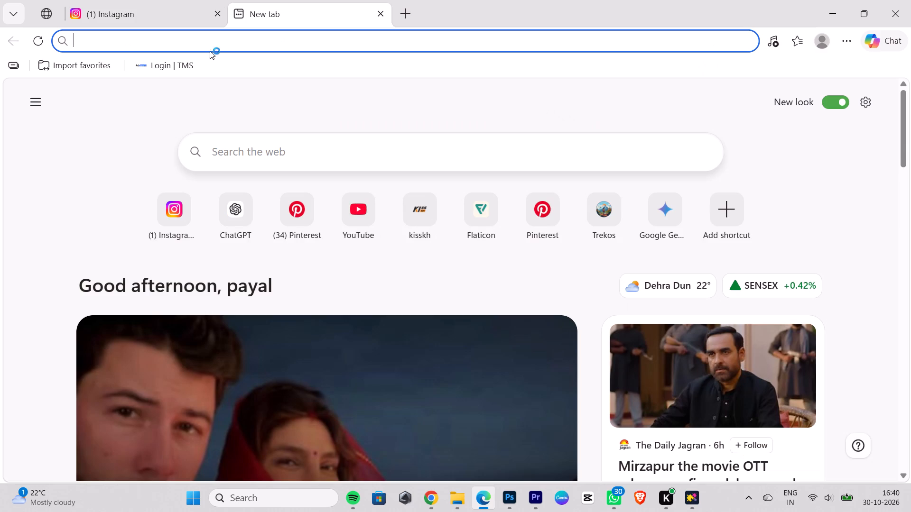
click(173, 59)
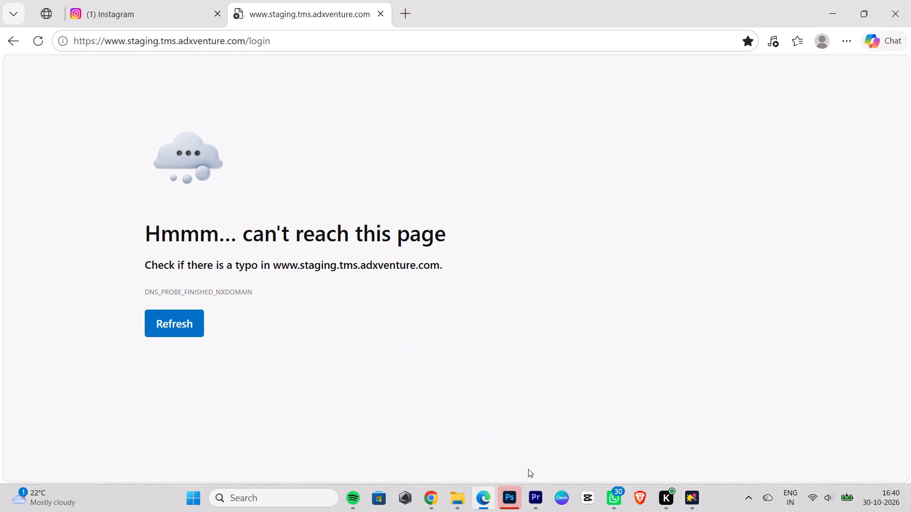
Switch from the browser to Premiere Pro.
click(529, 504)
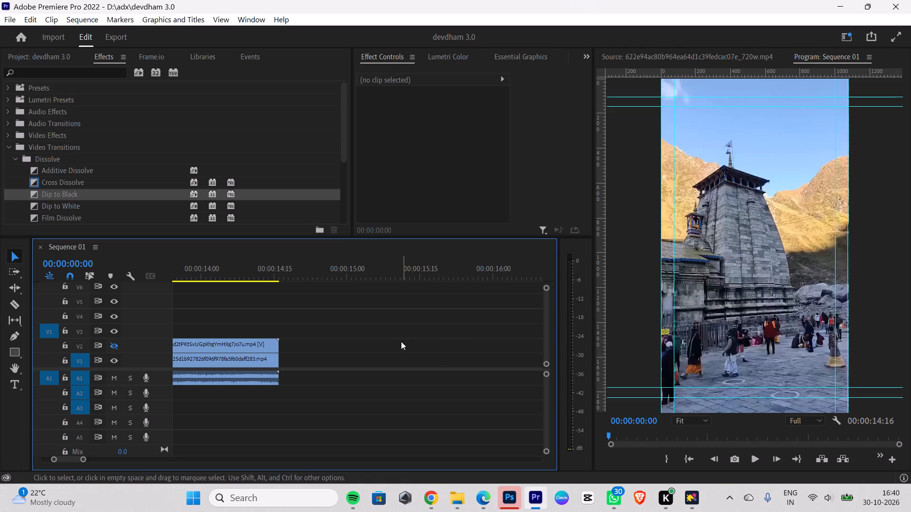
Save the devdham 3.0 project and close Premiere Pro.
key(ctrl+s)
key(ctrl+s)
key(ctrl+s)
key(ctrl+s)
key(ctrl+s)
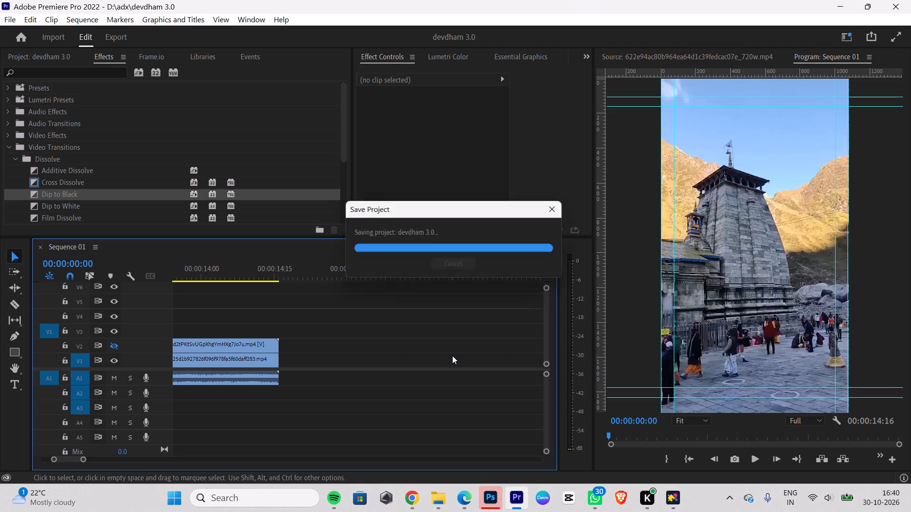
key(ctrl+s)
key(ctrl+s)
click(894, 4)
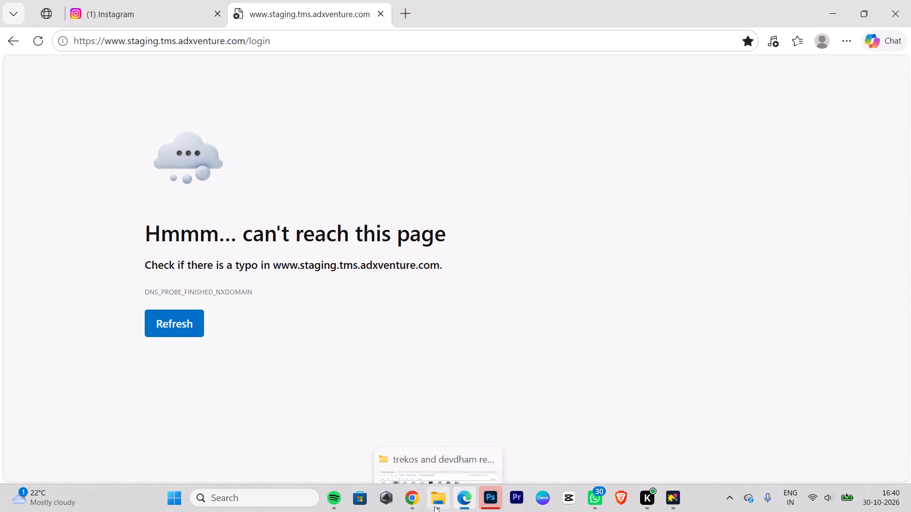
Switch to File Explorer and play the trekos 1 video from the trekos and devdham reel 20 folder, closing the player at the end.
click(433, 506)
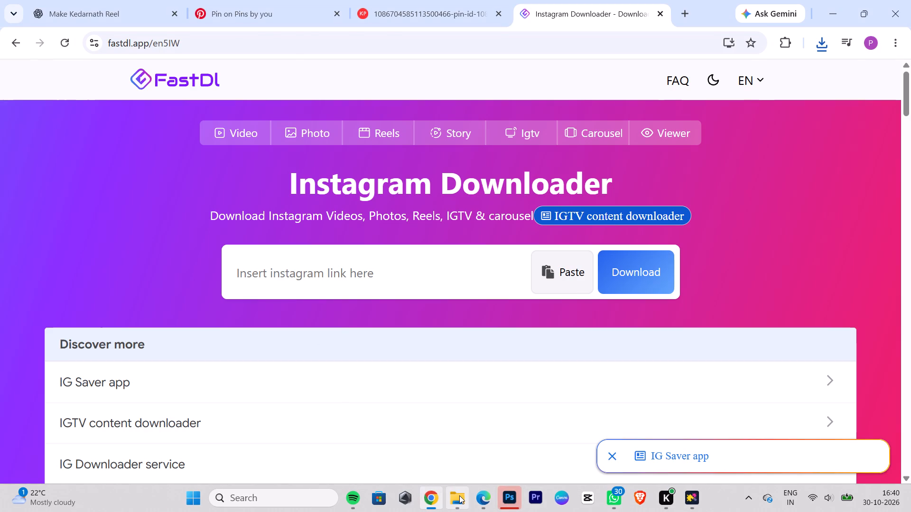
click(459, 495)
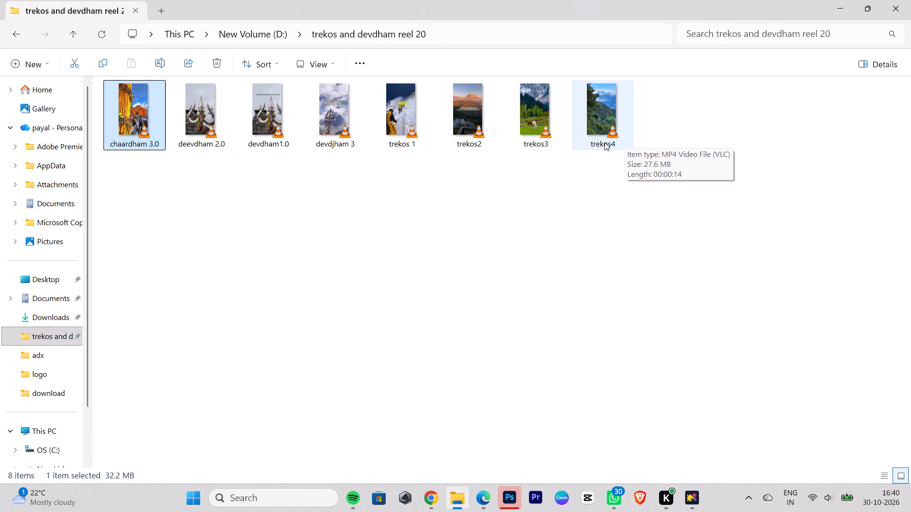
double_click(397, 101)
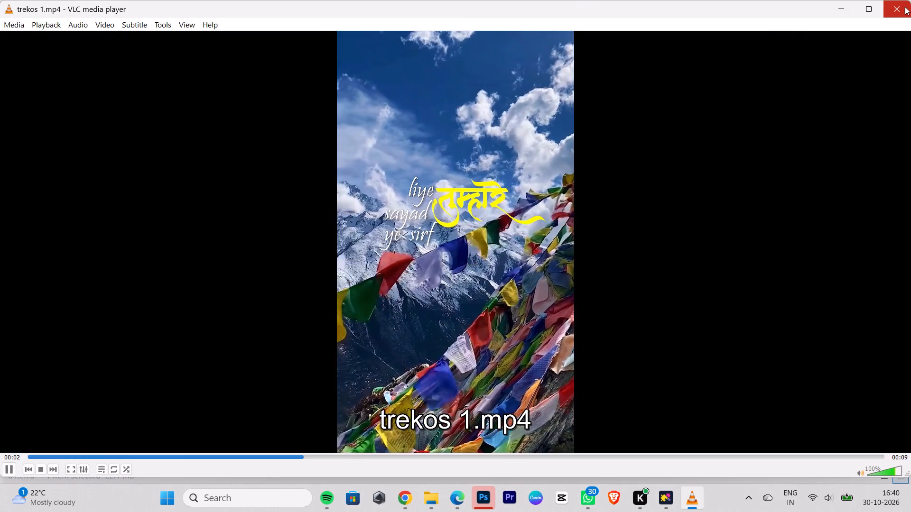
click(904, 7)
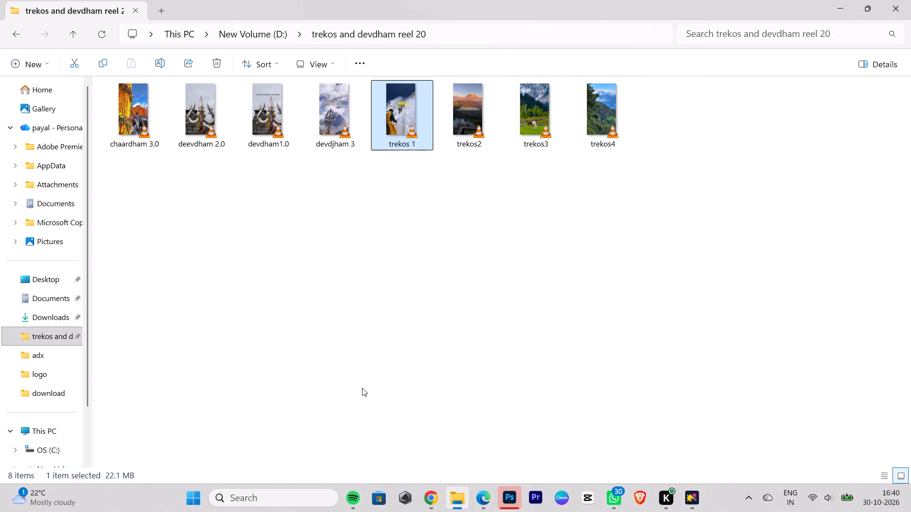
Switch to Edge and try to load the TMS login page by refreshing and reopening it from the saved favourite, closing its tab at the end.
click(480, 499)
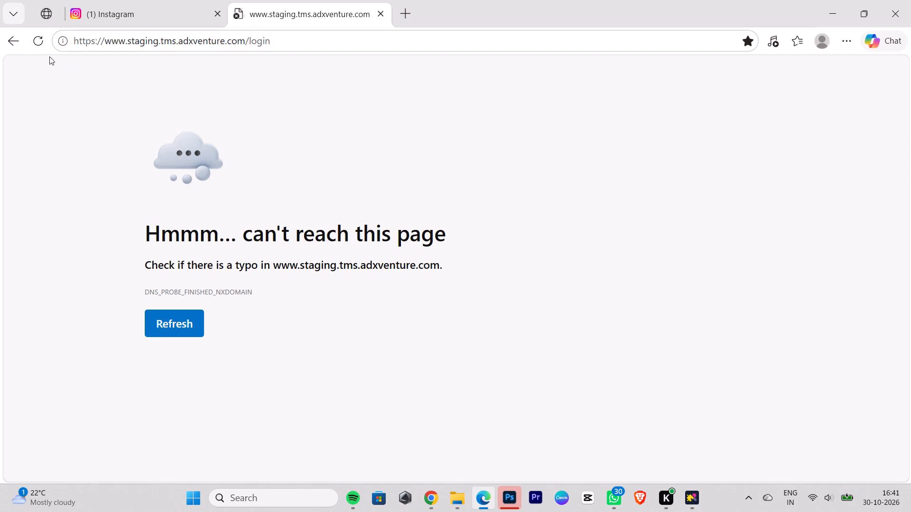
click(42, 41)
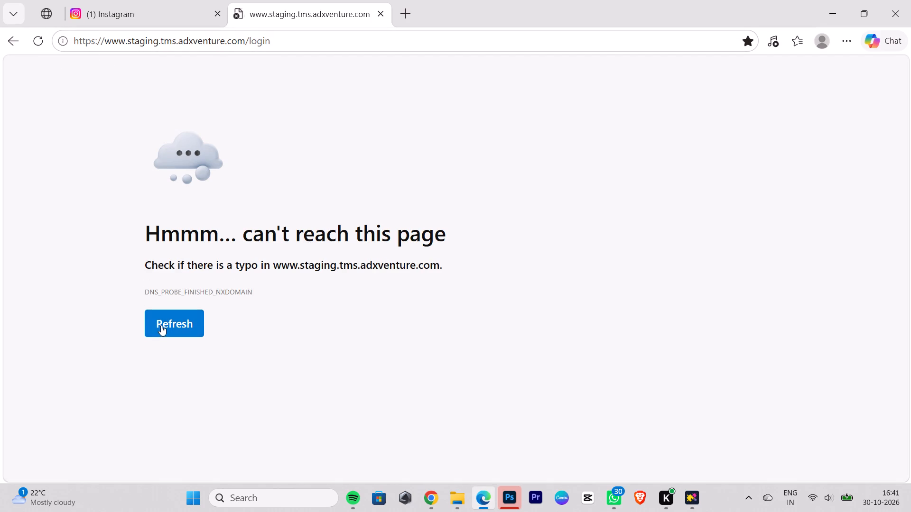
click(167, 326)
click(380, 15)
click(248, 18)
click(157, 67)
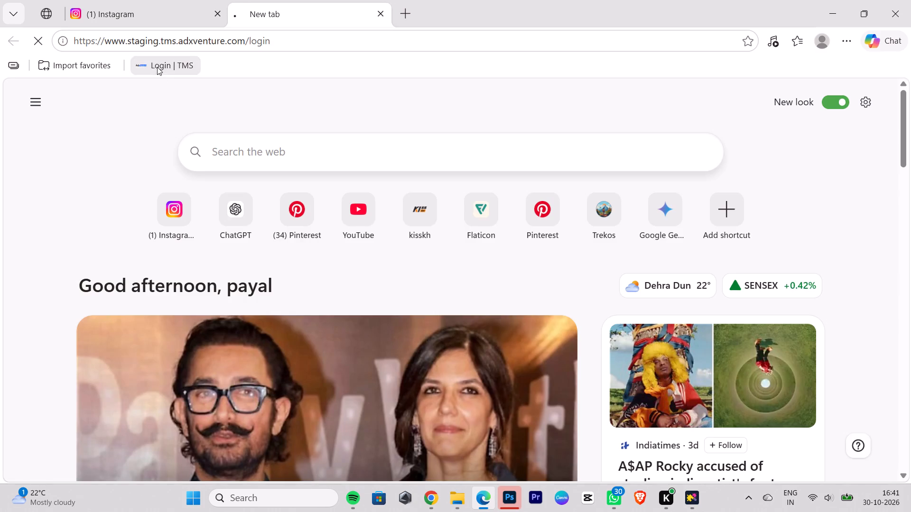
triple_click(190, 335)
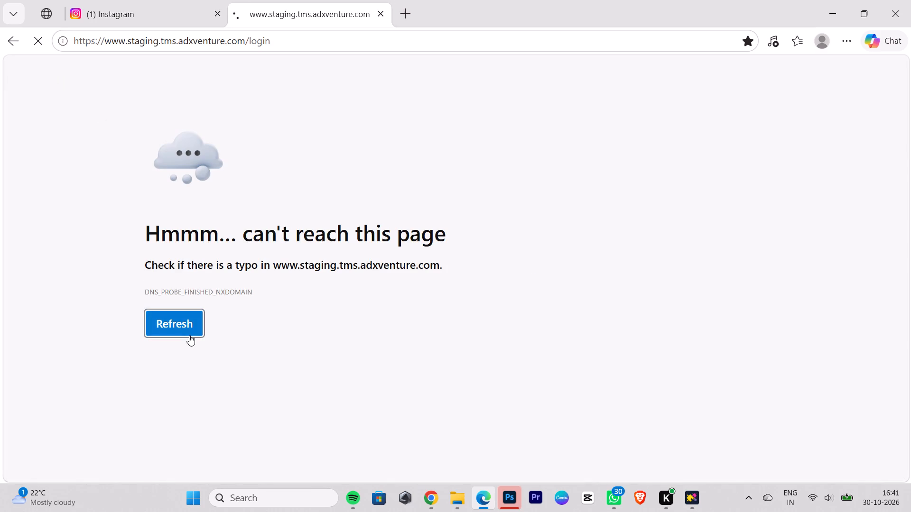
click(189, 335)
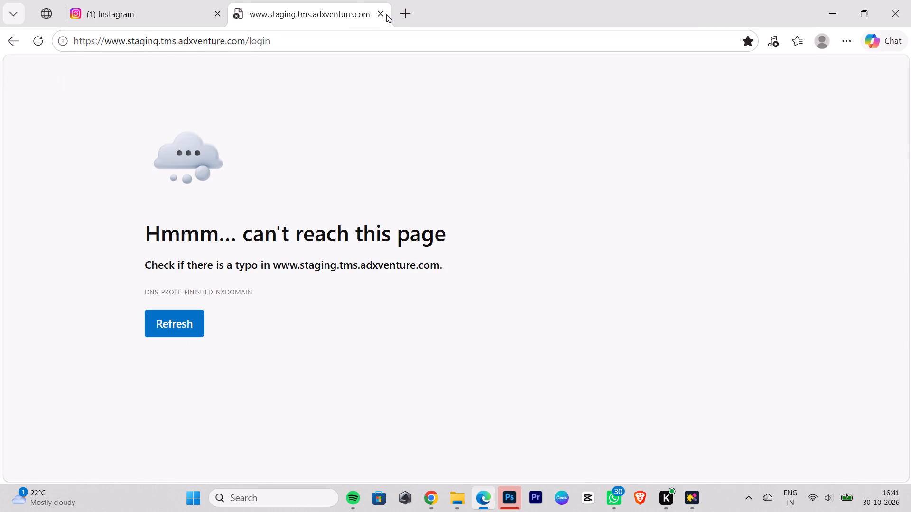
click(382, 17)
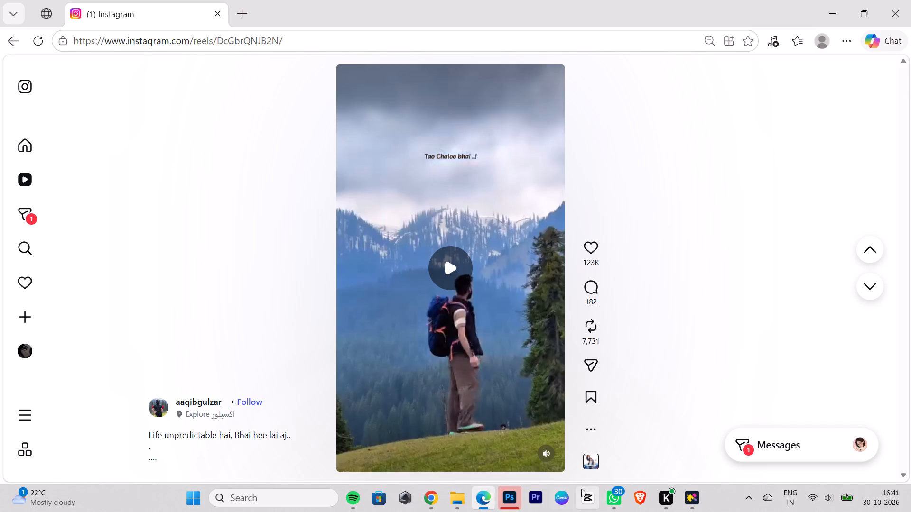